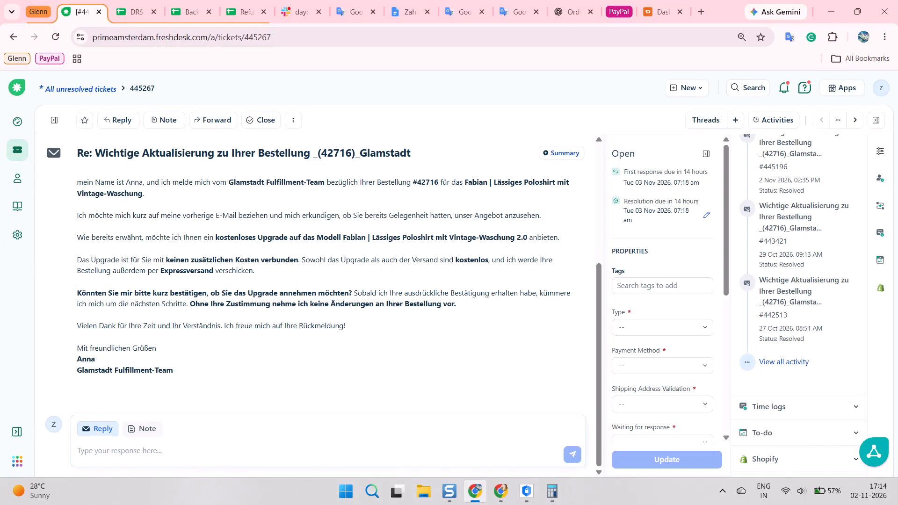
{"action": "scroll", "coordinate": [300, 247], "scroll_direction": "down", "scroll_amount": 1}
{"action": "scroll", "coordinate": [273, 235], "scroll_direction": "up", "scroll_amount": 5}
{"action": "scroll", "coordinate": [279, 235], "scroll_direction": "down", "scroll_amount": 4}
{"action": "key", "text": "alt+Tab"}
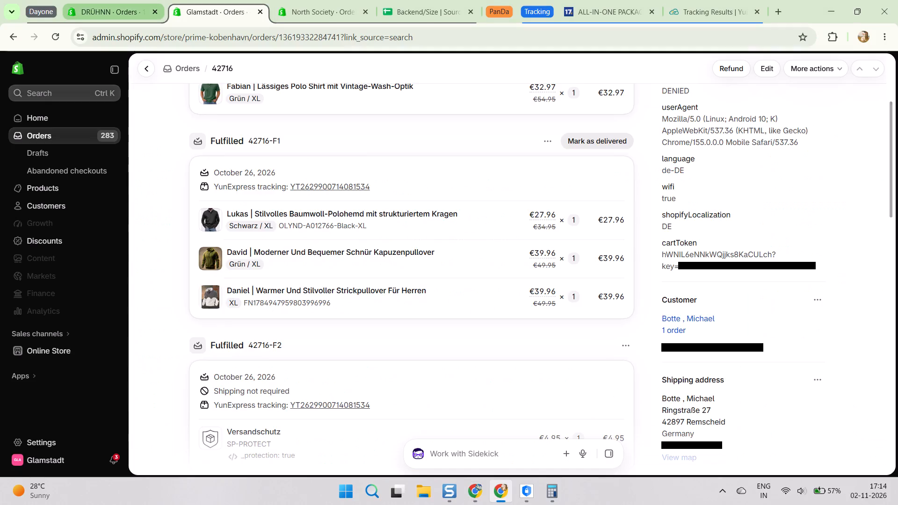
{"action": "scroll", "coordinate": [333, 233], "scroll_direction": "up", "scroll_amount": 4}
{"action": "left_click", "coordinate": [383, 156]}
{"action": "left_click", "coordinate": [399, 152]}
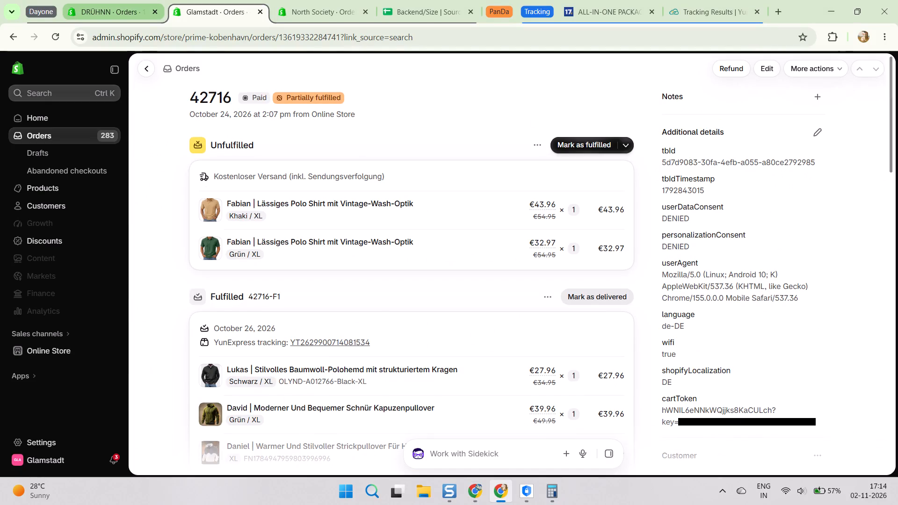
{"action": "scroll", "coordinate": [268, 137], "scroll_direction": "up", "scroll_amount": 8}
{"action": "key", "text": "alt+Tab"}
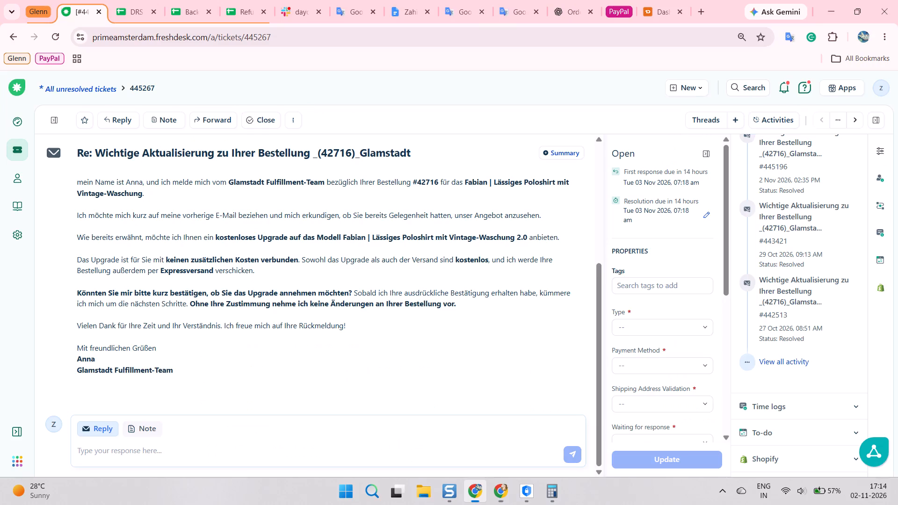
{"action": "scroll", "coordinate": [789, 251], "scroll_direction": "up", "scroll_amount": 3}
{"action": "scroll", "coordinate": [799, 256], "scroll_direction": "down", "scroll_amount": 1}
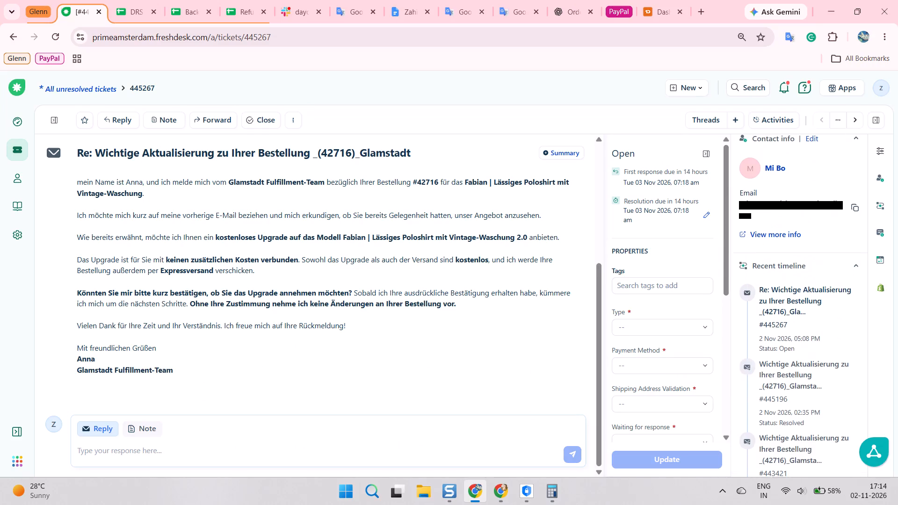
{"action": "scroll", "coordinate": [799, 257], "scroll_direction": "down", "scroll_amount": 1}
{"action": "key", "text": "alt+Tab"}
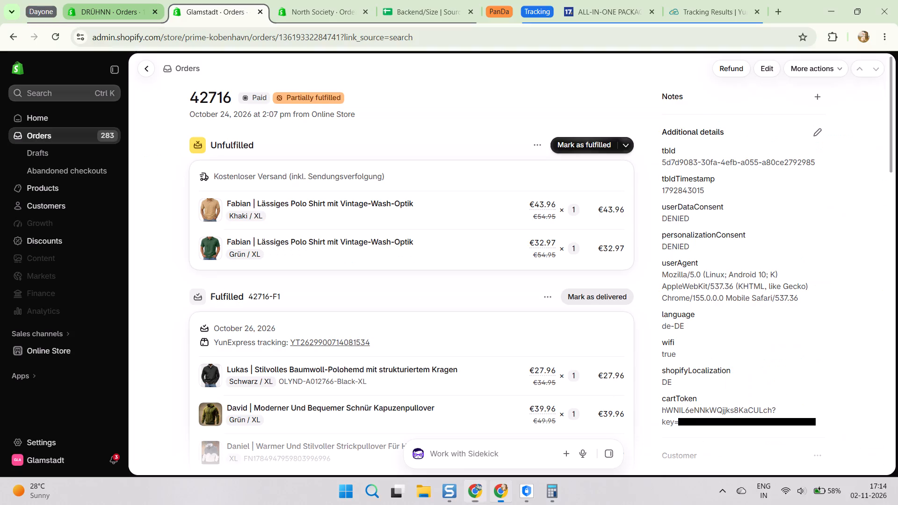
{"action": "scroll", "coordinate": [342, 245], "scroll_direction": "up", "scroll_amount": 7}
{"action": "left_click", "coordinate": [408, 144]}
{"action": "scroll", "coordinate": [370, 151], "scroll_direction": "up", "scroll_amount": 2}
Return to the Freshdesk ticket and review the customer's full list of tickets from their contact page.
{"action": "key", "text": "alt+Tab"}
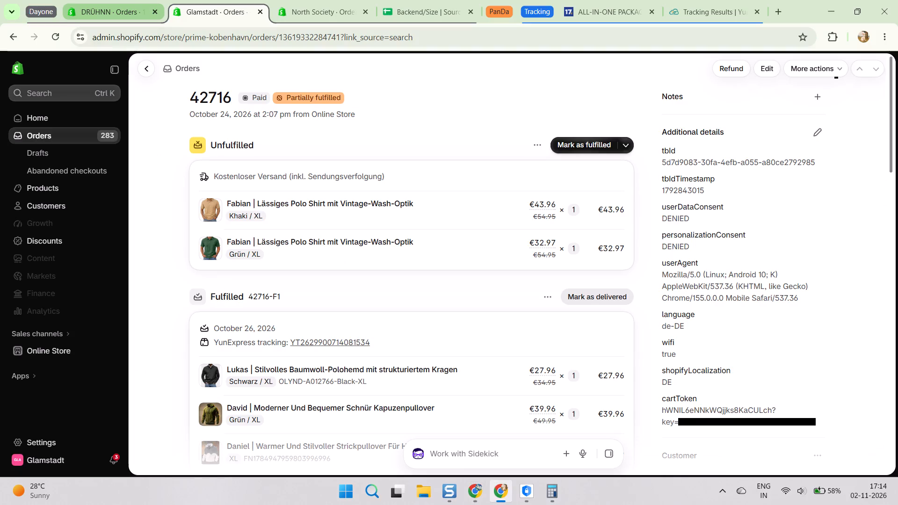
{"action": "scroll", "coordinate": [785, 295], "scroll_direction": "up", "scroll_amount": 3}
{"action": "scroll", "coordinate": [791, 297], "scroll_direction": "down", "scroll_amount": 7}
{"action": "left_click", "coordinate": [792, 366]}
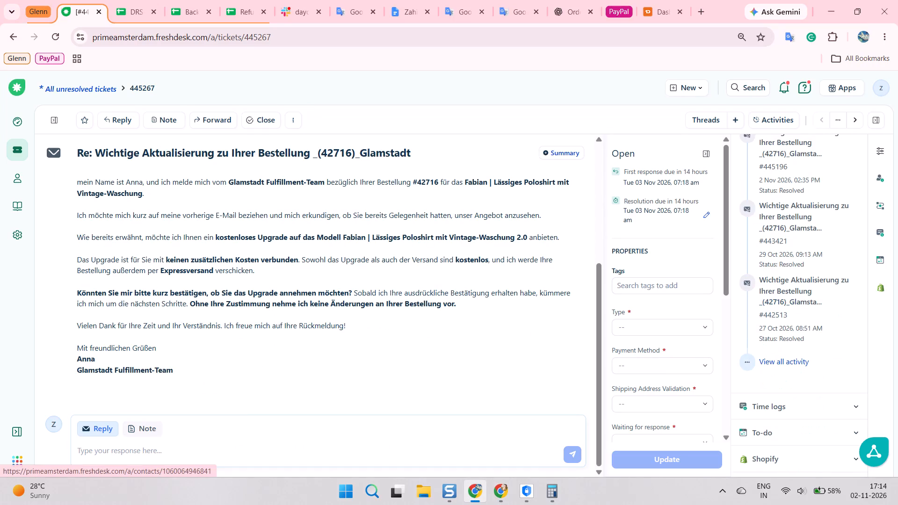
{"action": "left_click", "coordinate": [111, 230]}
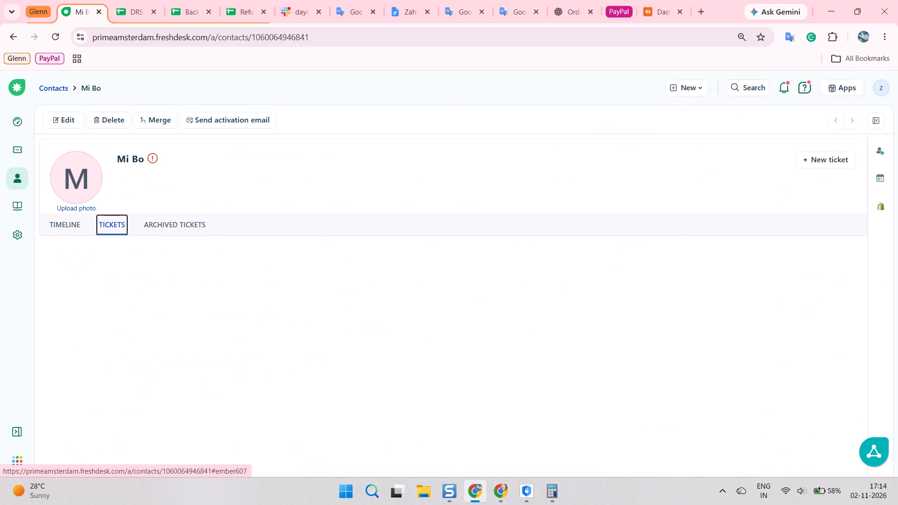
{"action": "scroll", "coordinate": [148, 234], "scroll_direction": "down", "scroll_amount": 10}
{"action": "scroll", "coordinate": [338, 189], "scroll_direction": "down", "scroll_amount": 2}
{"action": "left_click", "coordinate": [345, 166]}
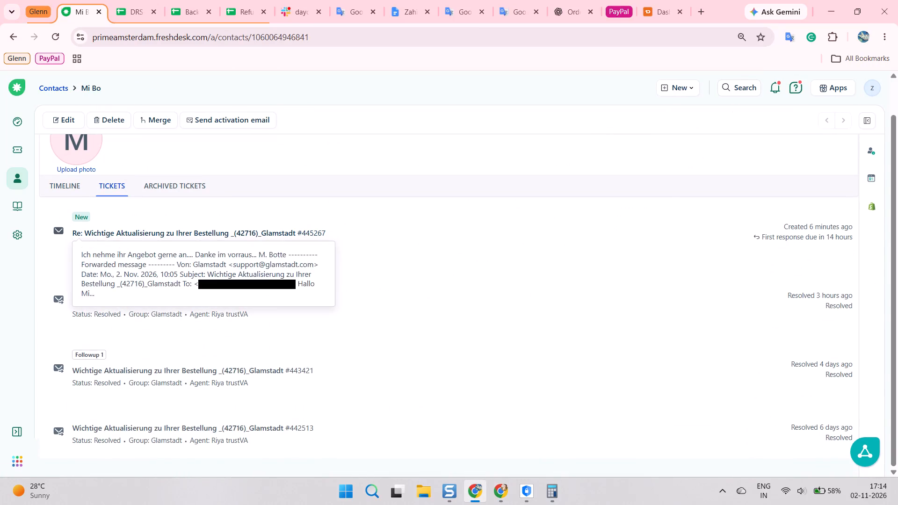
{"action": "scroll", "coordinate": [292, 317], "scroll_direction": "down", "scroll_amount": 1}
{"action": "scroll", "coordinate": [379, 370], "scroll_direction": "down", "scroll_amount": 5}
{"action": "scroll", "coordinate": [424, 397], "scroll_direction": "down", "scroll_amount": 3}
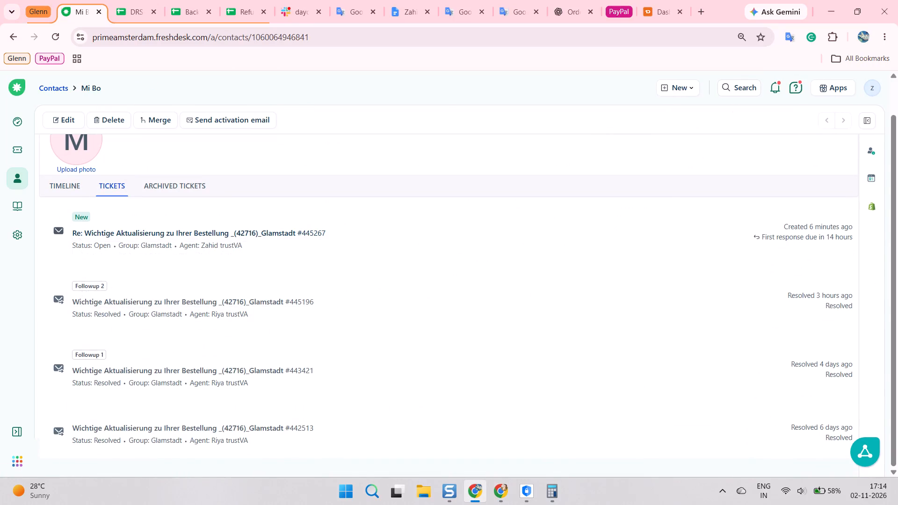
{"action": "scroll", "coordinate": [234, 504], "scroll_direction": "down", "scroll_amount": 1}
{"action": "left_click", "coordinate": [194, 429]}
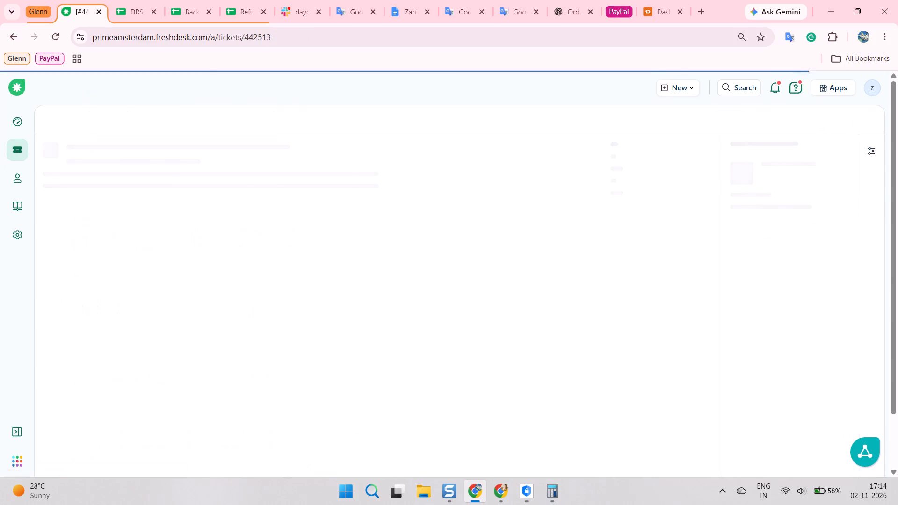
{"action": "scroll", "coordinate": [196, 367], "scroll_direction": "down", "scroll_amount": 5}
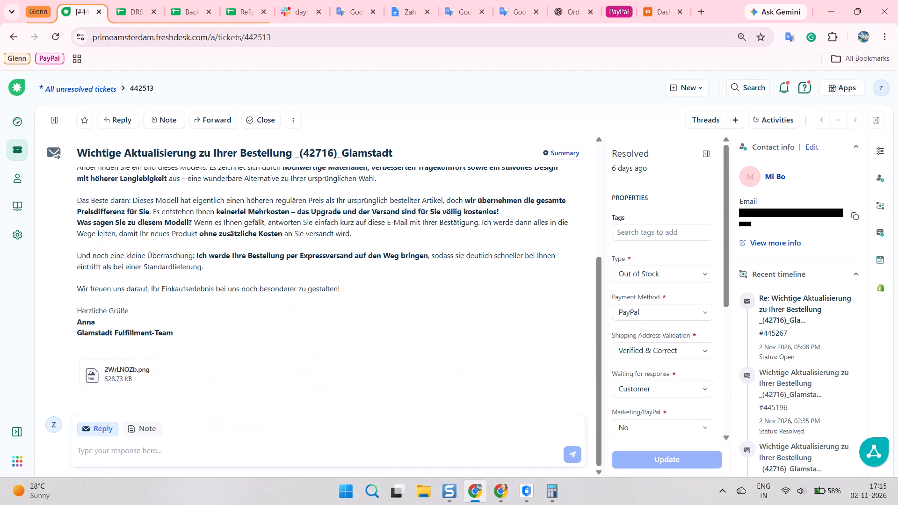
{"action": "scroll", "coordinate": [166, 350], "scroll_direction": "down", "scroll_amount": 7}
{"action": "scroll", "coordinate": [243, 308], "scroll_direction": "up", "scroll_amount": 9}
{"action": "scroll", "coordinate": [726, 318], "scroll_direction": "down", "scroll_amount": 4}
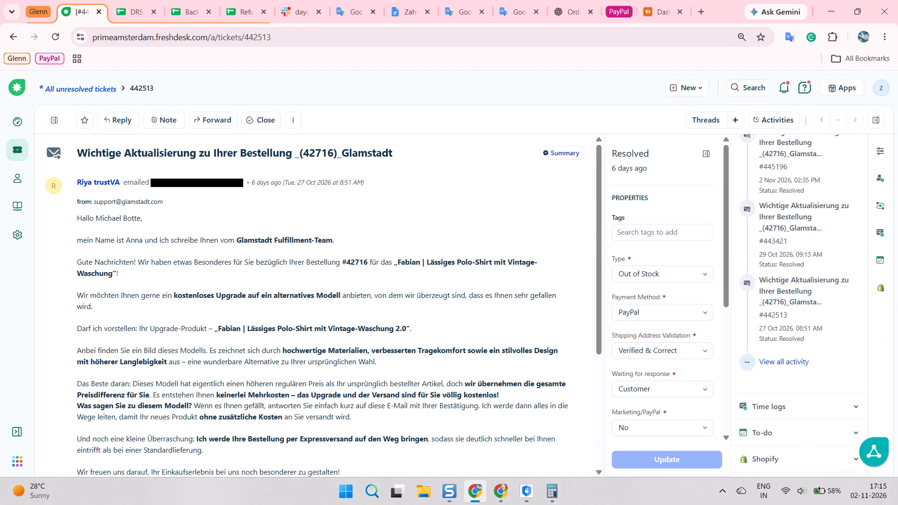
{"action": "left_click", "coordinate": [803, 208]}
{"action": "scroll", "coordinate": [306, 272], "scroll_direction": "down", "scroll_amount": 12}
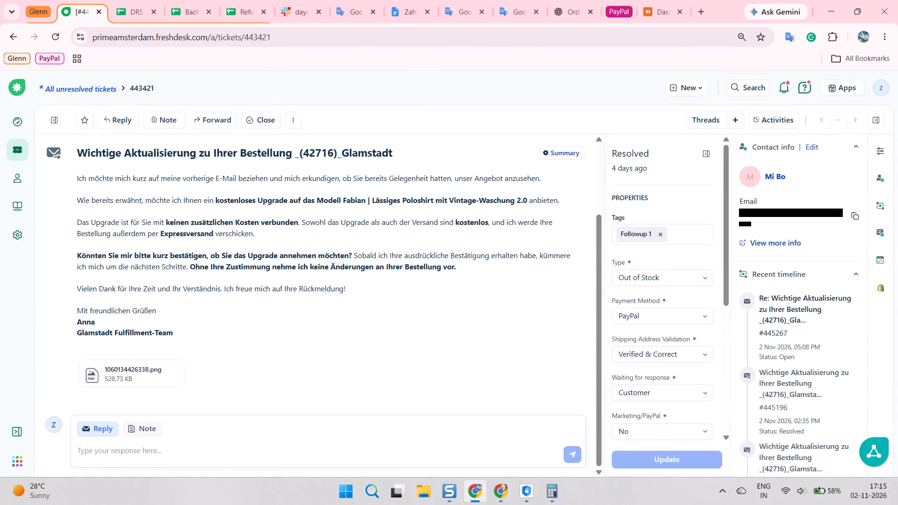
{"action": "left_click", "coordinate": [793, 376]}
{"action": "scroll", "coordinate": [231, 254], "scroll_direction": "down", "scroll_amount": 10}
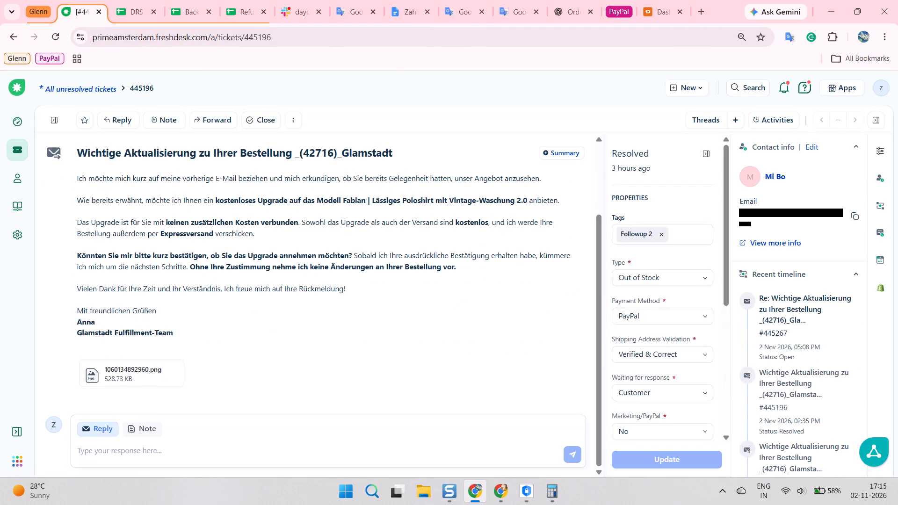
{"action": "scroll", "coordinate": [260, 267], "scroll_direction": "down", "scroll_amount": 4}
{"action": "left_click", "coordinate": [804, 301]}
{"action": "scroll", "coordinate": [240, 266], "scroll_direction": "down", "scroll_amount": 4}
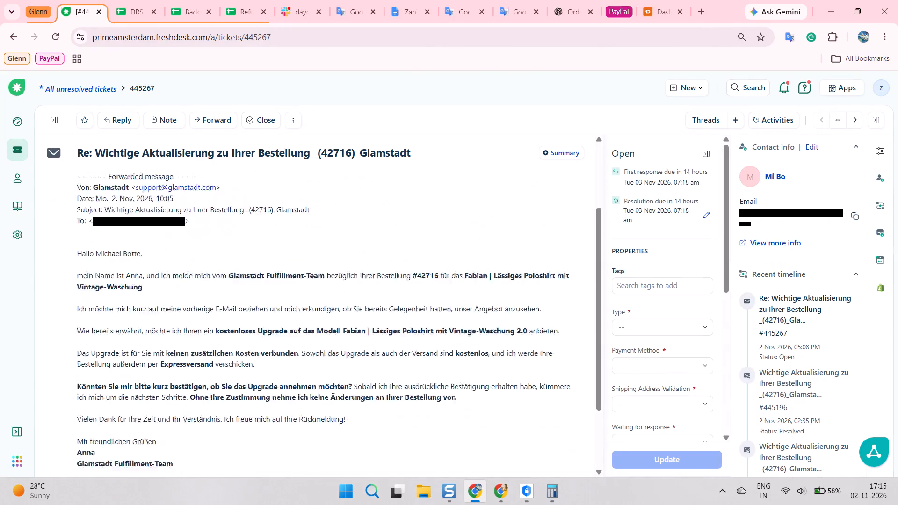
{"action": "scroll", "coordinate": [228, 245], "scroll_direction": "down", "scroll_amount": 4}
{"action": "scroll", "coordinate": [260, 255], "scroll_direction": "up", "scroll_amount": 4}
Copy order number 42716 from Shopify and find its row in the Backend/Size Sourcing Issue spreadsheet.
{"action": "key", "text": "alt+Tab"}
{"action": "scroll", "coordinate": [237, 208], "scroll_direction": "up", "scroll_amount": 9}
{"action": "double_click", "coordinate": [218, 108]}
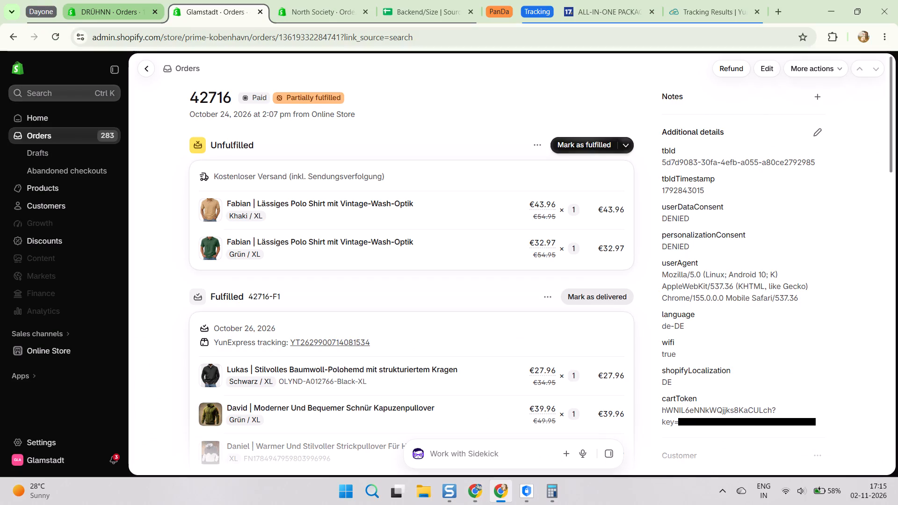
{"action": "double_click", "coordinate": [219, 98]}
{"action": "key", "text": "ctrl+c"}
{"action": "key", "text": "ctrl+c"}
{"action": "left_click", "coordinate": [424, 0]}
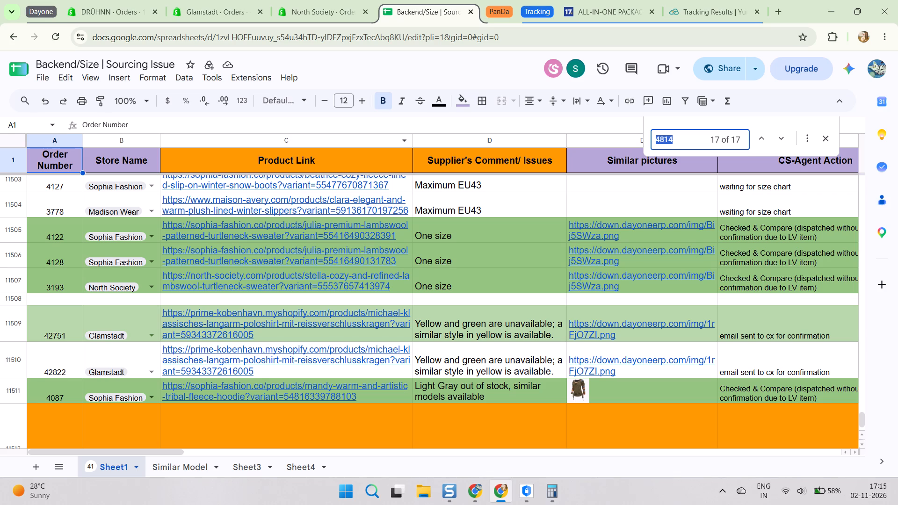
{"action": "key", "text": "ctrl+f"}
{"action": "key", "text": "ctrl+v"}
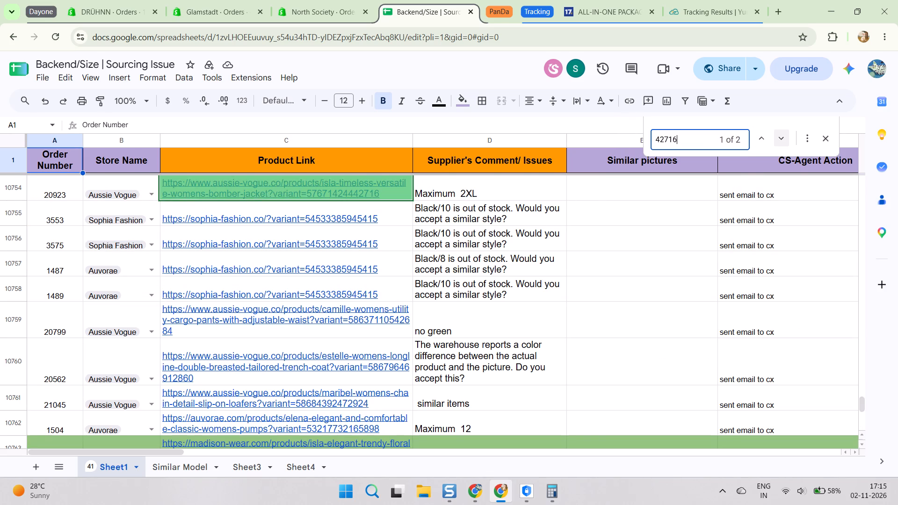
{"action": "left_click", "coordinate": [778, 139]}
{"action": "scroll", "coordinate": [415, 274], "scroll_direction": "down", "scroll_amount": 1}
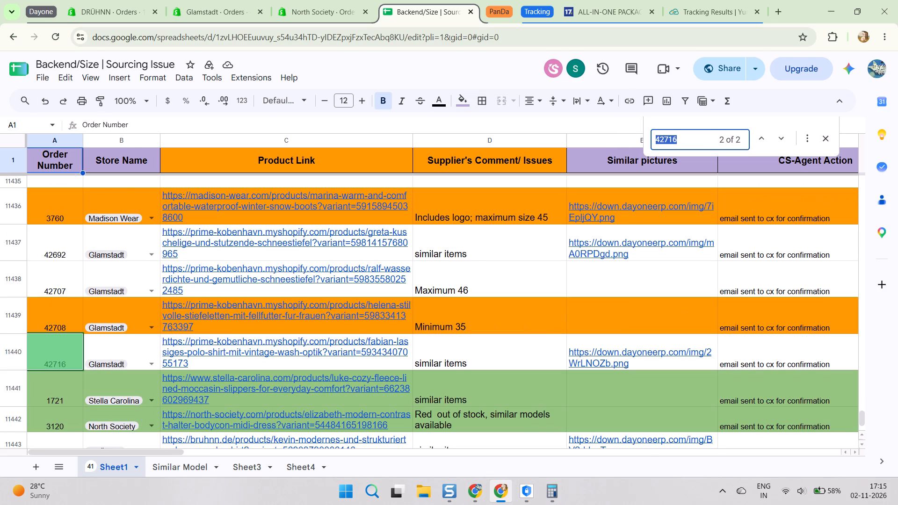
{"action": "key", "text": "alt+Tab"}
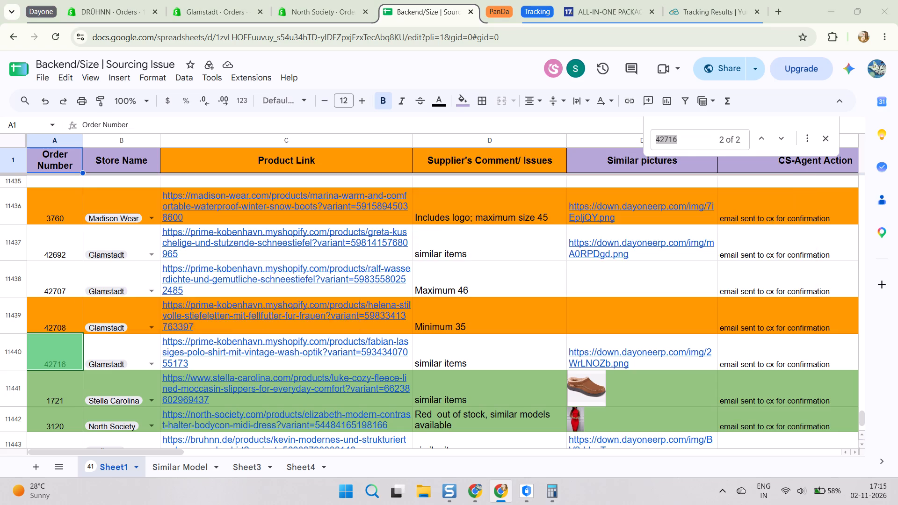
{"action": "left_click", "coordinate": [481, 499]}
{"action": "left_click", "coordinate": [502, 496]}
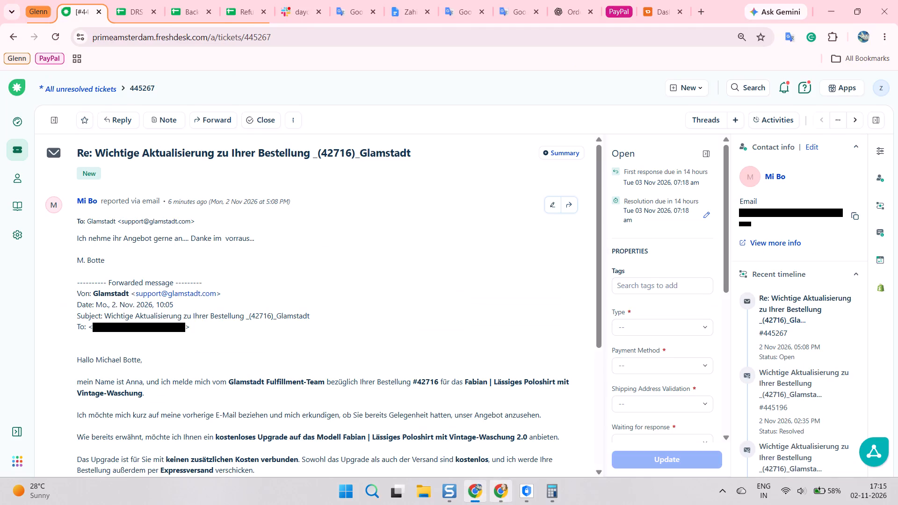
{"action": "left_click", "coordinate": [229, 0]}
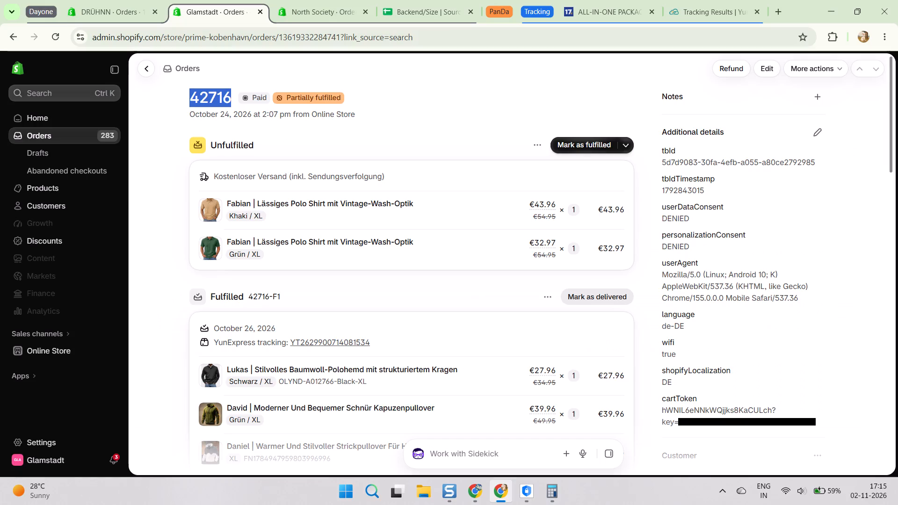
{"action": "scroll", "coordinate": [341, 144], "scroll_direction": "down", "scroll_amount": 2}
{"action": "scroll", "coordinate": [348, 147], "scroll_direction": "up", "scroll_amount": 3}
{"action": "left_click", "coordinate": [420, 0]}
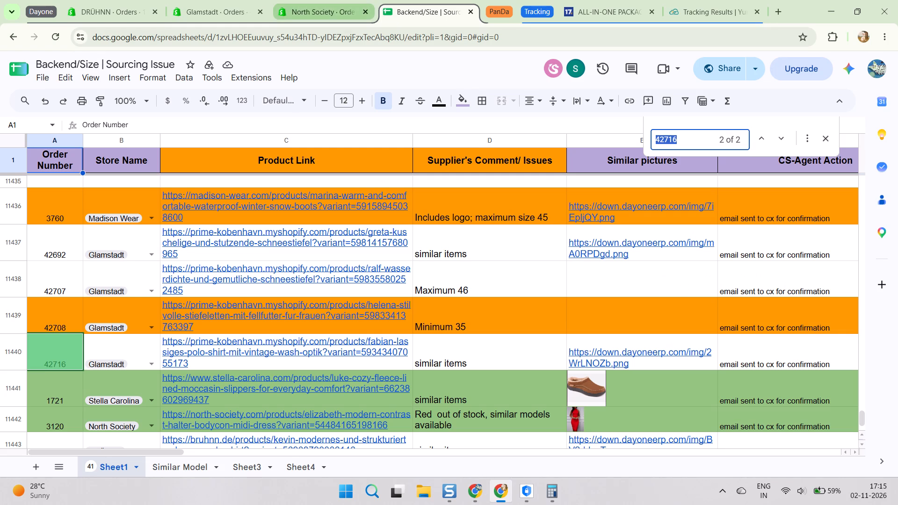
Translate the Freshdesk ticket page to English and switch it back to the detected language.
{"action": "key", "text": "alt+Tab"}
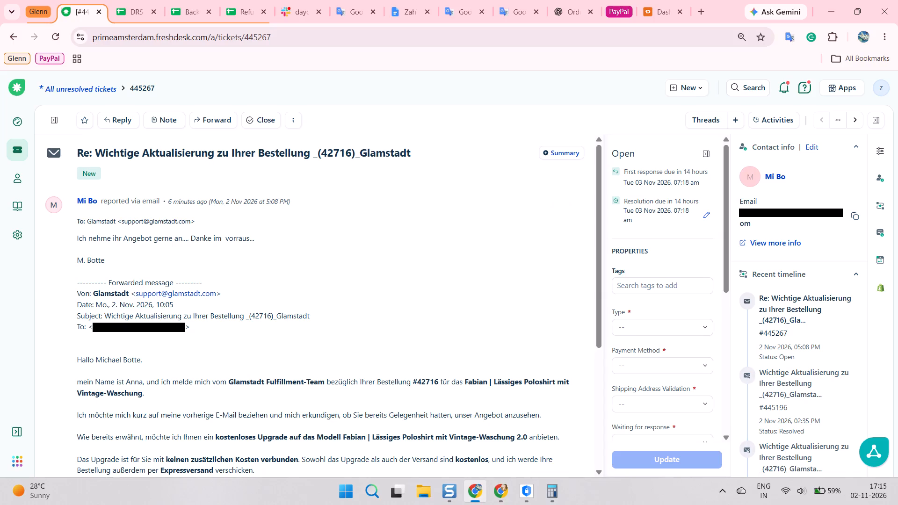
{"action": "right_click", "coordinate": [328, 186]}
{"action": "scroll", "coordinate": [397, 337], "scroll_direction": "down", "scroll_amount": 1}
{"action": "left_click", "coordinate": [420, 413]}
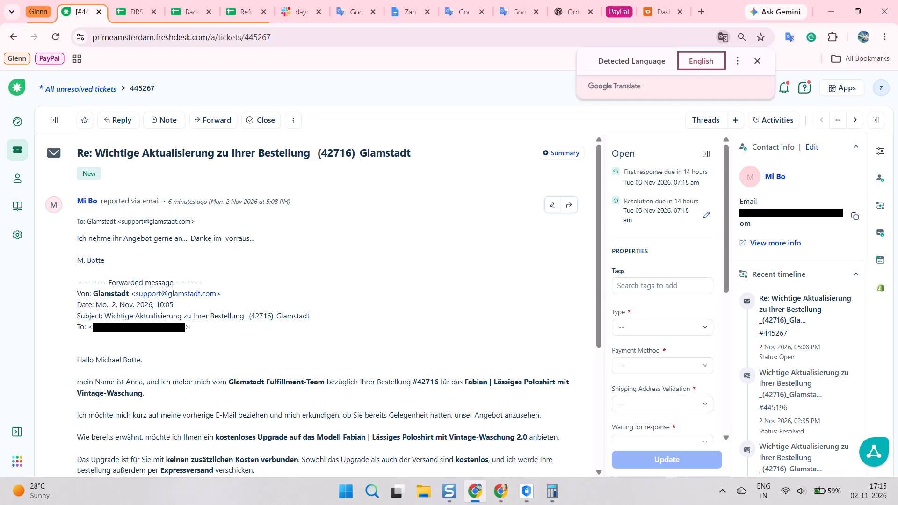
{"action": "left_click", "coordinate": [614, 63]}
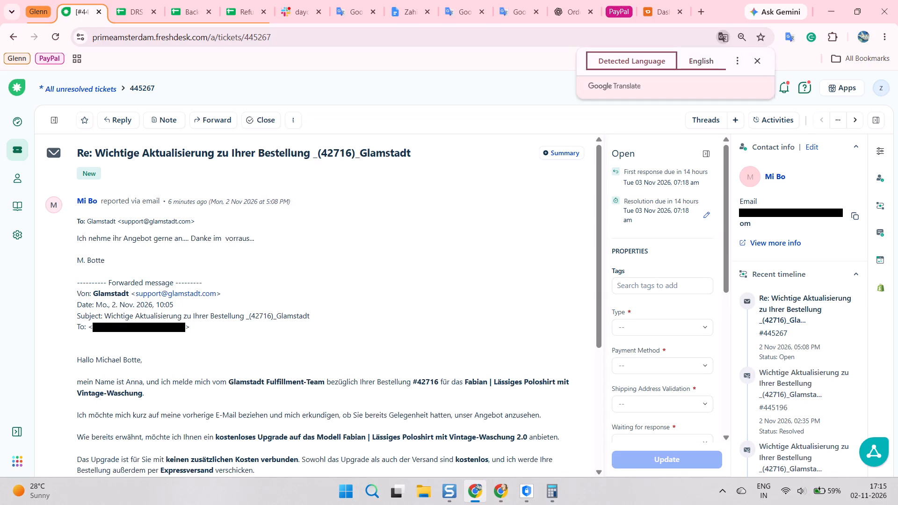
{"action": "key", "text": "alt+Tab"}
{"action": "scroll", "coordinate": [330, 298], "scroll_direction": "down", "scroll_amount": 1}
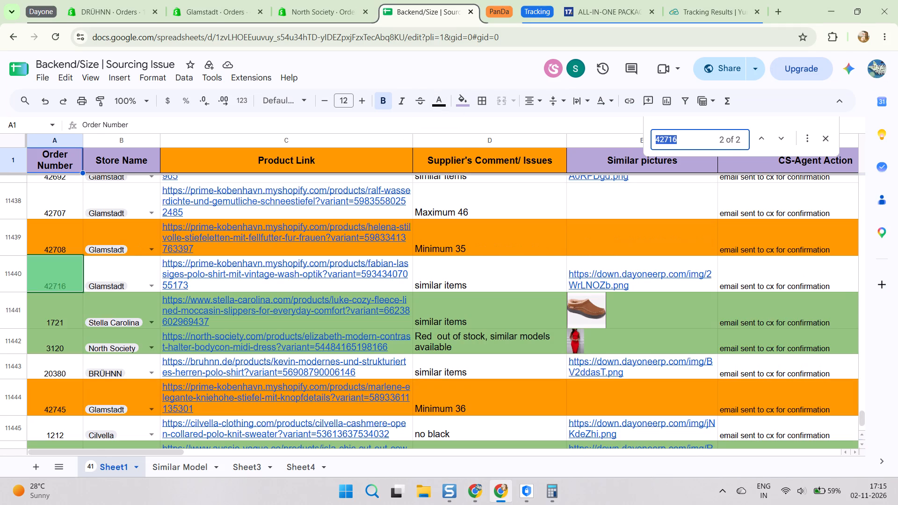
{"action": "left_click", "coordinate": [499, 278]}
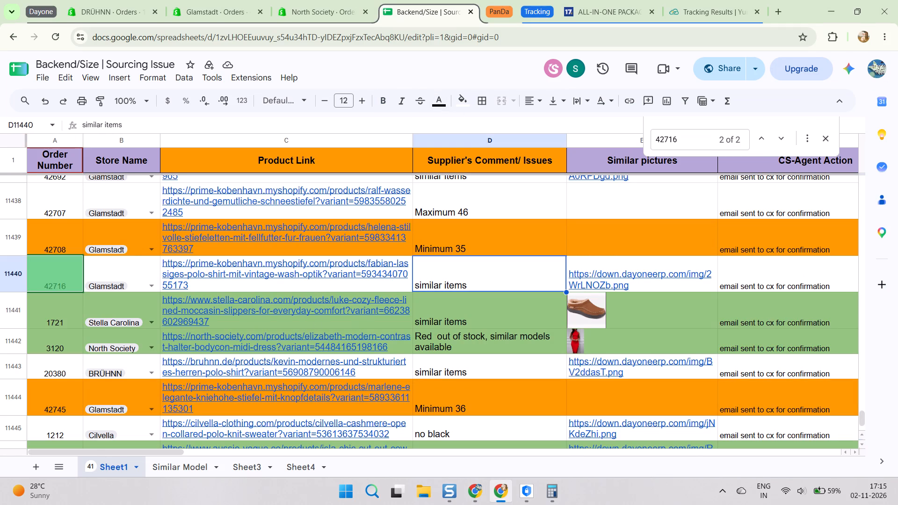
{"action": "scroll", "coordinate": [494, 279], "scroll_direction": "right", "scroll_amount": 2}
{"action": "left_click", "coordinate": [17, 280]}
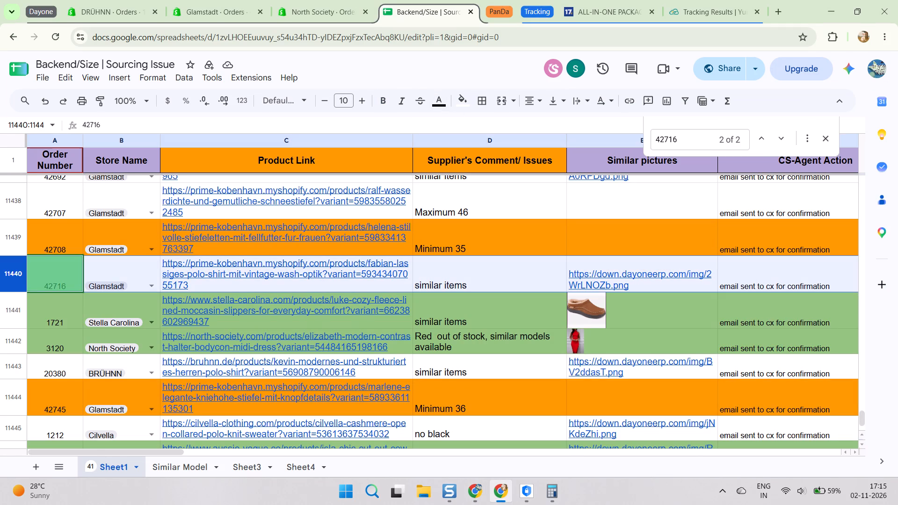
{"action": "left_click", "coordinate": [463, 101]}
{"action": "scroll", "coordinate": [500, 148], "scroll_direction": "up", "scroll_amount": 1}
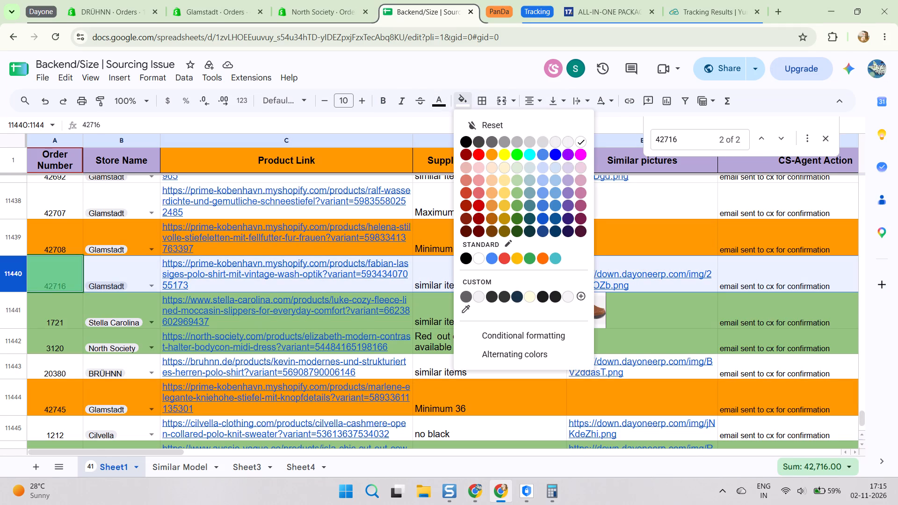
{"action": "left_click", "coordinate": [493, 154]}
{"action": "scroll", "coordinate": [424, 301], "scroll_direction": "left", "scroll_amount": 8}
{"action": "scroll", "coordinate": [474, 295], "scroll_direction": "left", "scroll_amount": 1}
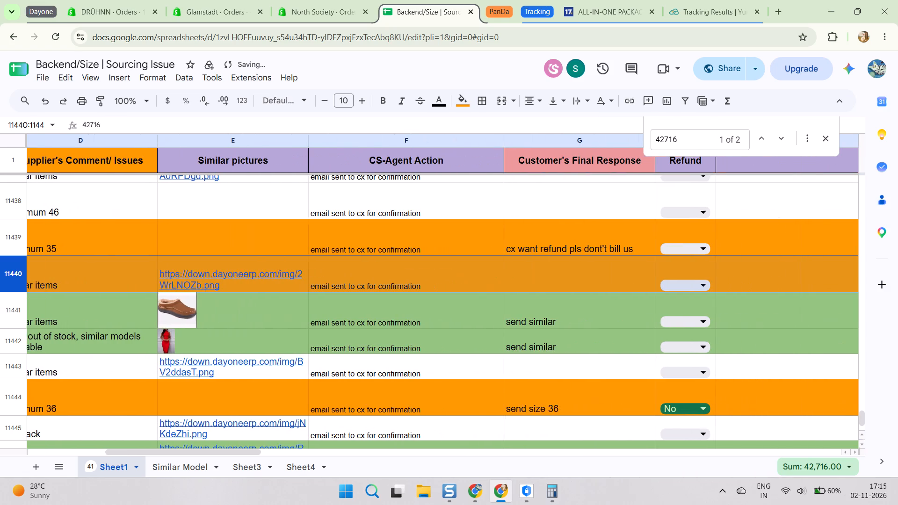
{"action": "scroll", "coordinate": [502, 289], "scroll_direction": "left", "scroll_amount": 1}
{"action": "left_click", "coordinate": [495, 321]}
{"action": "triple_click", "coordinate": [509, 304]}
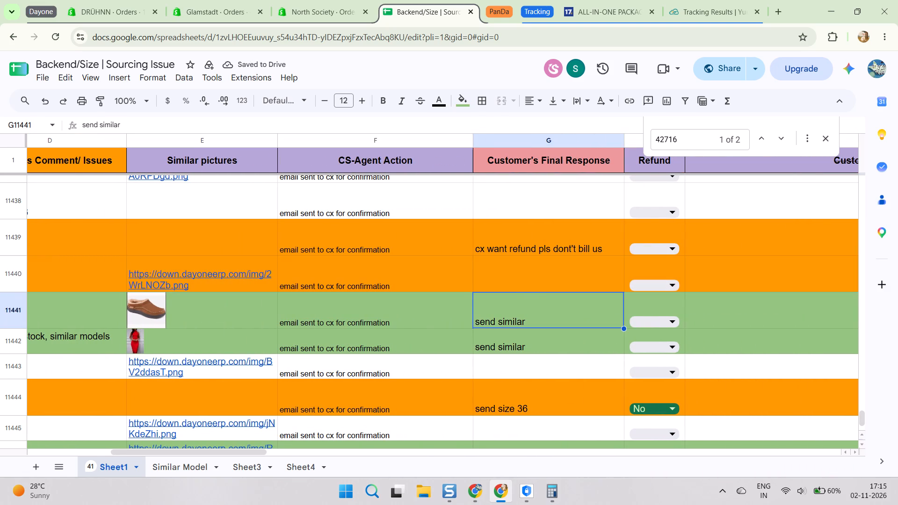
{"action": "triple_click", "coordinate": [509, 298]}
{"action": "key", "text": "ctrl+c"}
{"action": "key", "text": "ctrl+c"}
{"action": "left_click", "coordinate": [516, 274]}
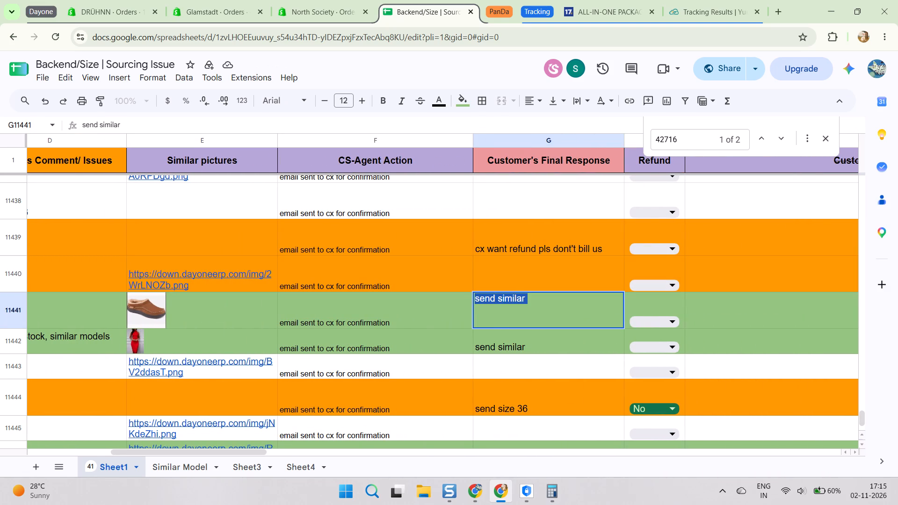
{"action": "key", "text": "ctrl+v"}
{"action": "left_click", "coordinate": [544, 315]}
{"action": "scroll", "coordinate": [579, 291], "scroll_direction": "left", "scroll_amount": 2}
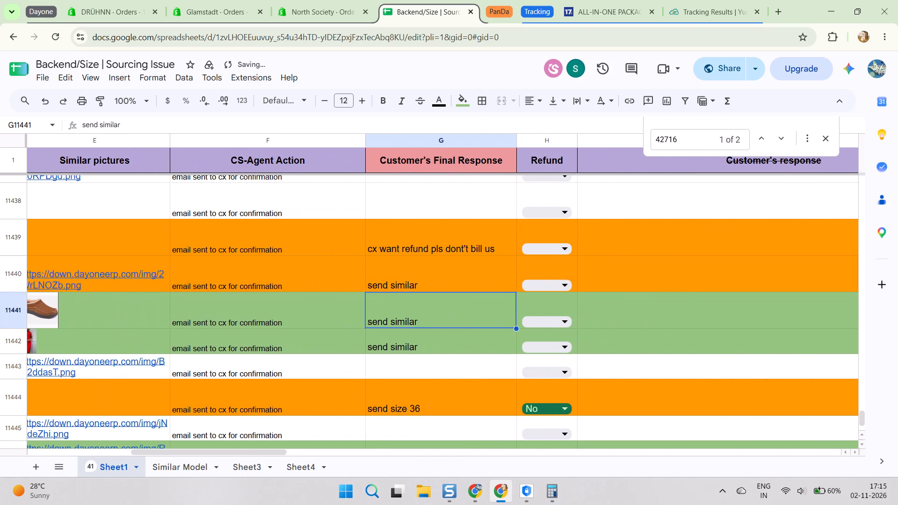
{"action": "left_click", "coordinate": [550, 281]}
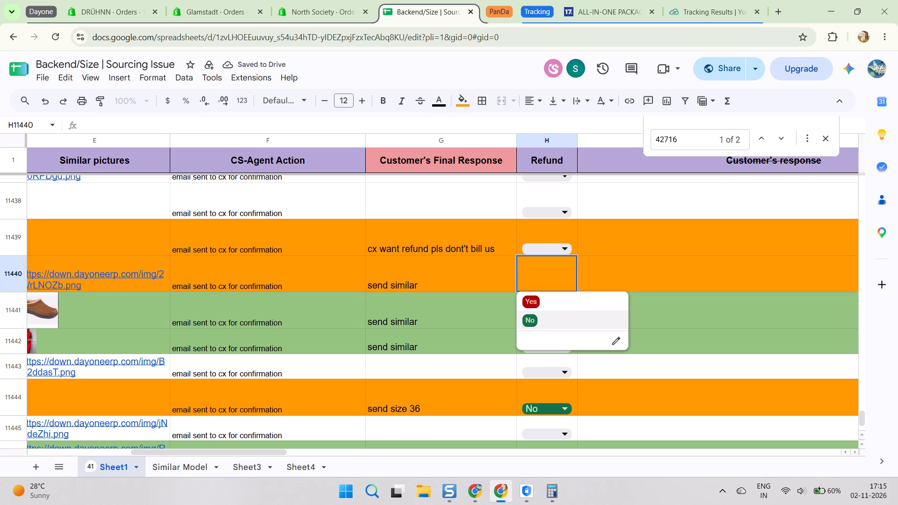
{"action": "left_click", "coordinate": [536, 325]}
{"action": "scroll", "coordinate": [533, 322], "scroll_direction": "left", "scroll_amount": 4}
{"action": "scroll", "coordinate": [488, 301], "scroll_direction": "up", "scroll_amount": 1}
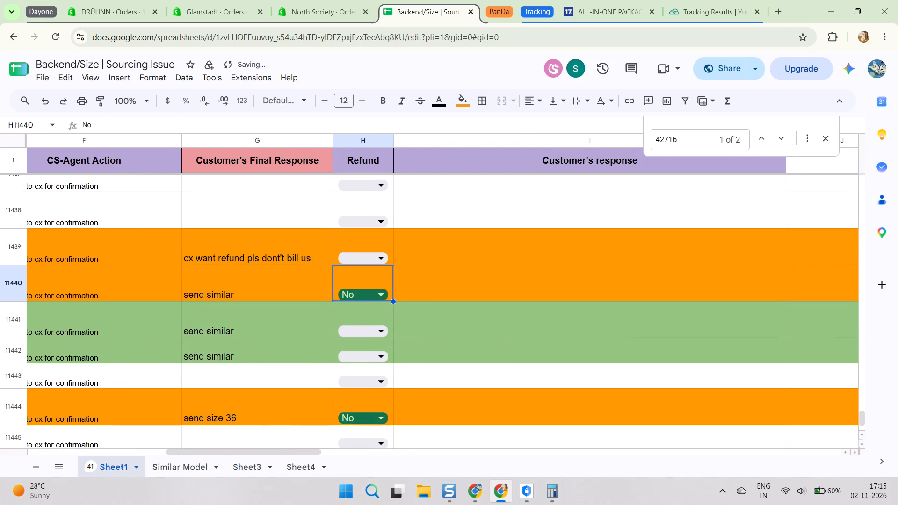
{"action": "scroll", "coordinate": [492, 303], "scroll_direction": "right", "scroll_amount": 7}
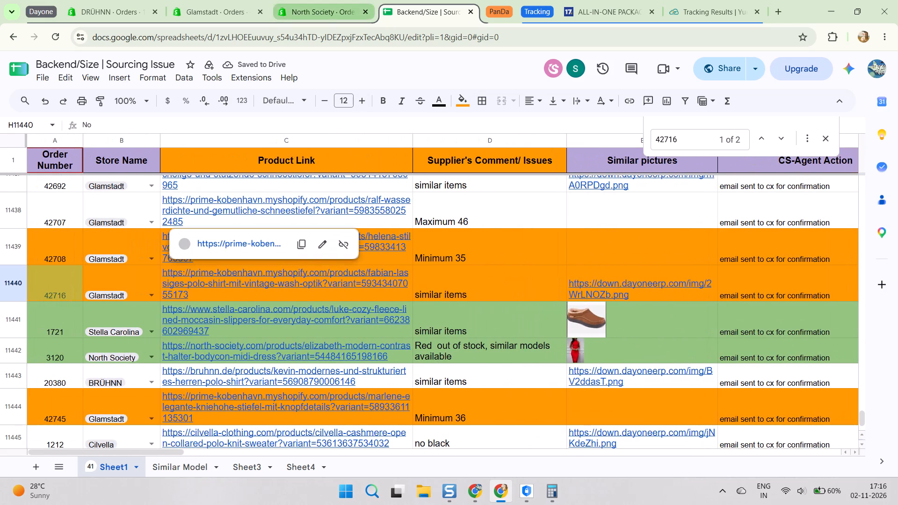
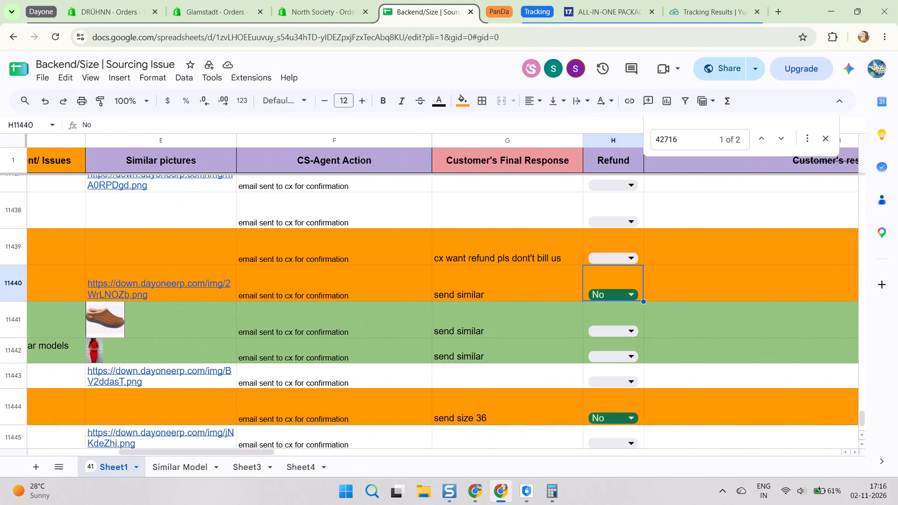
{"action": "scroll", "coordinate": [475, 277], "scroll_direction": "left", "scroll_amount": 1}
{"action": "double_click", "coordinate": [461, 280]}
{"action": "triple_click", "coordinate": [445, 270]}
{"action": "key", "text": "ctrl+c"}
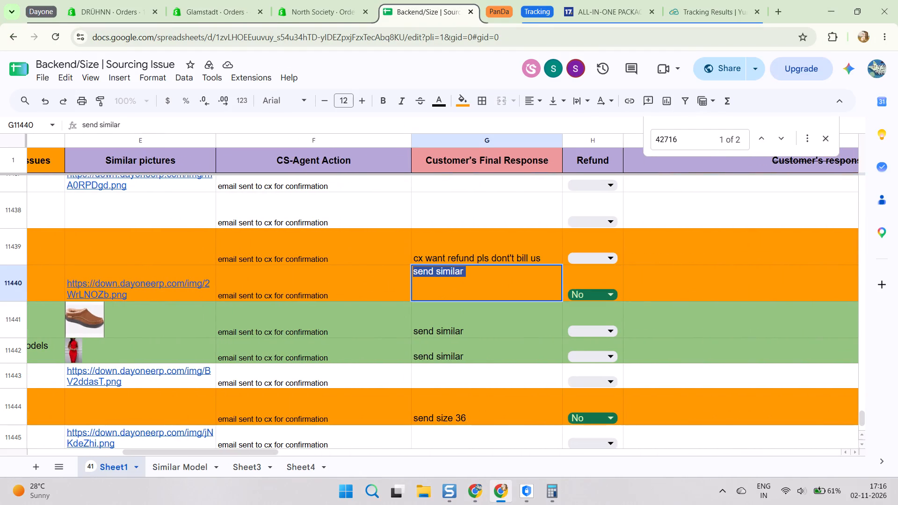
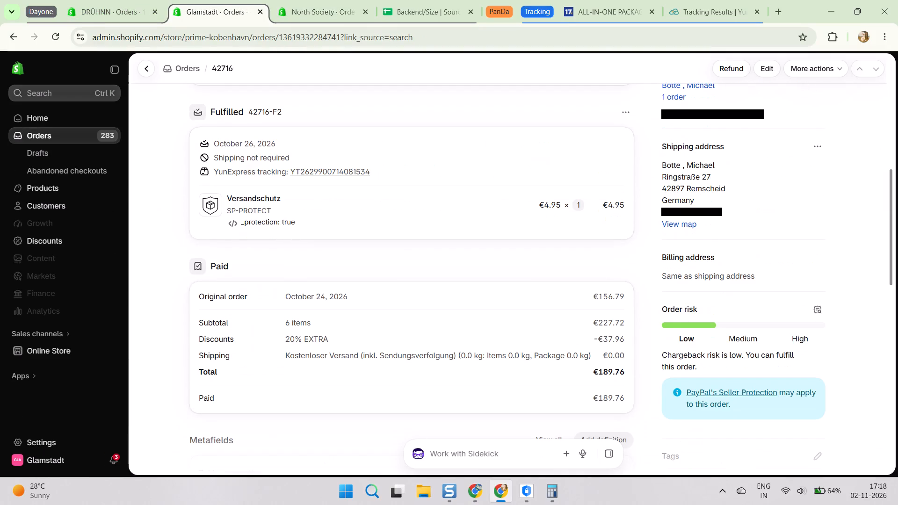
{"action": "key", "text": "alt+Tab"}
Translate the drafted reply's body, without greeting and signature, into German in Google Translate and copy the translation.
{"action": "left_click", "coordinate": [562, 0]}
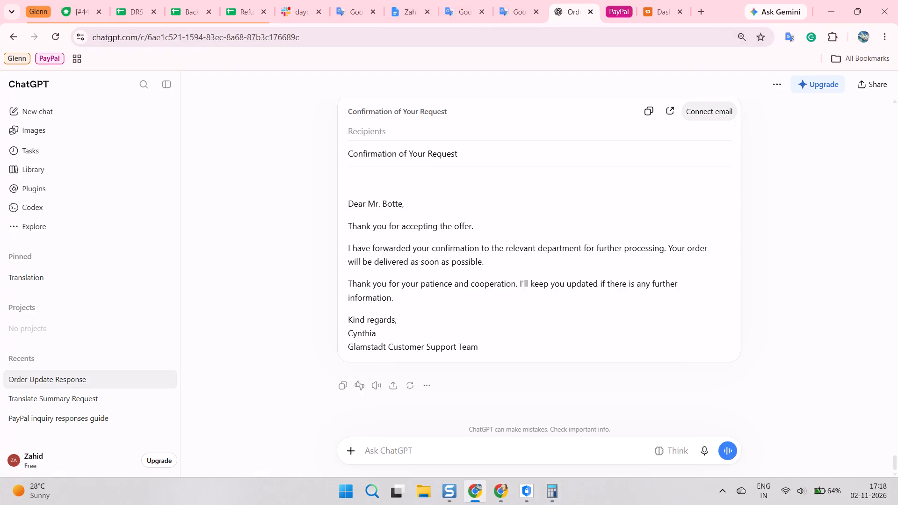
{"action": "left_click_drag", "start_coordinate": [348, 226], "coordinate": [425, 297]}
{"action": "key", "text": "ctrl+c"}
{"action": "key", "text": "ctrl+c"}
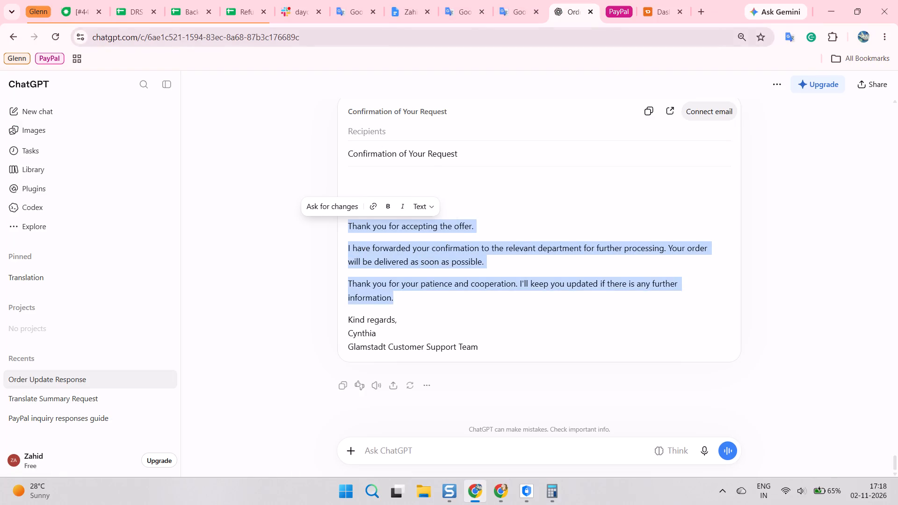
{"action": "key", "text": "ctrl+c"}
{"action": "left_click", "coordinate": [527, 0]}
{"action": "scroll", "coordinate": [396, 165], "scroll_direction": "up", "scroll_amount": 7}
{"action": "left_click", "coordinate": [422, 183]}
{"action": "key", "text": "ctrl+v"}
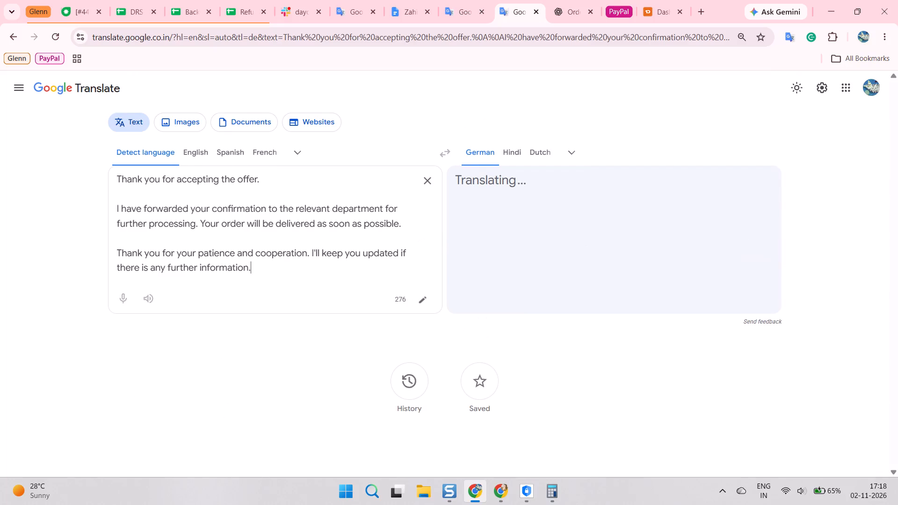
{"action": "left_click", "coordinate": [686, 317]}
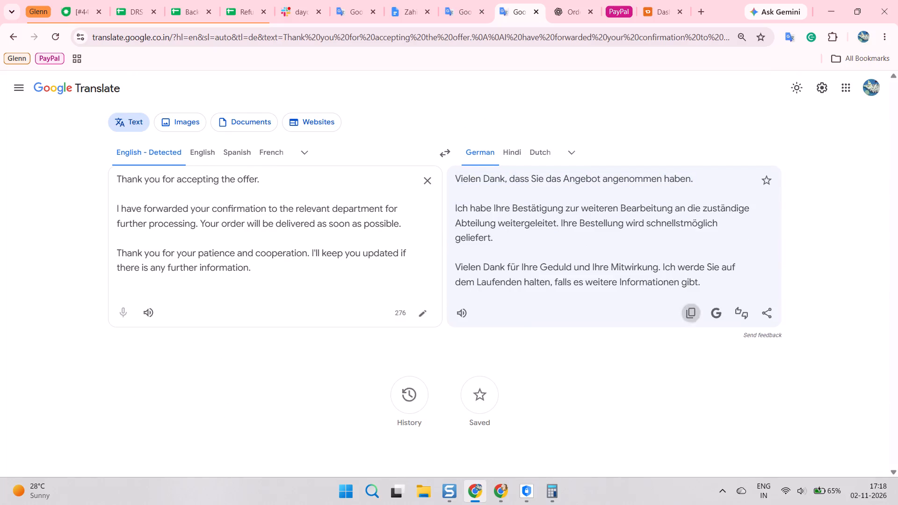
Start a reply on Freshdesk ticket 445267 and insert the canned response "asn".
{"action": "left_click", "coordinate": [91, 0]}
{"action": "scroll", "coordinate": [291, 291], "scroll_direction": "down", "scroll_amount": 4}
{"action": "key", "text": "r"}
{"action": "scroll", "coordinate": [175, 284], "scroll_direction": "down", "scroll_amount": 3}
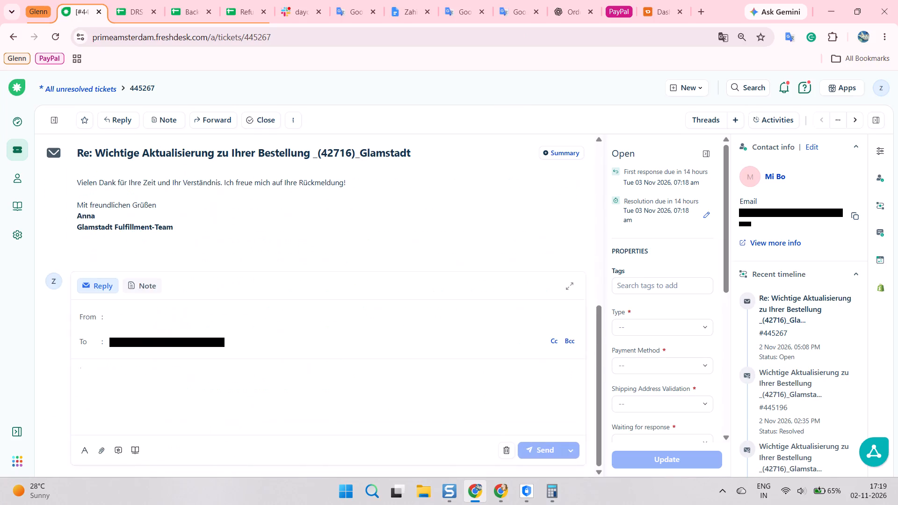
{"action": "scroll", "coordinate": [156, 284], "scroll_direction": "down", "scroll_amount": 5}
{"action": "double_click", "coordinate": [100, 402]}
{"action": "key", "text": "ctrl+a"}
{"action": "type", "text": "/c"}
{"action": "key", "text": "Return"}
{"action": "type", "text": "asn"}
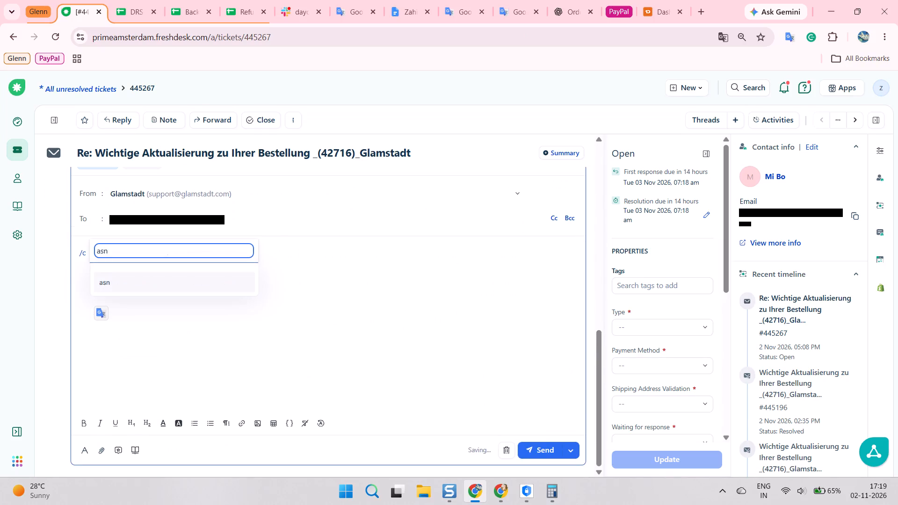
{"action": "left_click", "coordinate": [132, 286]}
Paste the German translation between the reply's greeting and closing, and remove the extra blank line above the closing.
{"action": "left_click", "coordinate": [94, 281]}
{"action": "key", "text": "ctrl+v"}
{"action": "scroll", "coordinate": [127, 281], "scroll_direction": "down", "scroll_amount": 2}
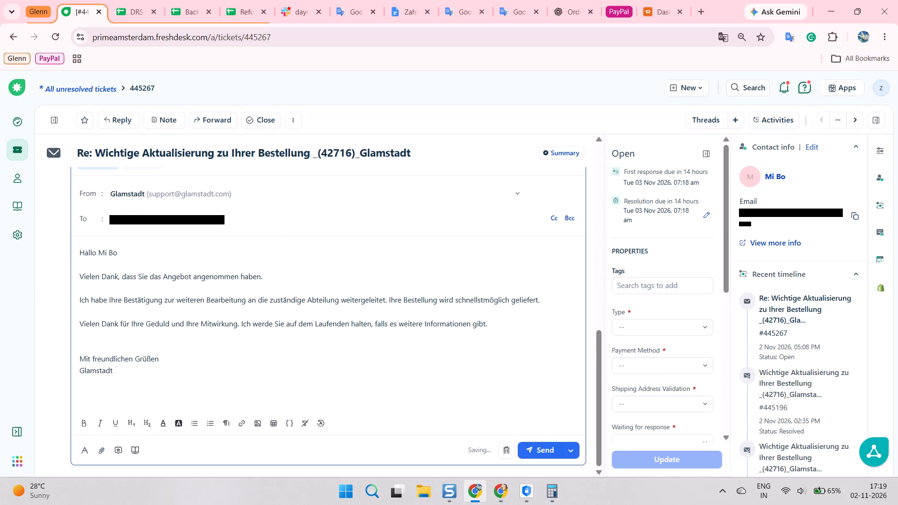
{"action": "left_click", "coordinate": [109, 347]}
{"action": "key", "text": "BackSpace"}
{"action": "key", "text": "alt+Tab"}
{"action": "scroll", "coordinate": [419, 280], "scroll_direction": "down", "scroll_amount": 2}
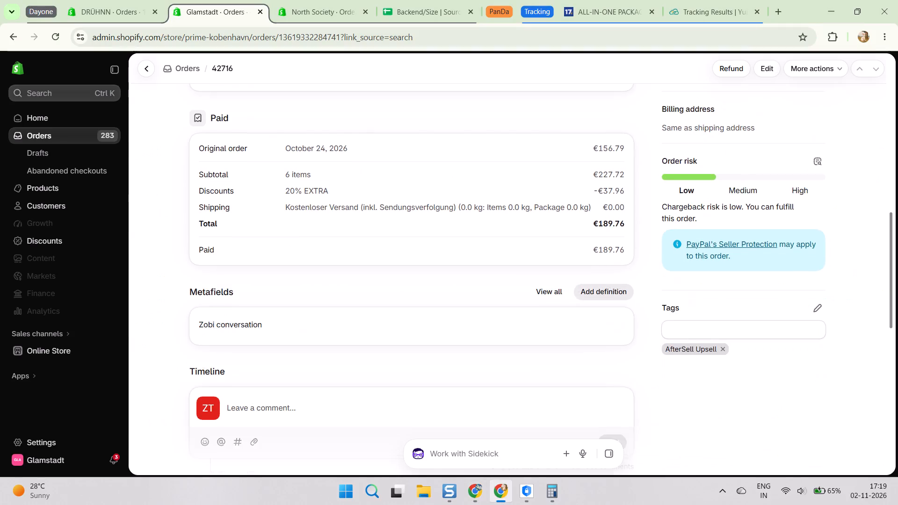
{"action": "scroll", "coordinate": [646, 272], "scroll_direction": "up", "scroll_amount": 4}
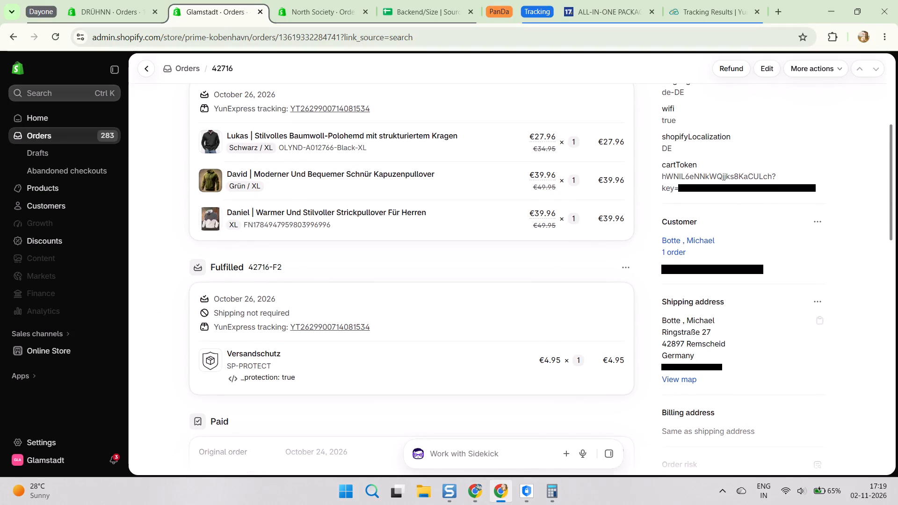
{"action": "triple_click", "coordinate": [658, 319]}
{"action": "key", "text": "ctrl+c"}
{"action": "key", "text": "ctrl+c"}
{"action": "key", "text": "ctrl+c"}
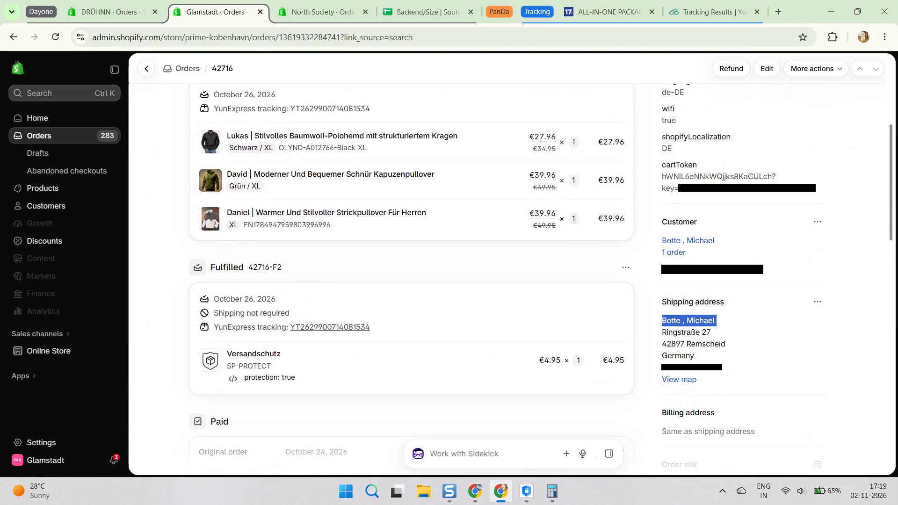
Paste the name into Google Translate, strip it down to the first name only, and cut that first name.
{"action": "key", "text": "alt+Tab"}
{"action": "left_click", "coordinate": [515, 2]}
{"action": "scroll", "coordinate": [426, 128], "scroll_direction": "up", "scroll_amount": 7}
{"action": "left_click", "coordinate": [431, 180]}
{"action": "key", "text": "ctrl+v"}
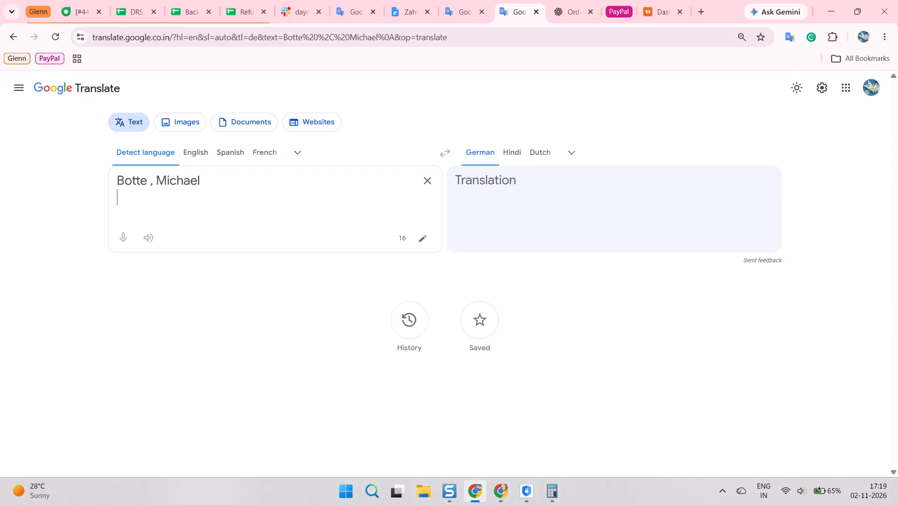
{"action": "left_click", "coordinate": [157, 180]}
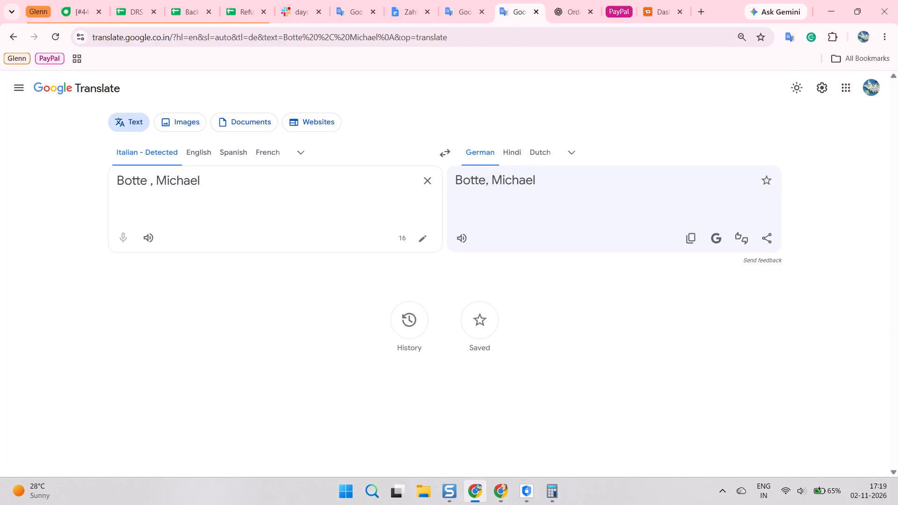
{"action": "left_click", "coordinate": [150, 199]}
{"action": "key", "text": "BackSpace"}
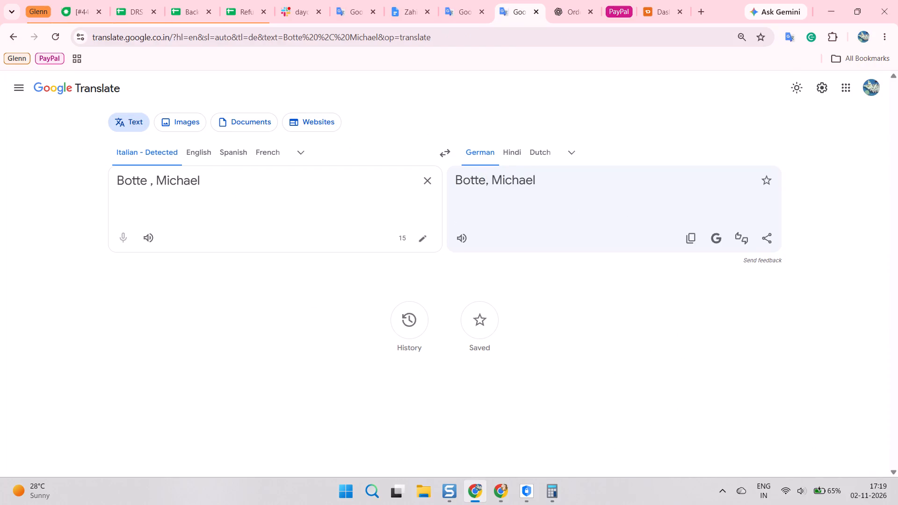
{"action": "left_click", "coordinate": [165, 205]}
{"action": "left_click", "coordinate": [156, 176]}
{"action": "key", "text": "BackSpace"}
{"action": "key", "text": "BackSpace"}
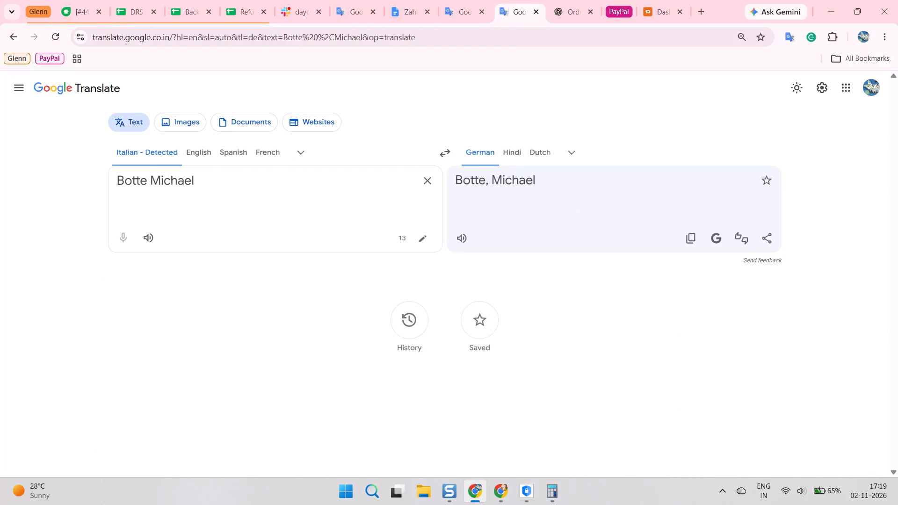
{"action": "key", "text": "BackSpace"}
{"action": "key", "text": "BackSpace"}
{"action": "key", "text": "BackSpace"}
{"action": "key", "text": "BackSpace"}
{"action": "key", "text": "BackSpace"}
{"action": "key", "text": "BackSpace"}
{"action": "key", "text": "BackSpace"}
{"action": "key", "text": "BackSpace"}
{"action": "key", "text": "BackSpace"}
{"action": "key", "text": "BackSpace"}
{"action": "key", "text": "BackSpace"}
{"action": "key", "text": "BackSpace"}
{"action": "key", "text": "ctrl+a"}
{"action": "key", "text": "ctrl+x"}
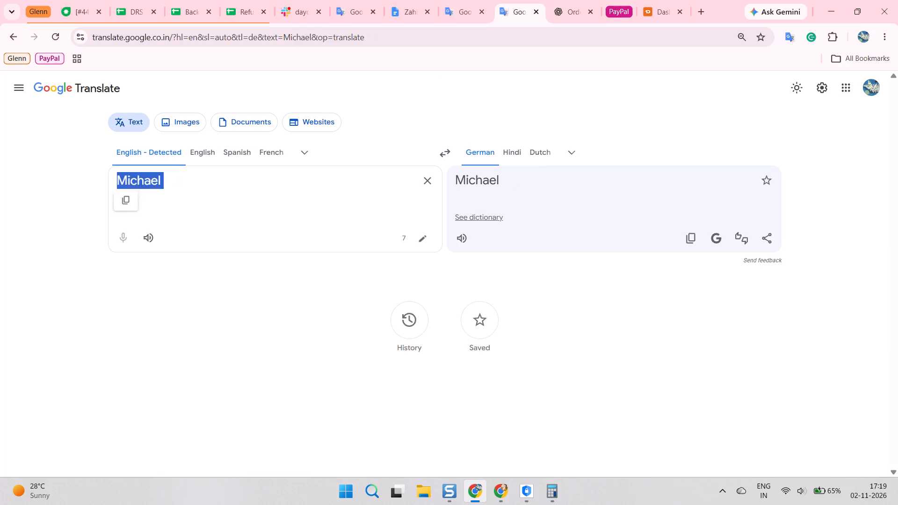
Replace the name in the ticket reply's greeting with the customer's first name followed by a comma.
{"action": "left_click", "coordinate": [64, 0]}
{"action": "left_click_drag", "start_coordinate": [98, 254], "coordinate": [146, 254]}
{"action": "key", "text": "ctrl+v"}
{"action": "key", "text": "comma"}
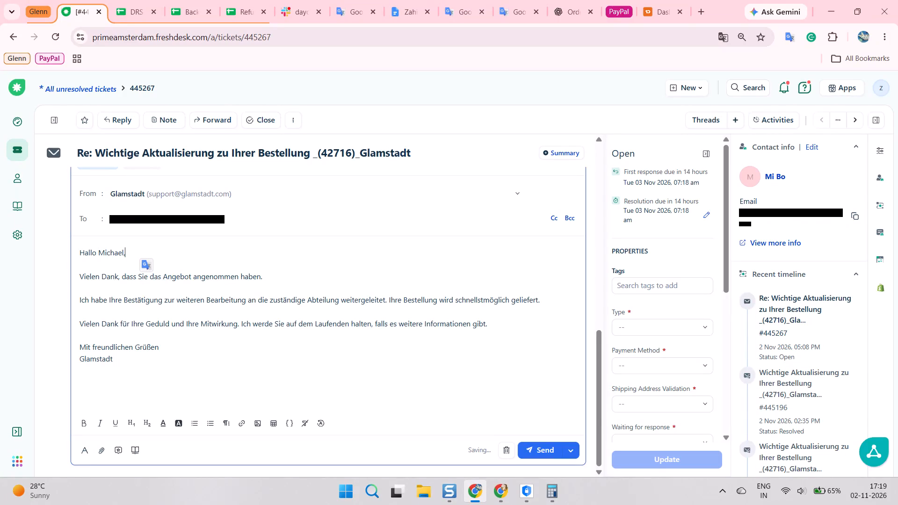
Send the German confirmation reply on ticket 445267.
{"action": "scroll", "coordinate": [146, 254], "scroll_direction": "down", "scroll_amount": 5}
{"action": "left_click", "coordinate": [140, 371]}
{"action": "scroll", "coordinate": [484, 427], "scroll_direction": "down", "scroll_amount": 3}
{"action": "left_click", "coordinate": [535, 455]}
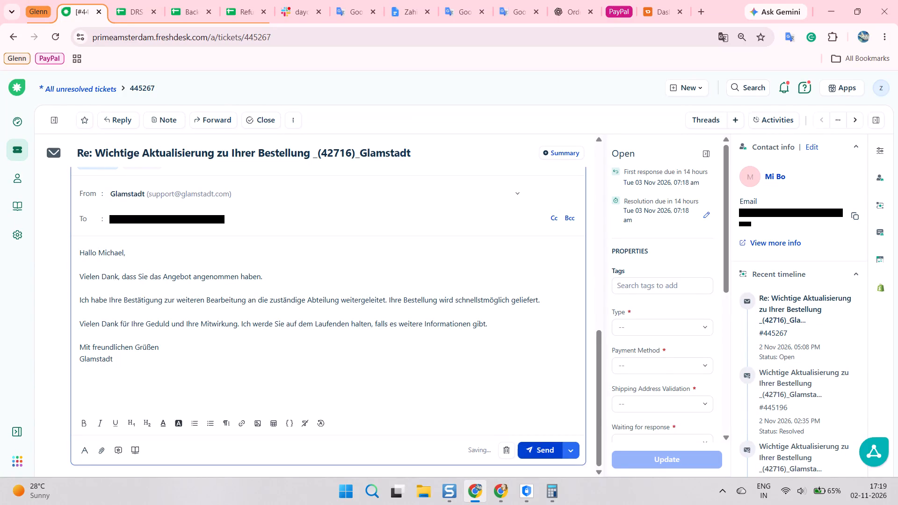
{"action": "scroll", "coordinate": [484, 317], "scroll_direction": "down", "scroll_amount": 2}
{"action": "scroll", "coordinate": [562, 258], "scroll_direction": "down", "scroll_amount": 3}
{"action": "scroll", "coordinate": [628, 259], "scroll_direction": "up", "scroll_amount": 3}
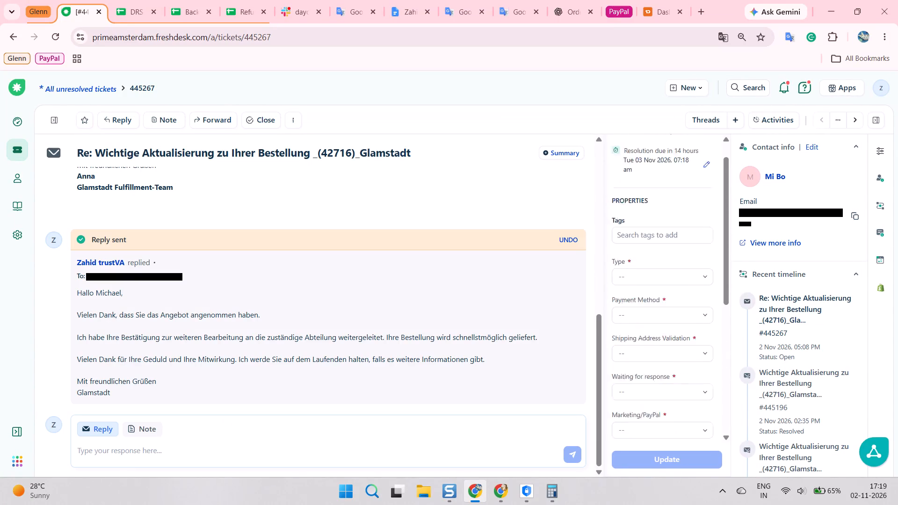
Set ticket Type to Out of Stock, Payment Method to PayPal, Shipping Address Validation to Verified & Correct, and Waiting for response to N/A.
{"action": "left_click", "coordinate": [646, 323]}
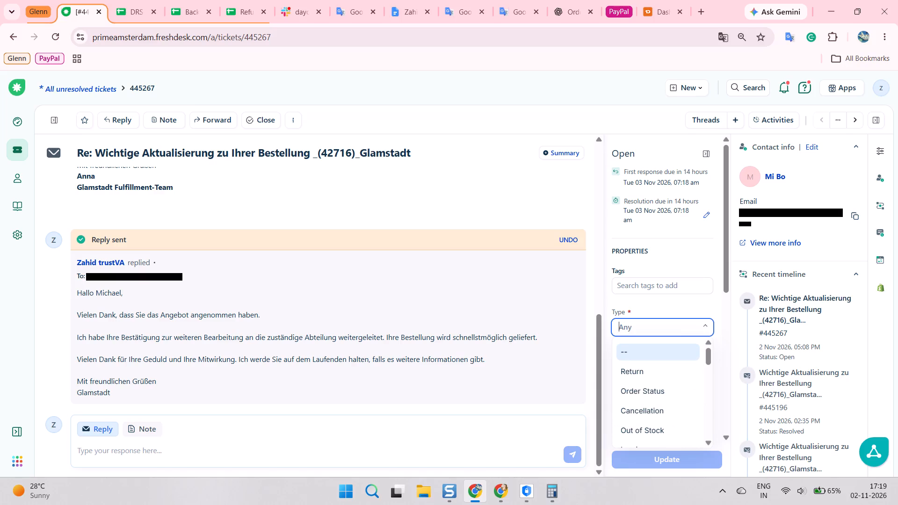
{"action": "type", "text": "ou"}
{"action": "left_click", "coordinate": [654, 353]}
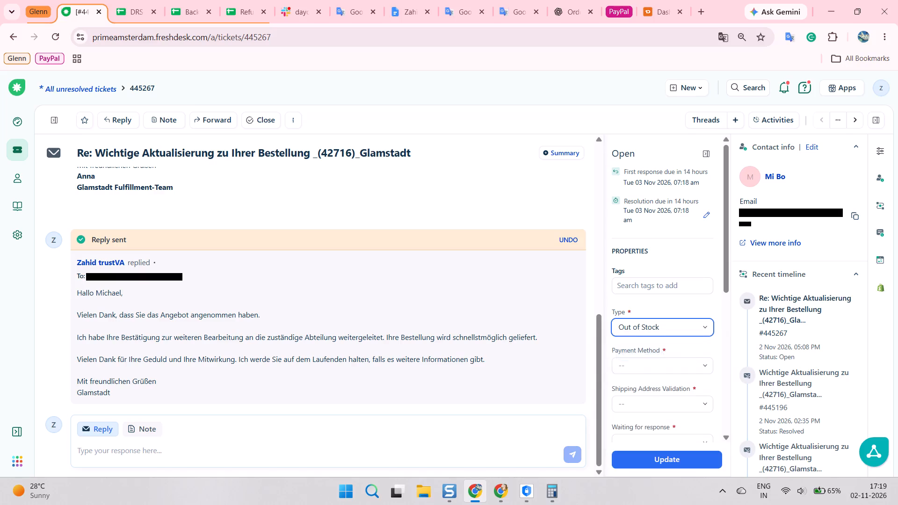
{"action": "key", "text": "alt+Tab"}
{"action": "scroll", "coordinate": [614, 228], "scroll_direction": "down", "scroll_amount": 7}
{"action": "key", "text": "alt+Tab"}
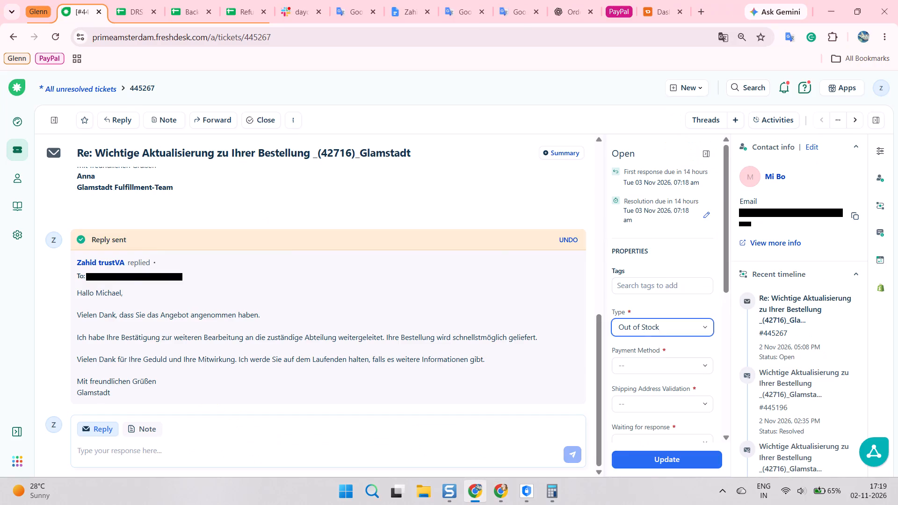
{"action": "key", "text": "Tab"}
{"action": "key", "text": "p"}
{"action": "key", "text": "Tab"}
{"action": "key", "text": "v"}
{"action": "key", "text": "Tab"}
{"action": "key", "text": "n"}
Set Marketing/PayPal to No and Status to Resolved, select your own agent account, and update the ticket properties.
{"action": "key", "text": "Tab"}
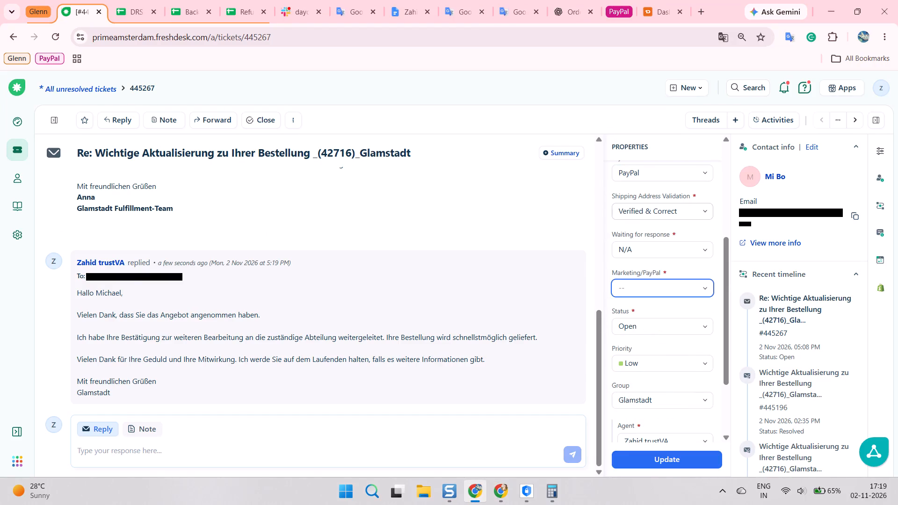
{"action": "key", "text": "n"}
{"action": "key", "text": "Tab"}
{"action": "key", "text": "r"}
{"action": "key", "text": "Tab"}
{"action": "key", "text": "Tab"}
{"action": "key", "text": "Tab"}
{"action": "scroll", "coordinate": [659, 309], "scroll_direction": "down", "scroll_amount": 2}
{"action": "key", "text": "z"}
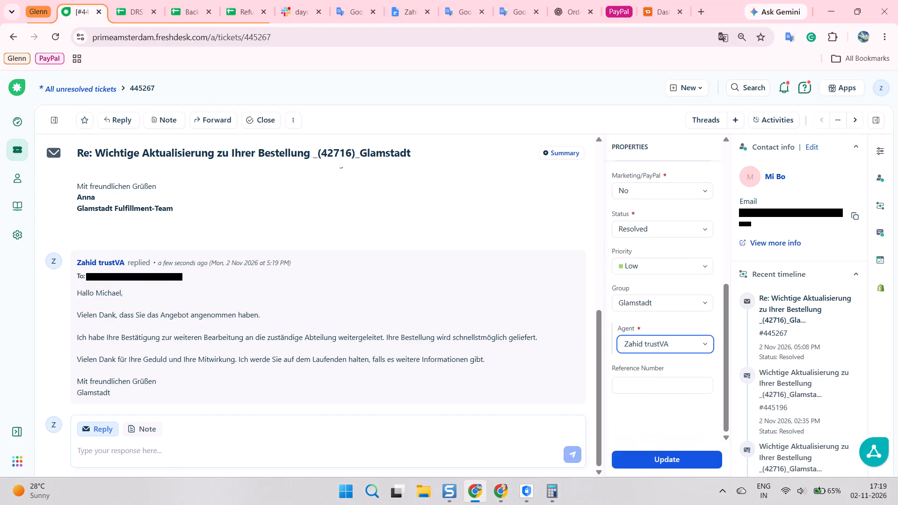
{"action": "left_click", "coordinate": [682, 462]}
{"action": "scroll", "coordinate": [579, 410], "scroll_direction": "down", "scroll_amount": 4}
{"action": "scroll", "coordinate": [242, 249], "scroll_direction": "down", "scroll_amount": 4}
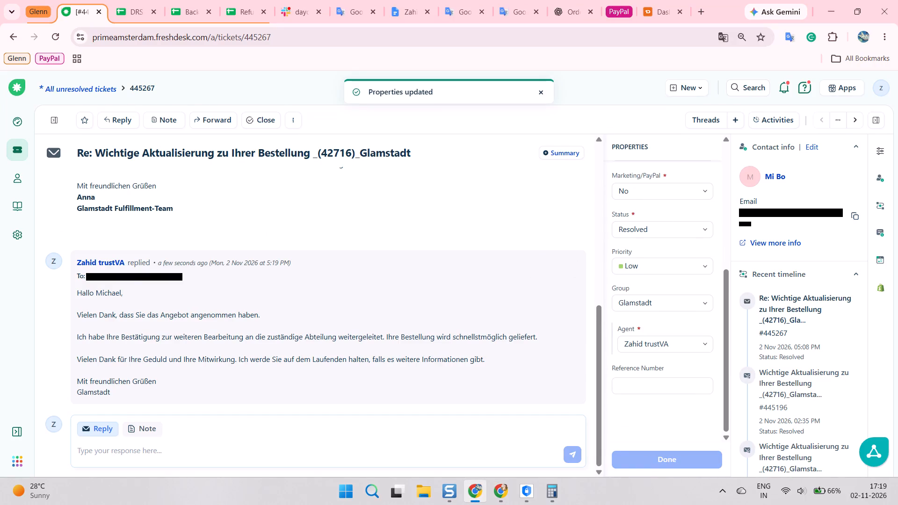
{"action": "double_click", "coordinate": [141, 88]}
{"action": "key", "text": "ctrl+c"}
{"action": "key", "text": "ctrl+c"}
{"action": "key", "text": "ctrl+c"}
{"action": "left_click", "coordinate": [123, 0]}
{"action": "key", "text": "ctrl+v"}
{"action": "left_click", "coordinate": [286, 246]}
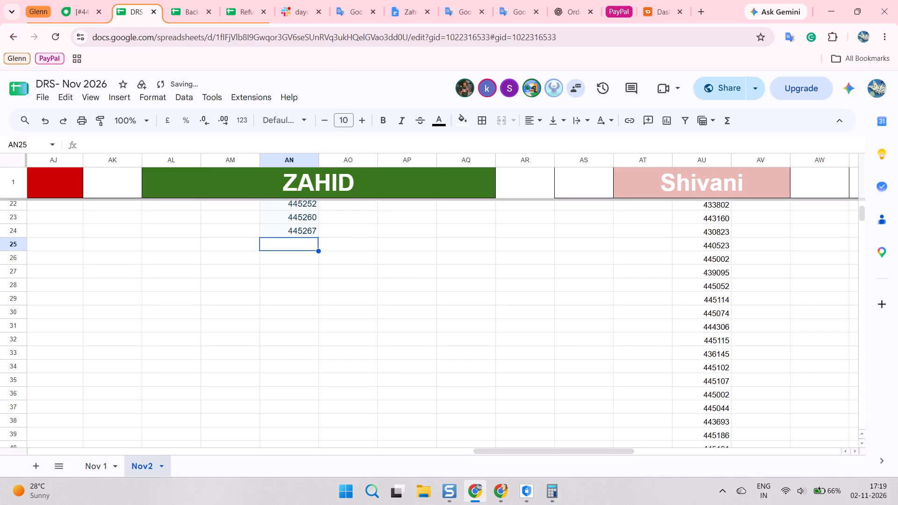
{"action": "scroll", "coordinate": [279, 243], "scroll_direction": "down", "scroll_amount": 1}
{"action": "left_click", "coordinate": [66, 0]}
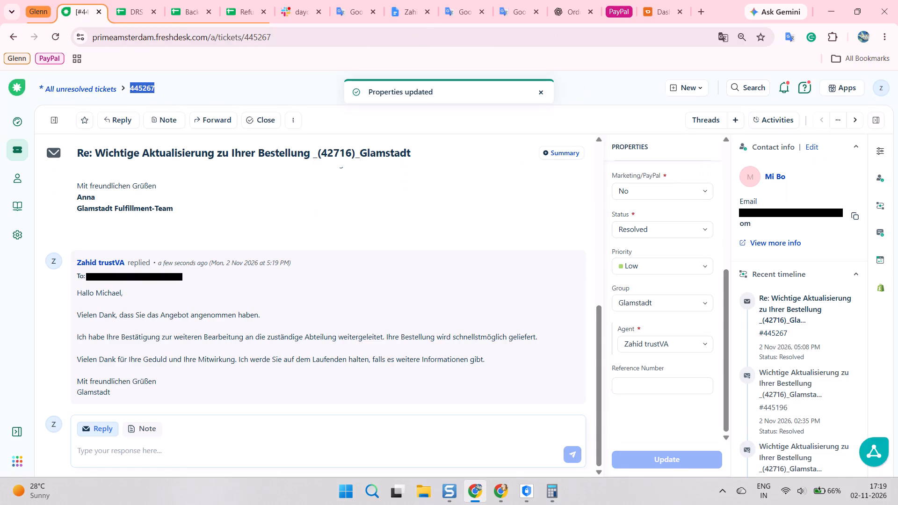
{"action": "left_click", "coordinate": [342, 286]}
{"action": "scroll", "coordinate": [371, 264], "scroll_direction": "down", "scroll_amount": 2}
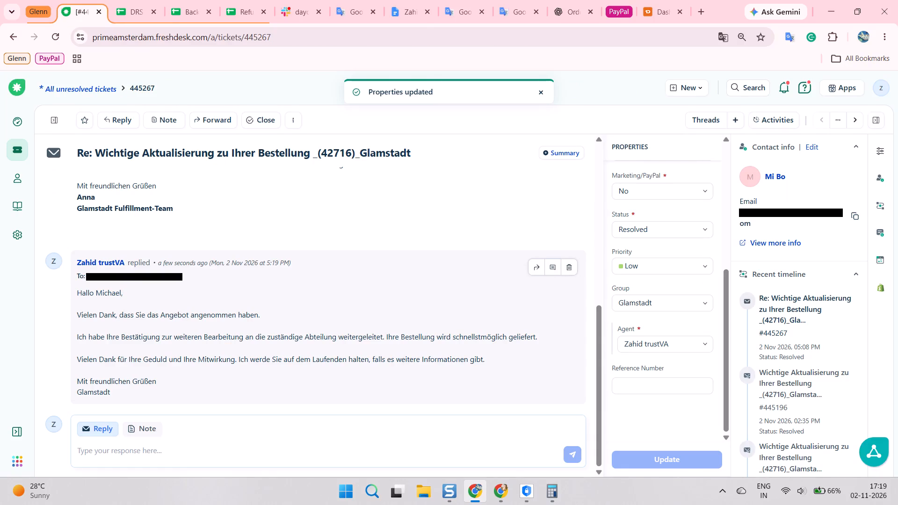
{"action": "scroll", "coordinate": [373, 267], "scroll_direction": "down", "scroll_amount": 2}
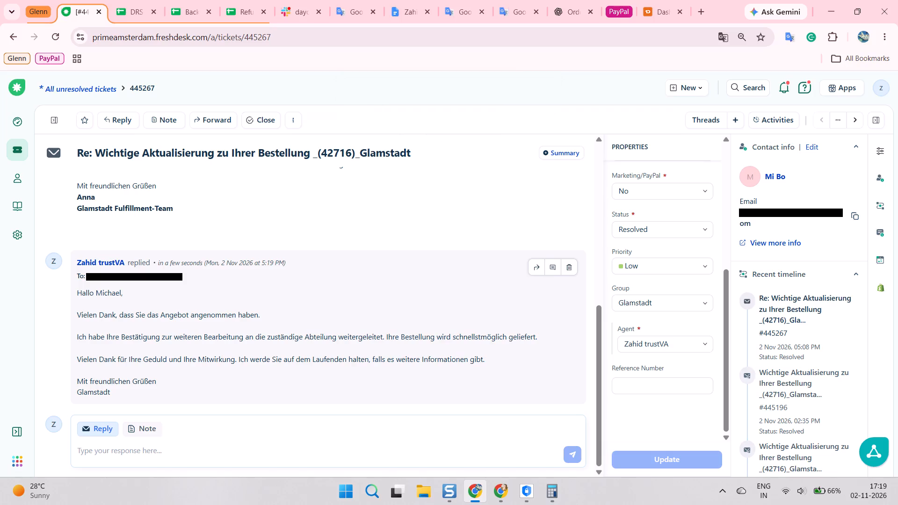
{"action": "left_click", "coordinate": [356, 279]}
{"action": "left_click", "coordinate": [15, 146]}
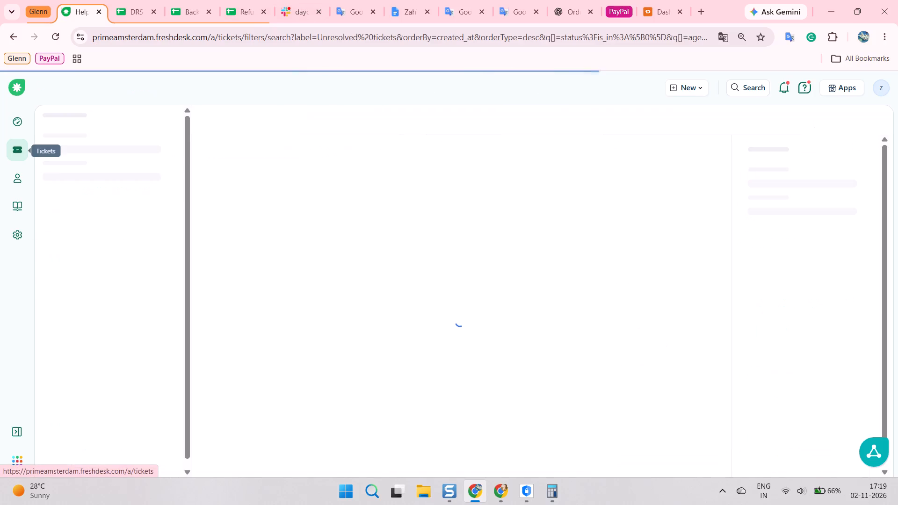
{"action": "scroll", "coordinate": [272, 205], "scroll_direction": "up", "scroll_amount": 12}
{"action": "left_click", "coordinate": [291, 170]}
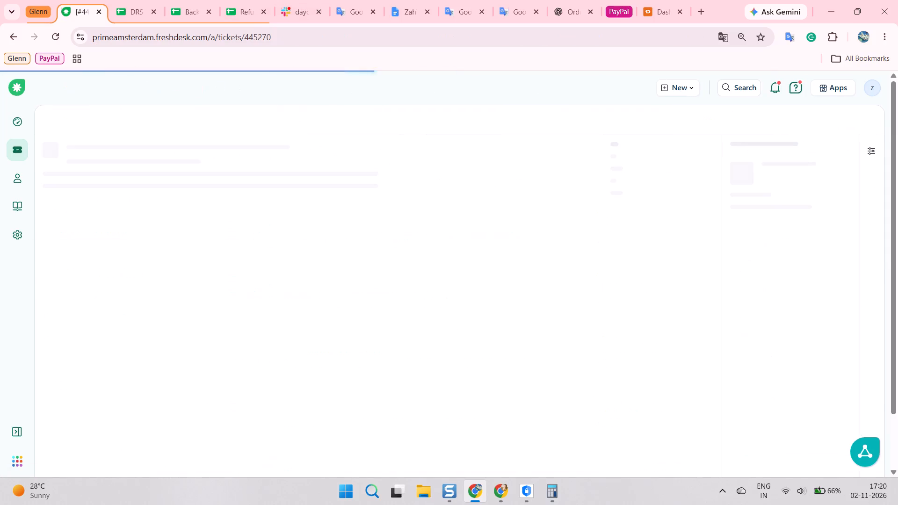
{"action": "right_click", "coordinate": [375, 204]}
{"action": "scroll", "coordinate": [404, 318], "scroll_direction": "down", "scroll_amount": 4}
{"action": "left_click", "coordinate": [433, 415]}
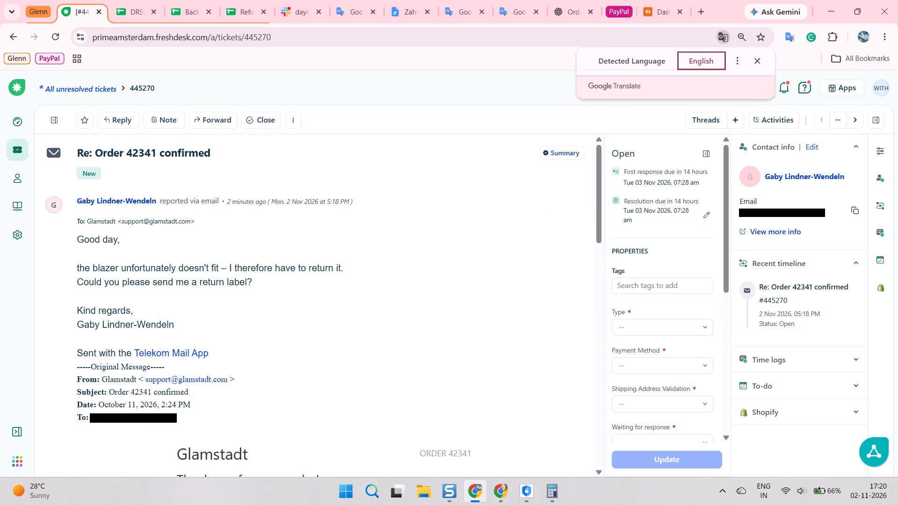
{"action": "left_click", "coordinate": [857, 211]}
{"action": "key", "text": "alt+Tab"}
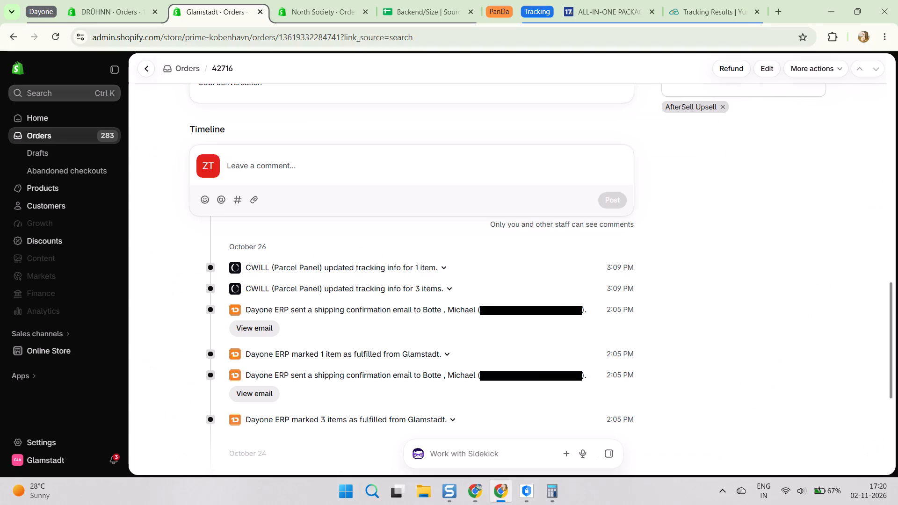
{"action": "left_click", "coordinate": [57, 87]}
{"action": "key", "text": "ctrl+v"}
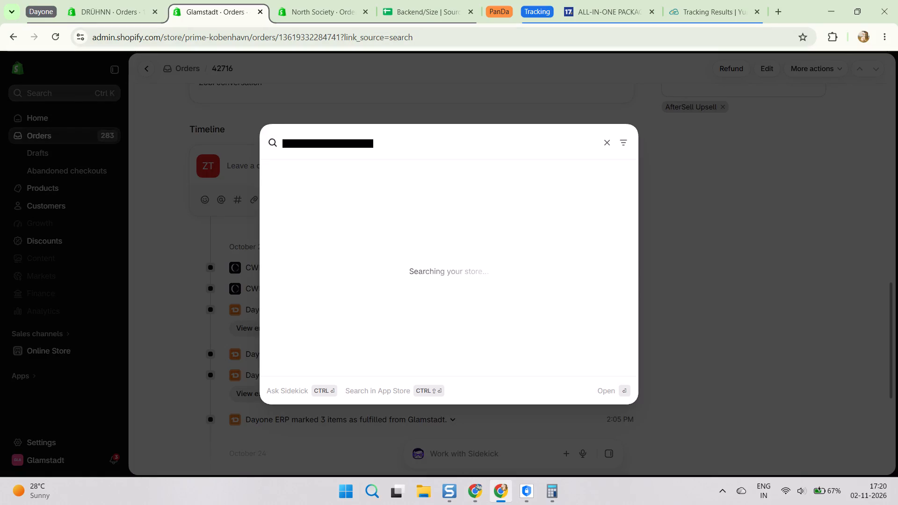
{"action": "left_click", "coordinate": [301, 225]}
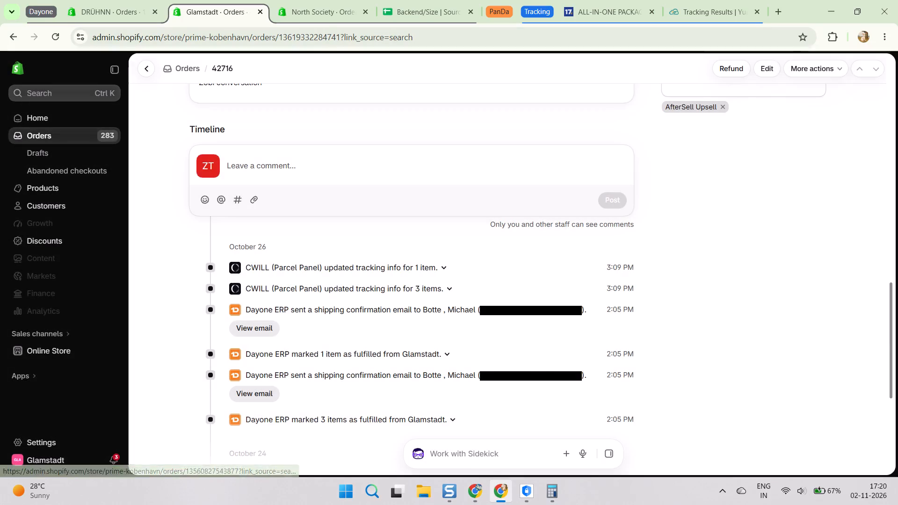
{"action": "left_click_drag", "start_coordinate": [416, 159], "coordinate": [417, 159]}
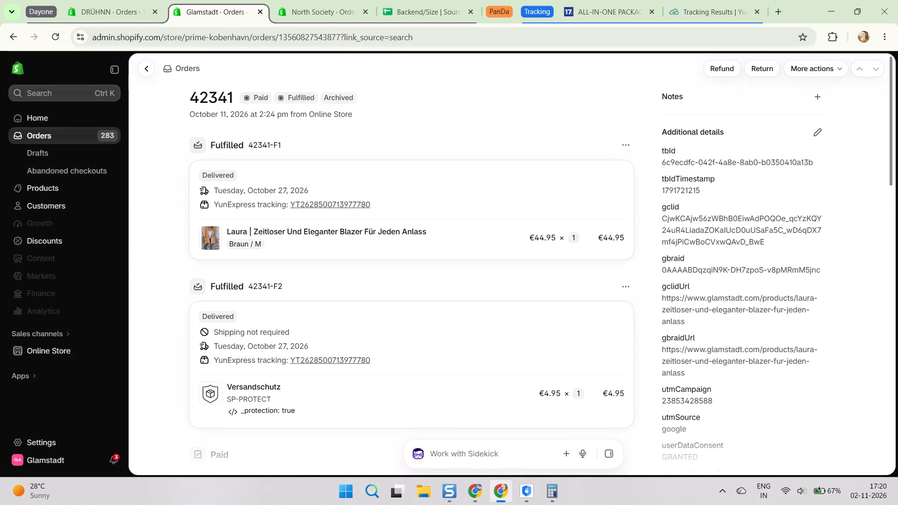
{"action": "left_click_drag", "start_coordinate": [417, 159], "coordinate": [417, 166]}
{"action": "scroll", "coordinate": [419, 168], "scroll_direction": "down", "scroll_amount": 2}
{"action": "scroll", "coordinate": [426, 171], "scroll_direction": "up", "scroll_amount": 5}
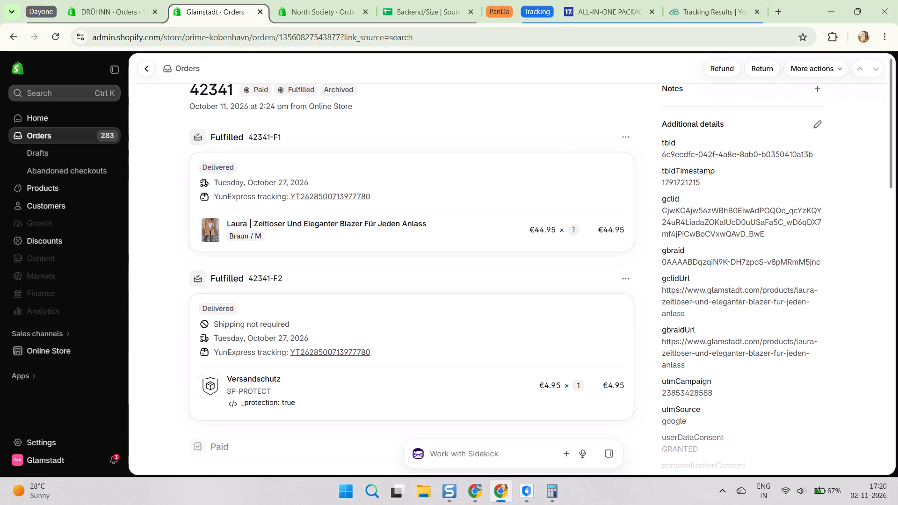
{"action": "left_click", "coordinate": [439, 164]}
{"action": "left_click", "coordinate": [432, 157]}
{"action": "left_click", "coordinate": [445, 183]}
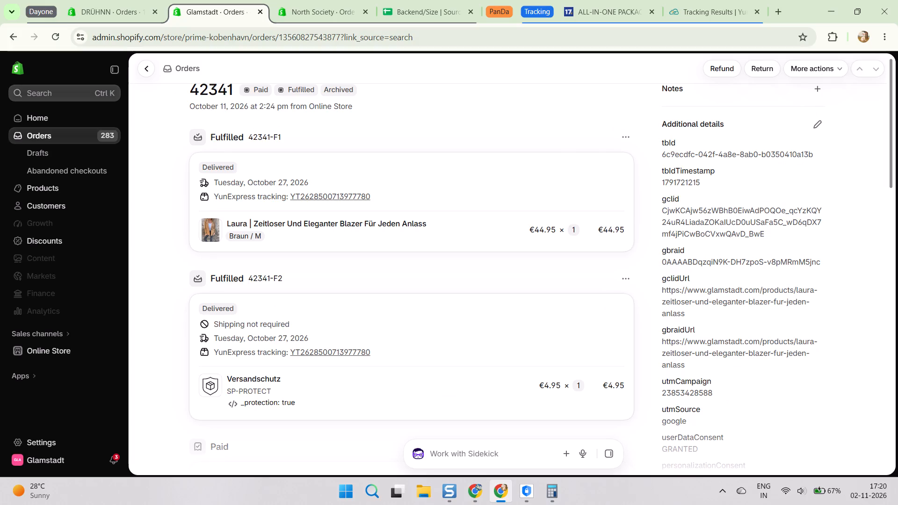
{"action": "left_click", "coordinate": [439, 188]}
{"action": "left_click", "coordinate": [453, 203]}
{"action": "left_click", "coordinate": [448, 179]}
{"action": "left_click", "coordinate": [475, 182]}
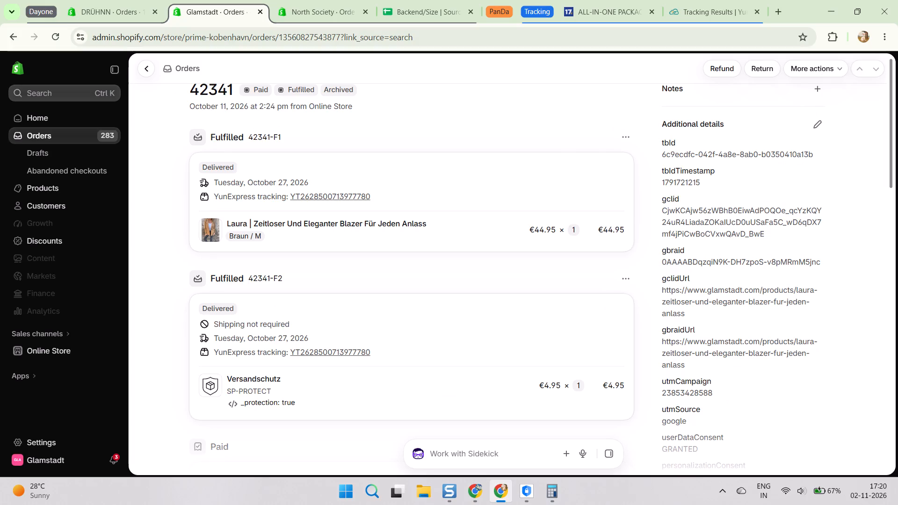
{"action": "left_click", "coordinate": [479, 181]}
{"action": "left_click", "coordinate": [458, 159]}
{"action": "scroll", "coordinate": [417, 169], "scroll_direction": "down", "scroll_amount": 10}
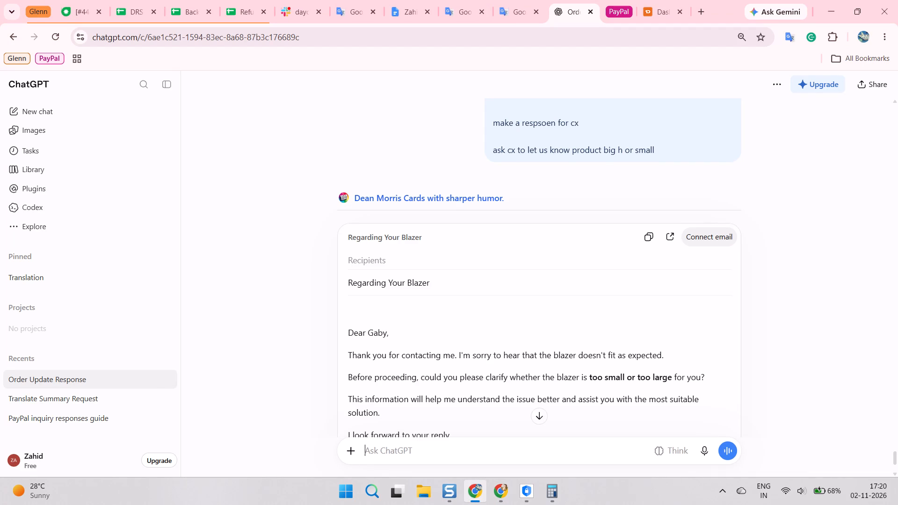
{"action": "scroll", "coordinate": [427, 308], "scroll_direction": "down", "scroll_amount": 2}
{"action": "left_click_drag", "start_coordinate": [474, 298], "coordinate": [337, 220]}
{"action": "key", "text": "ctrl+c"}
{"action": "key", "text": "ctrl+c"}
{"action": "key", "text": "ctrl+c"}
{"action": "left_click", "coordinate": [520, 0]}
{"action": "scroll", "coordinate": [414, 132], "scroll_direction": "up", "scroll_amount": 8}
{"action": "key", "text": "ctrl+v"}
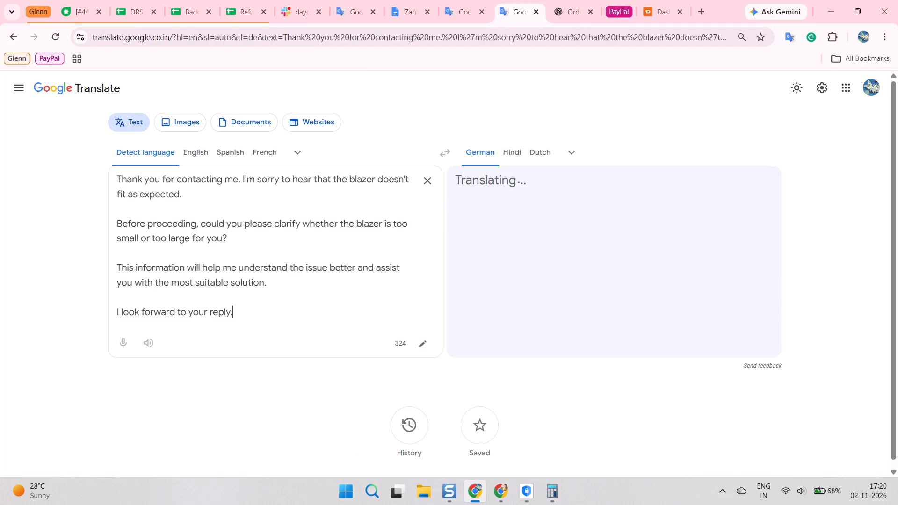
Separate "Thank you for contacting me." into its own paragraph and copy the German translation.
{"action": "left_click", "coordinate": [243, 177]}
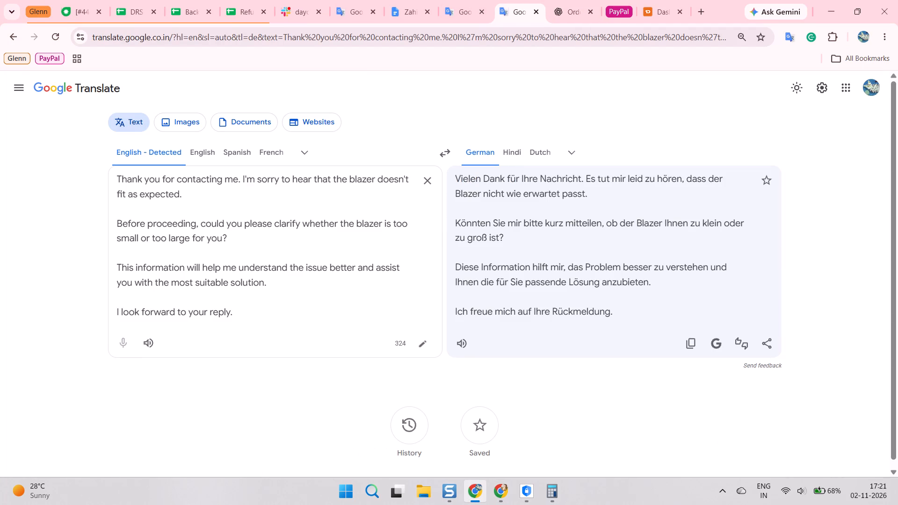
{"action": "key", "text": "BackSpace"}
{"action": "key", "text": "Return"}
{"action": "key", "text": "Return"}
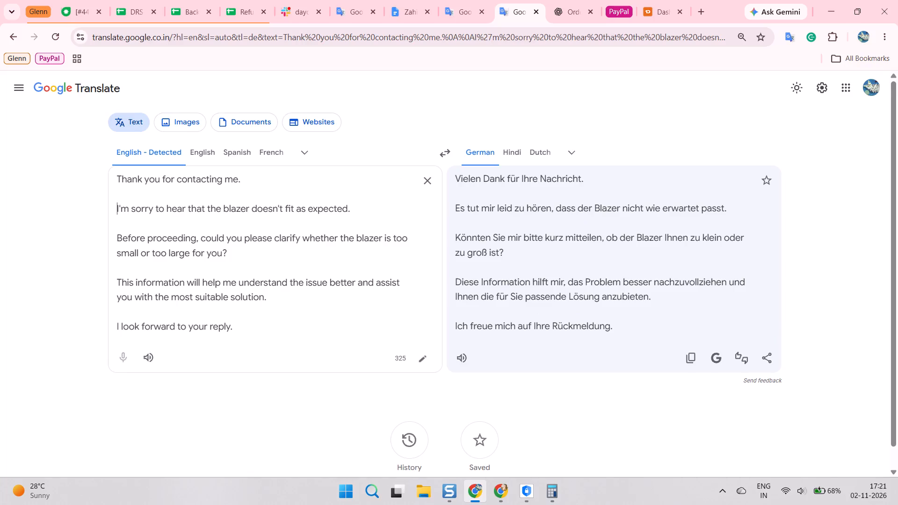
{"action": "scroll", "coordinate": [630, 309], "scroll_direction": "down", "scroll_amount": 2}
{"action": "left_click", "coordinate": [691, 342]}
{"action": "left_click", "coordinate": [81, 0]}
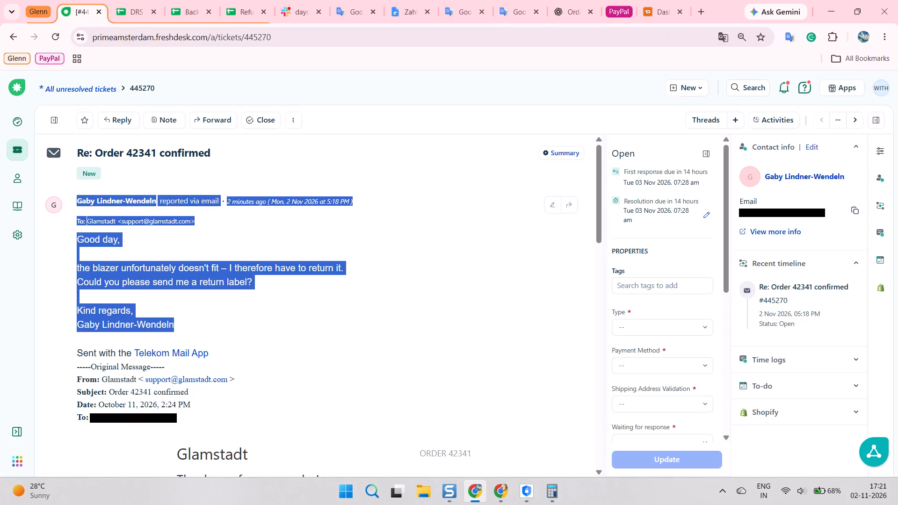
{"action": "left_click", "coordinate": [372, 267]}
{"action": "right_click", "coordinate": [393, 202]}
{"action": "left_click", "coordinate": [358, 225]}
{"action": "left_click", "coordinate": [380, 179]}
{"action": "right_click", "coordinate": [381, 173]}
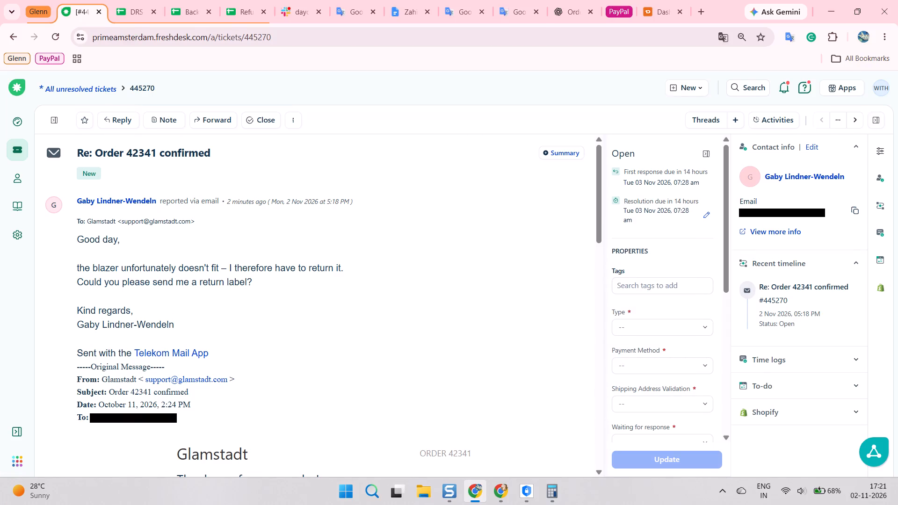
{"action": "scroll", "coordinate": [427, 316], "scroll_direction": "down", "scroll_amount": 4}
{"action": "left_click", "coordinate": [448, 405]}
{"action": "triple_click", "coordinate": [637, 56]}
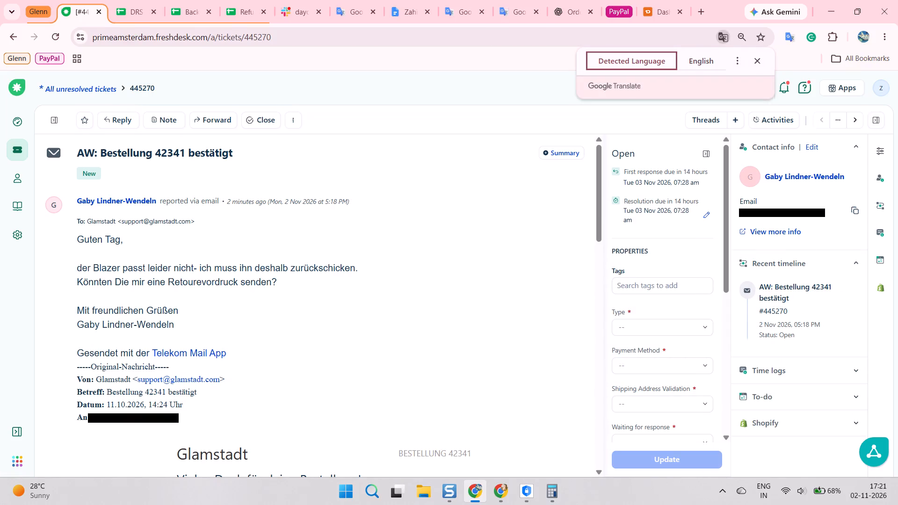
{"action": "left_click", "coordinate": [377, 247]}
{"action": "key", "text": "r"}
{"action": "scroll", "coordinate": [192, 272], "scroll_direction": "down", "scroll_amount": 7}
{"action": "left_click", "coordinate": [99, 402]}
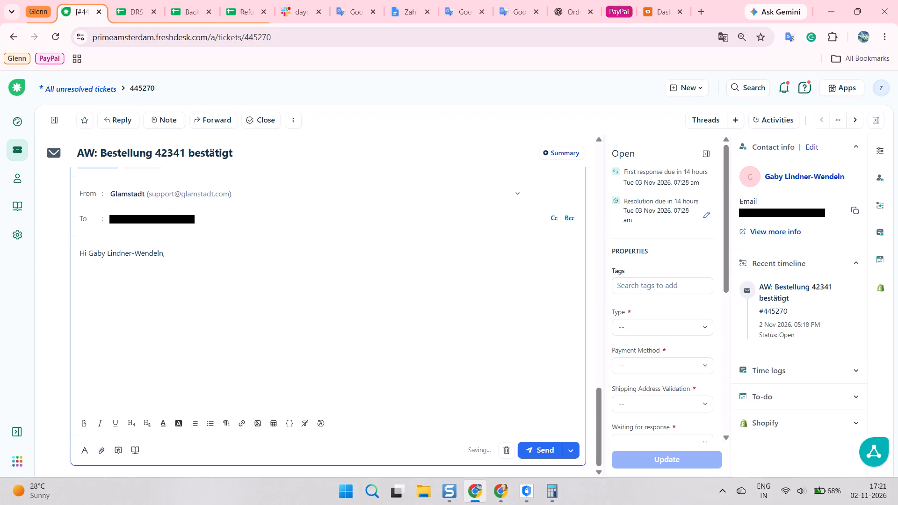
{"action": "key", "text": "ctrl+a"}
{"action": "left_click_drag", "start_coordinate": [114, 385], "coordinate": [121, 383], "text": "ctrl"}
{"action": "left_click", "coordinate": [157, 356]}
{"action": "key", "text": "ctrl+a"}
{"action": "key", "text": "BackSpace"}
{"action": "key", "text": "BackSpace"}
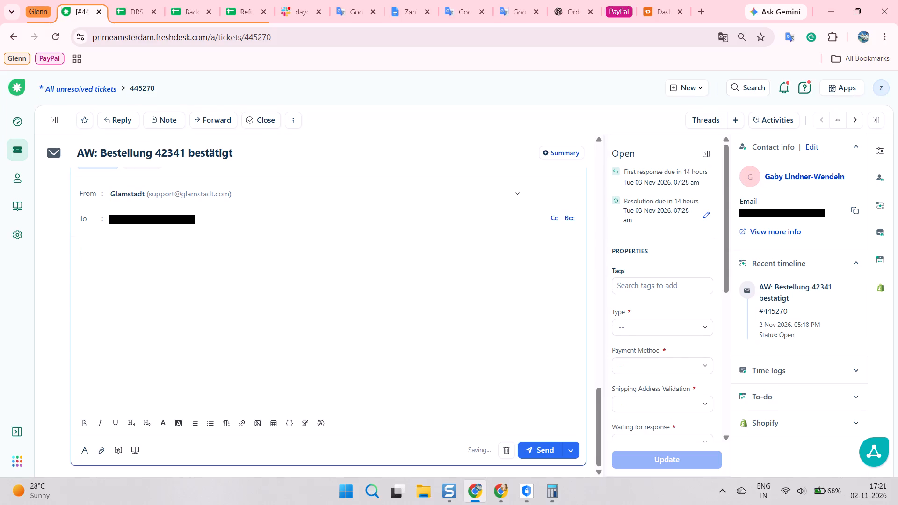
{"action": "key", "text": "BackSpace"}
{"action": "key", "text": "BackSpace"}
{"action": "key", "text": "BackSpace"}
{"action": "key", "text": "BackSpace"}
Insert the canned response "asn", paste the German blazer text between its greeting and closing, and remove the extra blank line.
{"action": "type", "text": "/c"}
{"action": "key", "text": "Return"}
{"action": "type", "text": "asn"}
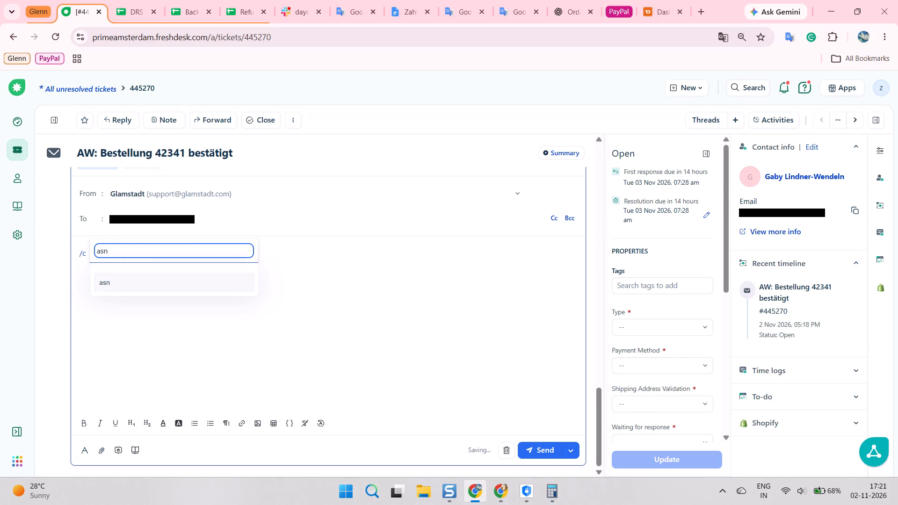
{"action": "left_click", "coordinate": [116, 280]}
{"action": "left_click", "coordinate": [89, 279]}
{"action": "key", "text": "ctrl+v"}
{"action": "scroll", "coordinate": [112, 276], "scroll_direction": "down", "scroll_amount": 2}
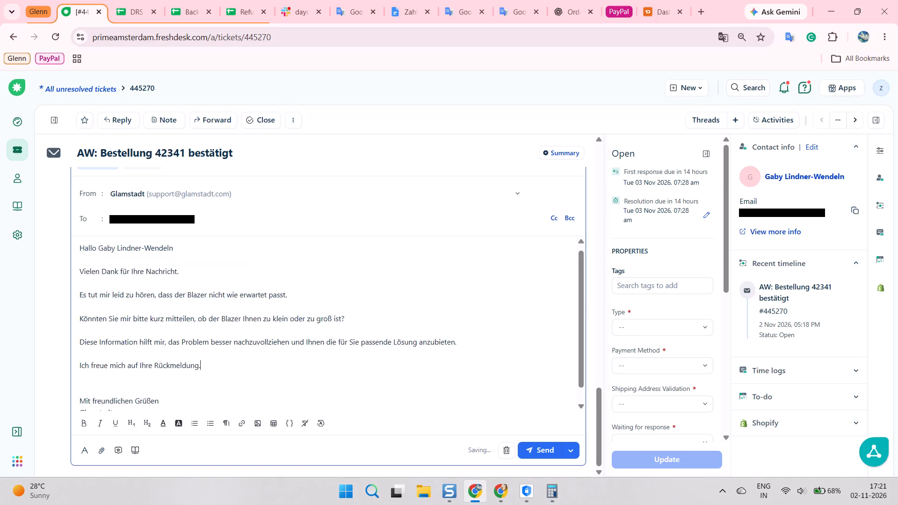
{"action": "scroll", "coordinate": [119, 279], "scroll_direction": "down", "scroll_amount": 1}
{"action": "left_click", "coordinate": [105, 369]}
{"action": "key", "text": "BackSpace"}
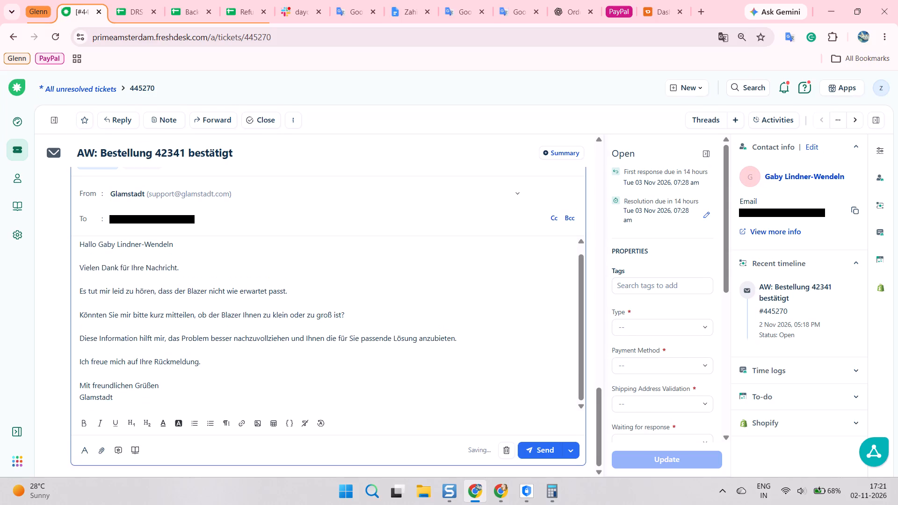
{"action": "key", "text": "alt+Tab"}
{"action": "scroll", "coordinate": [636, 265], "scroll_direction": "up", "scroll_amount": 1}
{"action": "key", "text": "alt+Tab"}
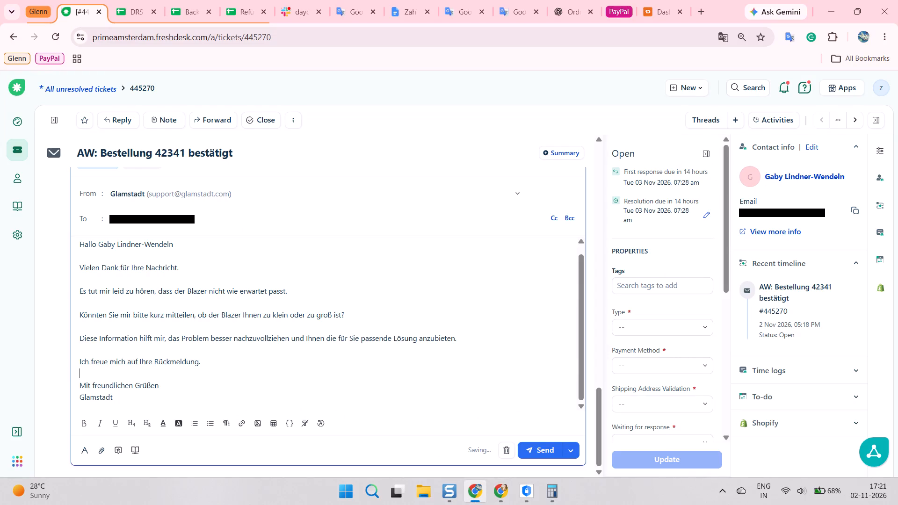
{"action": "scroll", "coordinate": [311, 347], "scroll_direction": "down", "scroll_amount": 5}
{"action": "left_click", "coordinate": [530, 444]}
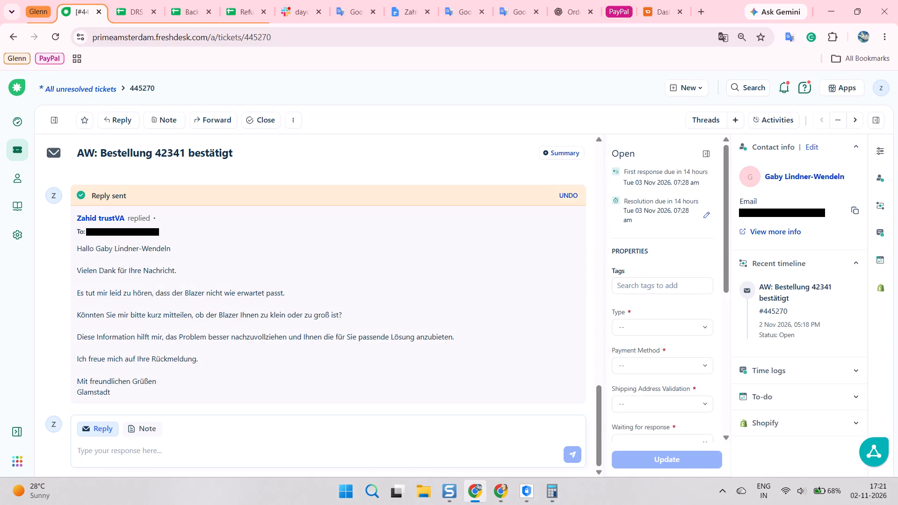
{"action": "scroll", "coordinate": [345, 272], "scroll_direction": "down", "scroll_amount": 3}
{"action": "left_click", "coordinate": [652, 329]}
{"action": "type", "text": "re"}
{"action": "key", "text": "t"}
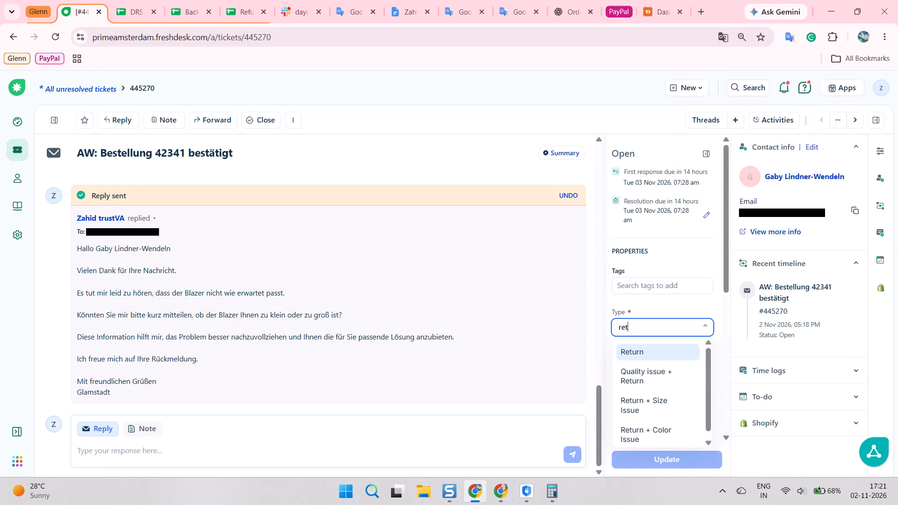
{"action": "left_click", "coordinate": [646, 400]}
{"action": "key", "text": "Tab"}
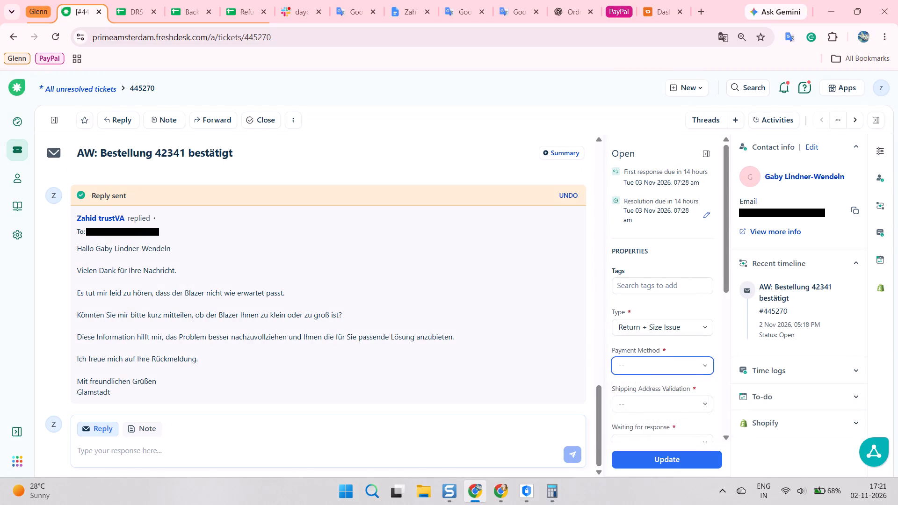
{"action": "key", "text": "Tab"}
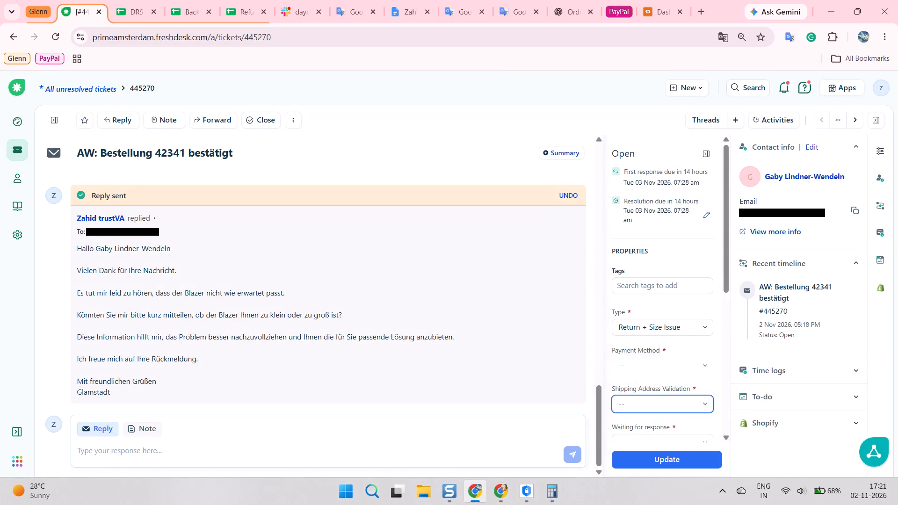
{"action": "key", "text": "alt+Tab"}
{"action": "scroll", "coordinate": [649, 220], "scroll_direction": "down", "scroll_amount": 5}
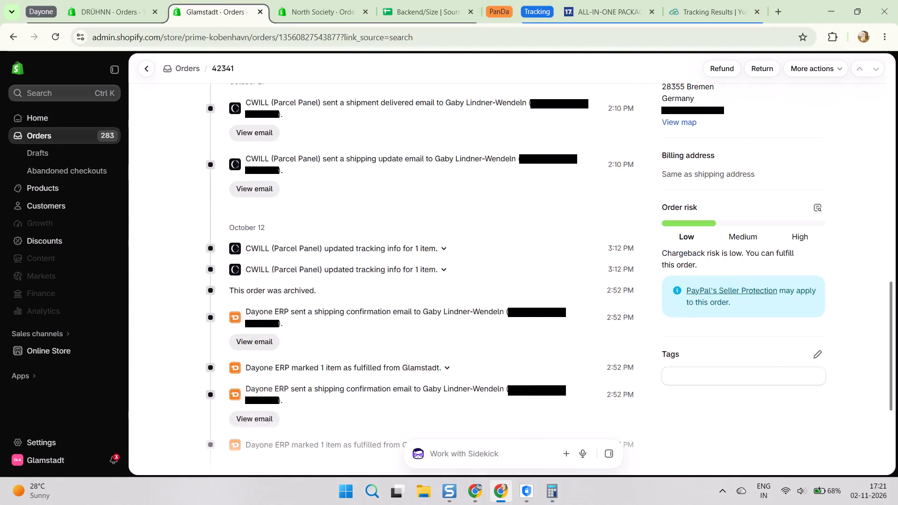
{"action": "scroll", "coordinate": [662, 214], "scroll_direction": "down", "scroll_amount": 5}
{"action": "scroll", "coordinate": [666, 246], "scroll_direction": "up", "scroll_amount": 4}
{"action": "key", "text": "alt+Tab"}
{"action": "left_click", "coordinate": [661, 287]}
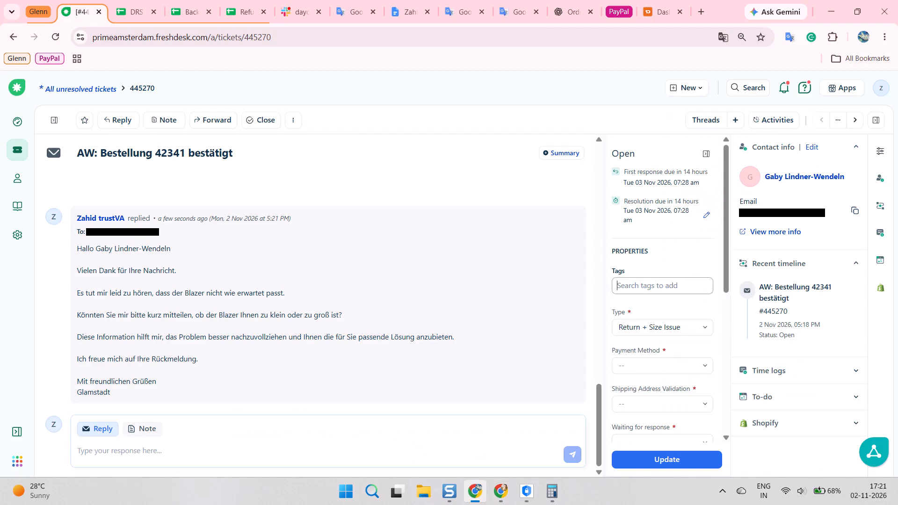
{"action": "key", "text": "Tab"}
{"action": "key", "text": "Tab"}
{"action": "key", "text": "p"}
{"action": "key", "text": "Tab"}
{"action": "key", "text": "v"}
{"action": "key", "text": "Tab"}
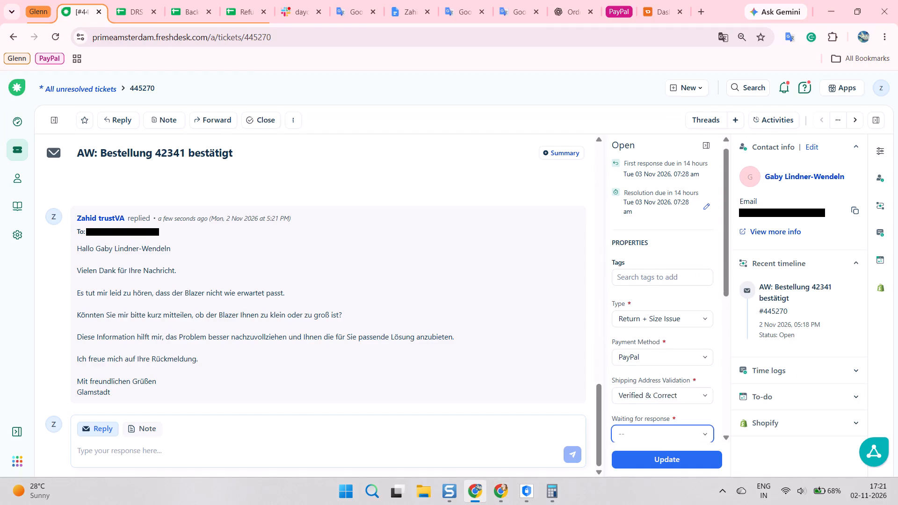
Set waiting for response to N/A, Marketing/PayPal to No and status to Resolved, assign the ticket to yourself, and save its properties.
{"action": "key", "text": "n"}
{"action": "key", "text": "Tab"}
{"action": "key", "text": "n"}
{"action": "key", "text": "Tab"}
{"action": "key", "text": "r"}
{"action": "key", "text": "Tab"}
{"action": "key", "text": "Tab"}
{"action": "key", "text": "Tab"}
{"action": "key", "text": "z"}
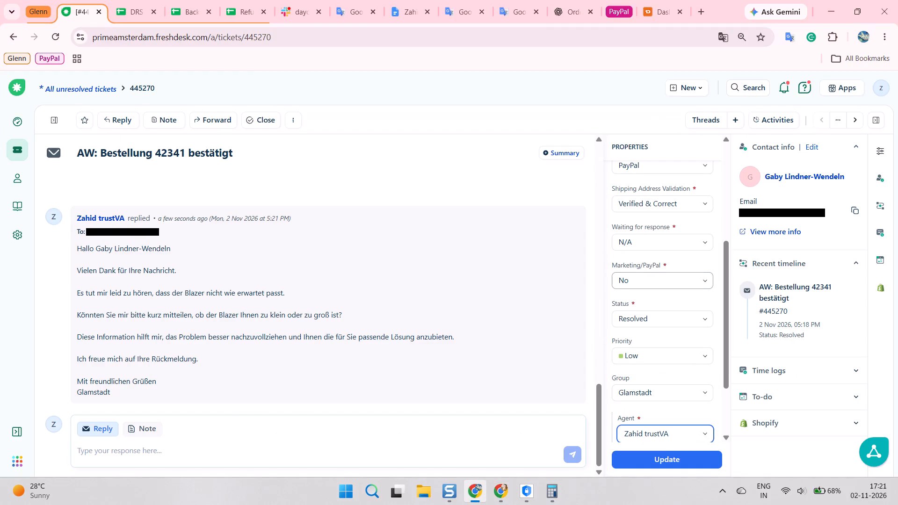
{"action": "scroll", "coordinate": [662, 287], "scroll_direction": "down", "scroll_amount": 6}
{"action": "left_click_drag", "start_coordinate": [662, 456], "coordinate": [664, 461]}
{"action": "scroll", "coordinate": [151, 184], "scroll_direction": "down", "scroll_amount": 2}
Log ticket number 445270 in cell AN25 of the Nov2 sheet in the DRS- Nov 2026 spreadsheet.
{"action": "double_click", "coordinate": [139, 89]}
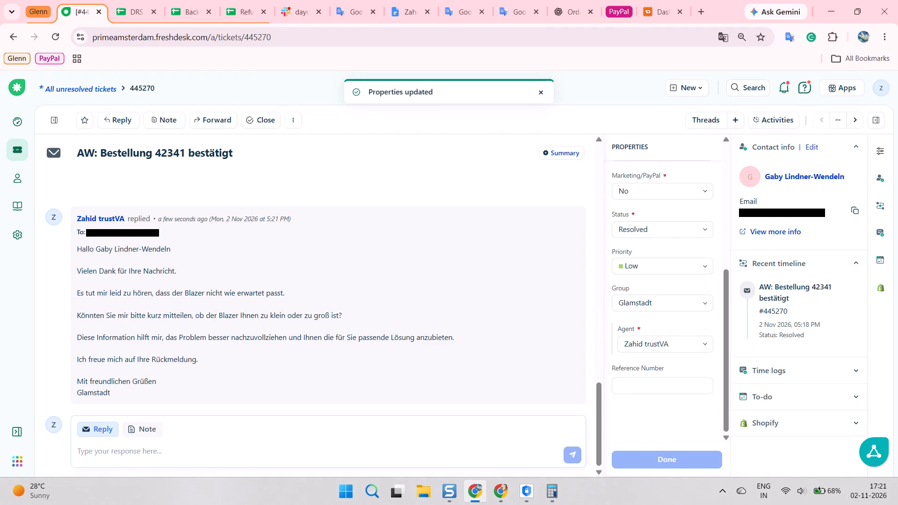
{"action": "key", "text": "ctrl+c"}
{"action": "key", "text": "ctrl+c"}
{"action": "left_click", "coordinate": [109, 0]}
{"action": "left_click", "coordinate": [138, 21]}
{"action": "key", "text": "ctrl+v"}
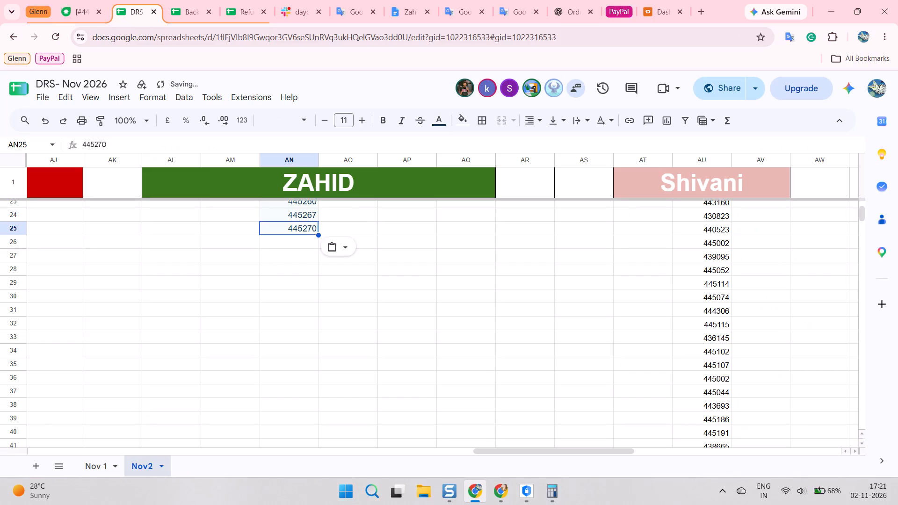
{"action": "left_click", "coordinate": [287, 244]}
{"action": "scroll", "coordinate": [287, 245], "scroll_direction": "down", "scroll_amount": 1}
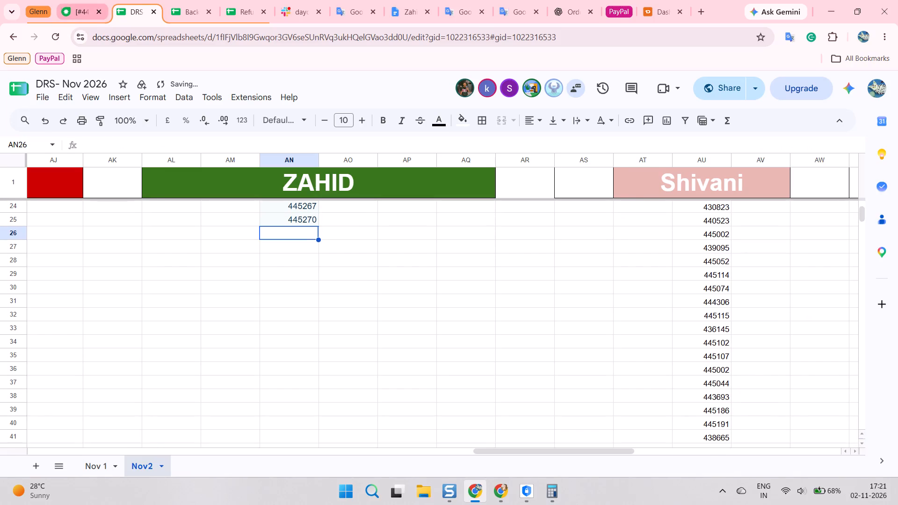
Return to Freshdesk, open the next ticket, 445268, and translate the page into English.
{"action": "left_click", "coordinate": [72, 0]}
{"action": "left_click", "coordinate": [350, 258]}
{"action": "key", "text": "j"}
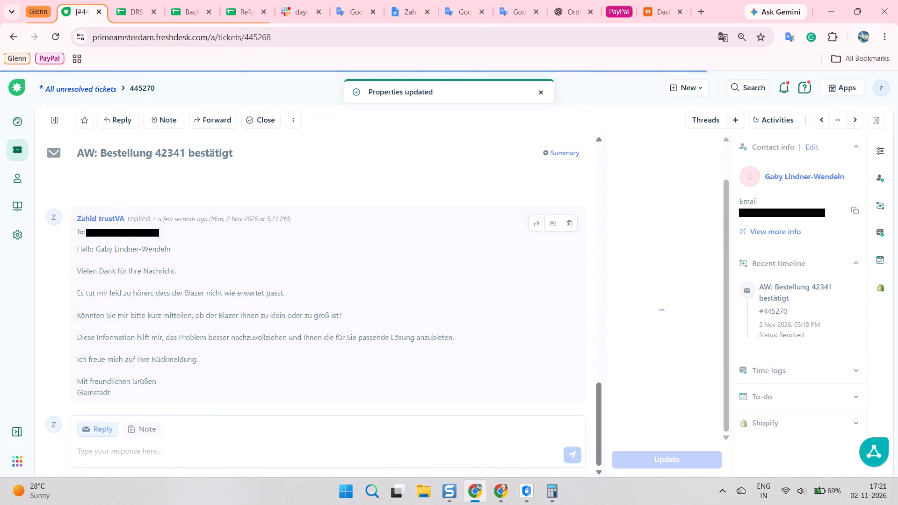
{"action": "scroll", "coordinate": [331, 253], "scroll_direction": "down", "scroll_amount": 18}
{"action": "scroll", "coordinate": [356, 254], "scroll_direction": "up", "scroll_amount": 11}
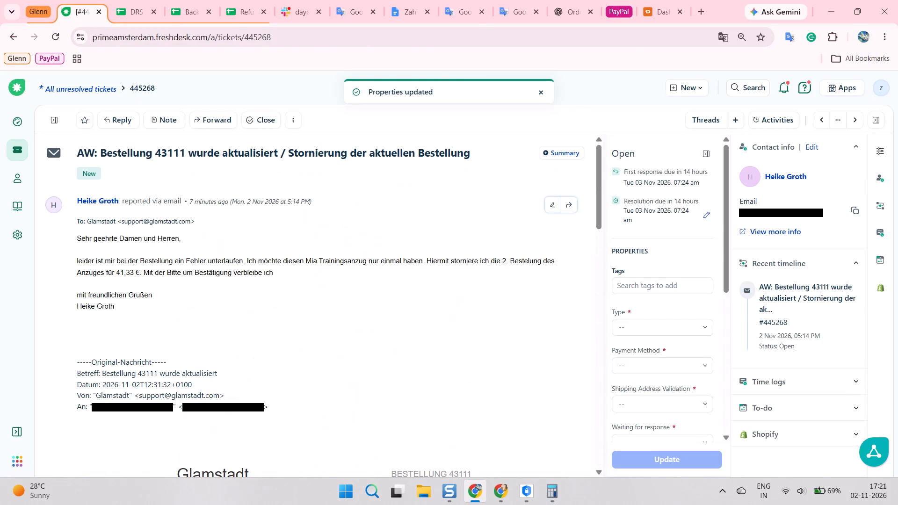
{"action": "scroll", "coordinate": [340, 255], "scroll_direction": "up", "scroll_amount": 5}
{"action": "right_click", "coordinate": [340, 220]}
{"action": "scroll", "coordinate": [339, 341], "scroll_direction": "down", "scroll_amount": 4}
{"action": "left_click", "coordinate": [398, 418]}
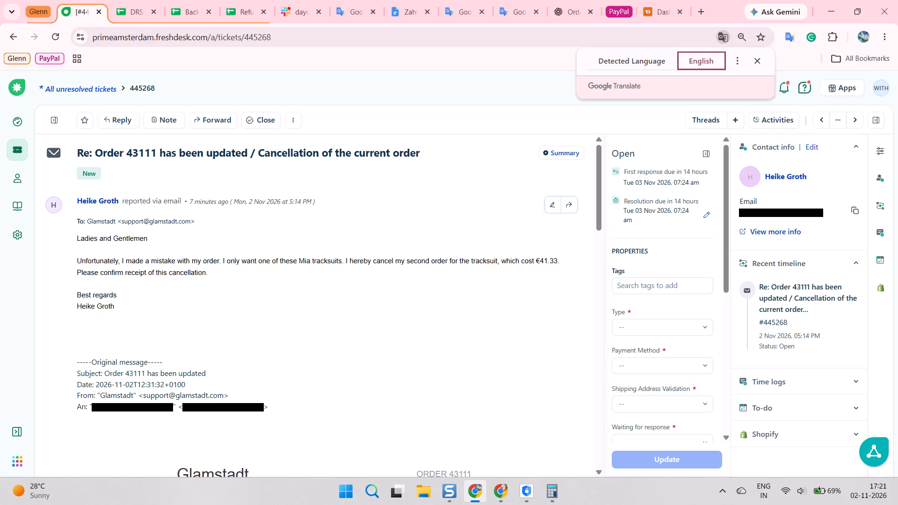
{"action": "left_click", "coordinate": [856, 210]}
{"action": "scroll", "coordinate": [203, 247], "scroll_direction": "up", "scroll_amount": 3}
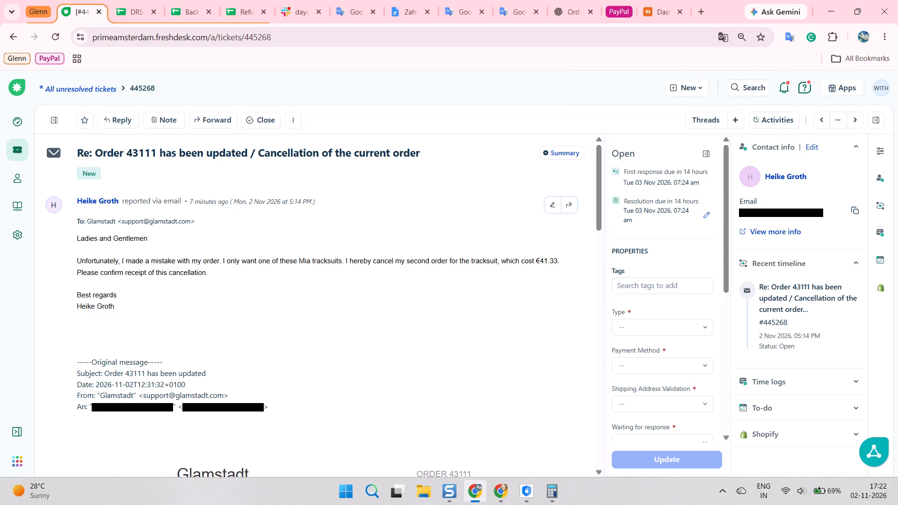
{"action": "key", "text": "alt+Tab"}
{"action": "scroll", "coordinate": [161, 61], "scroll_direction": "up", "scroll_amount": 2}
{"action": "scroll", "coordinate": [65, 110], "scroll_direction": "up", "scroll_amount": 3}
{"action": "left_click", "coordinate": [49, 94]}
{"action": "key", "text": "ctrl+v"}
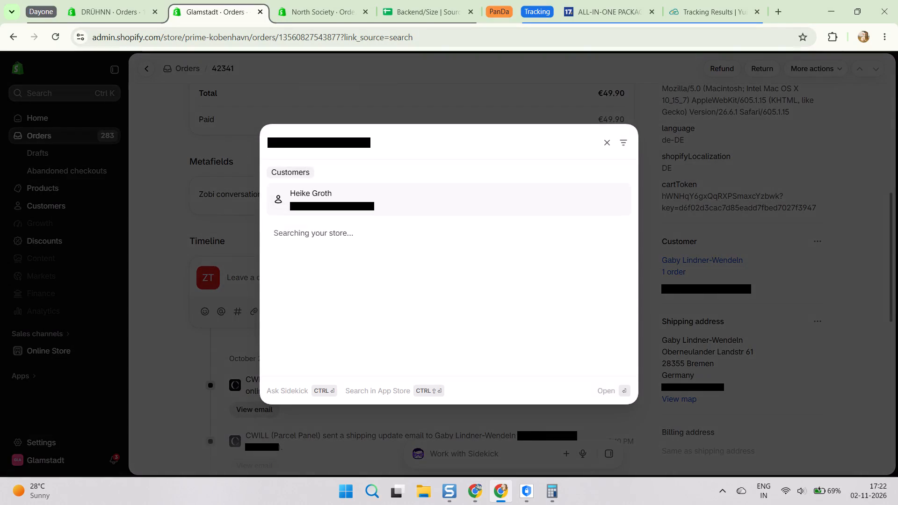
{"action": "left_click", "coordinate": [304, 227]}
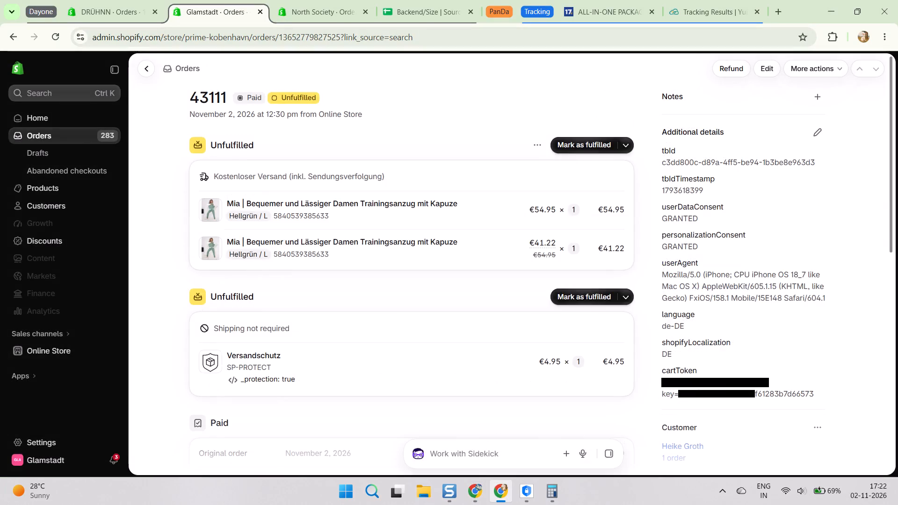
{"action": "left_click", "coordinate": [419, 146]}
Return to ticket 445268 and switch the page from English back to its original German.
{"action": "key", "text": "alt+Tab"}
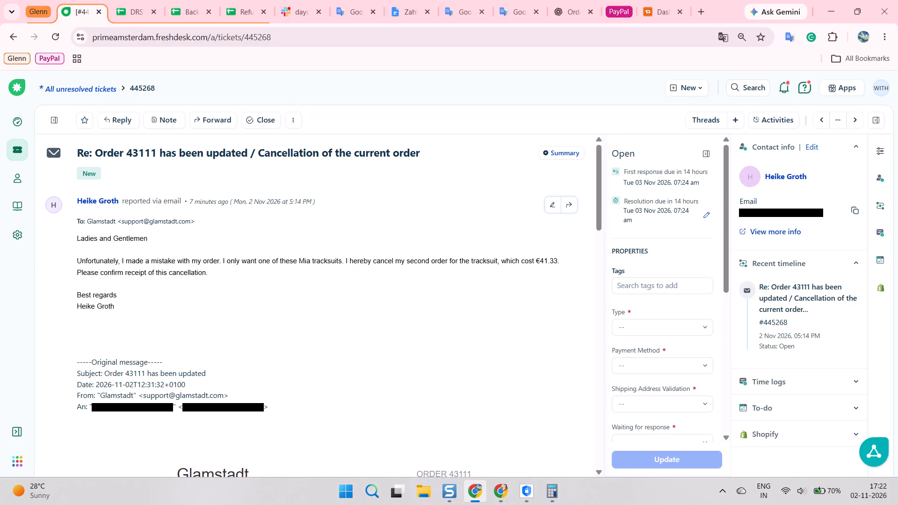
{"action": "left_click", "coordinate": [314, 252]}
{"action": "right_click", "coordinate": [340, 193]}
{"action": "scroll", "coordinate": [341, 310], "scroll_direction": "down", "scroll_amount": 6}
{"action": "left_click_drag", "start_coordinate": [394, 420], "coordinate": [400, 423]}
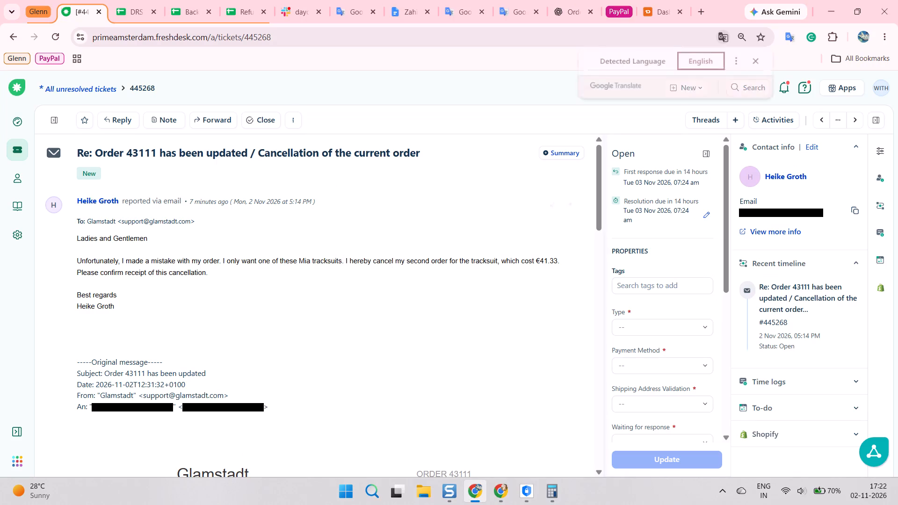
{"action": "scroll", "coordinate": [576, 146], "scroll_direction": "up", "scroll_amount": 2}
{"action": "triple_click", "coordinate": [609, 67]}
{"action": "left_click", "coordinate": [343, 268]}
{"action": "key", "text": "alt+Tab"}
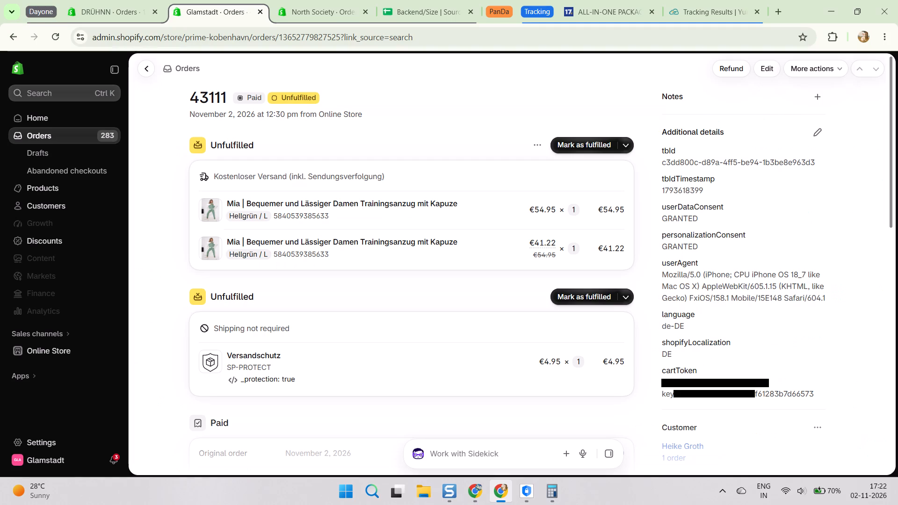
{"action": "left_click", "coordinate": [406, 144]}
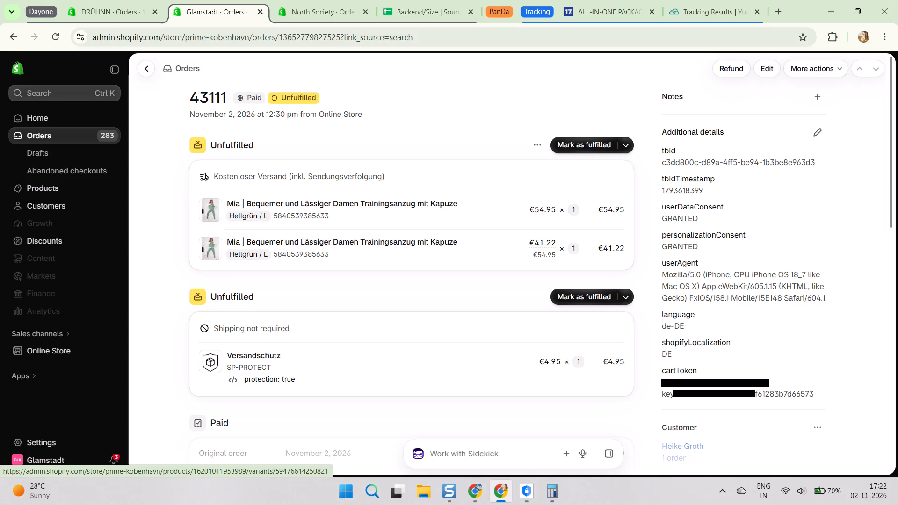
{"action": "left_click", "coordinate": [367, 145]}
{"action": "key", "text": "alt+Tab"}
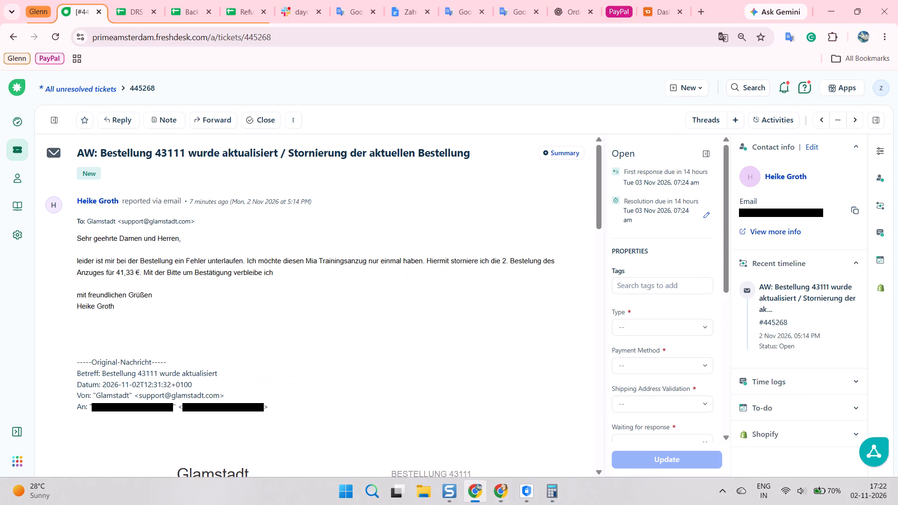
{"action": "left_click", "coordinate": [341, 313]}
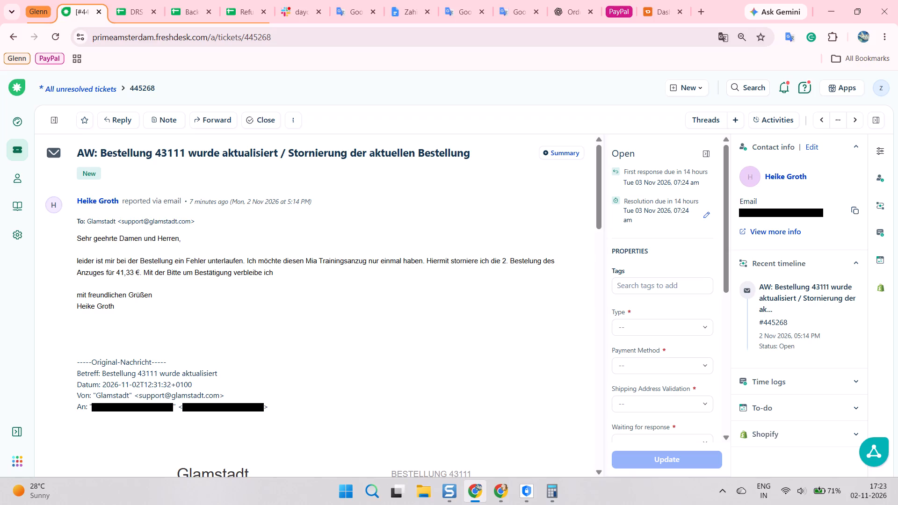
{"action": "left_click", "coordinate": [353, 247]}
{"action": "left_click", "coordinate": [337, 213]}
{"action": "left_click", "coordinate": [333, 217]}
Copy the customer's email from ticket 445268 and search for it on the Shopify page of order 43111.
{"action": "left_click", "coordinate": [854, 210]}
{"action": "left_click", "coordinate": [347, 283]}
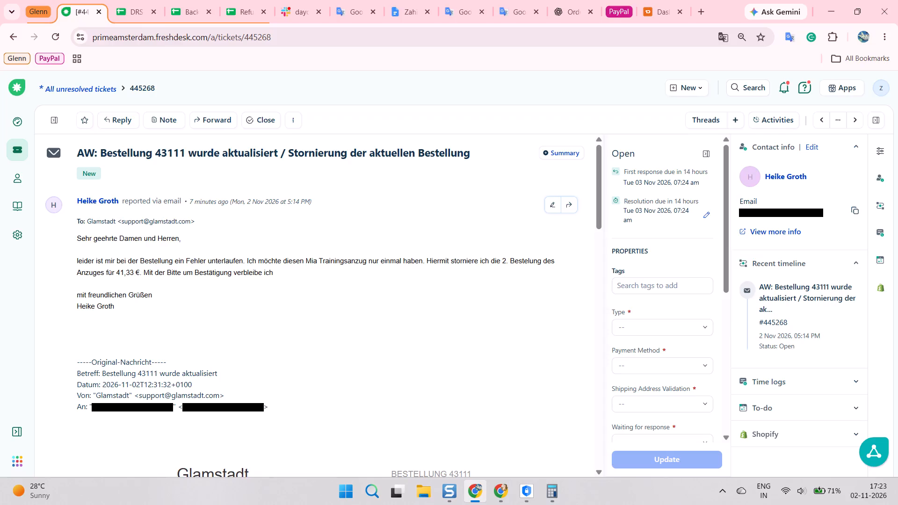
{"action": "key", "text": "alt+Tab"}
{"action": "scroll", "coordinate": [218, 97], "scroll_direction": "up", "scroll_amount": 1}
{"action": "left_click", "coordinate": [427, 129]}
{"action": "scroll", "coordinate": [294, 176], "scroll_direction": "up", "scroll_amount": 2}
{"action": "key", "text": "ctrl+f"}
{"action": "key", "text": "ctrl+v"}
{"action": "scroll", "coordinate": [705, 104], "scroll_direction": "up", "scroll_amount": 5}
{"action": "left_click", "coordinate": [798, 64]}
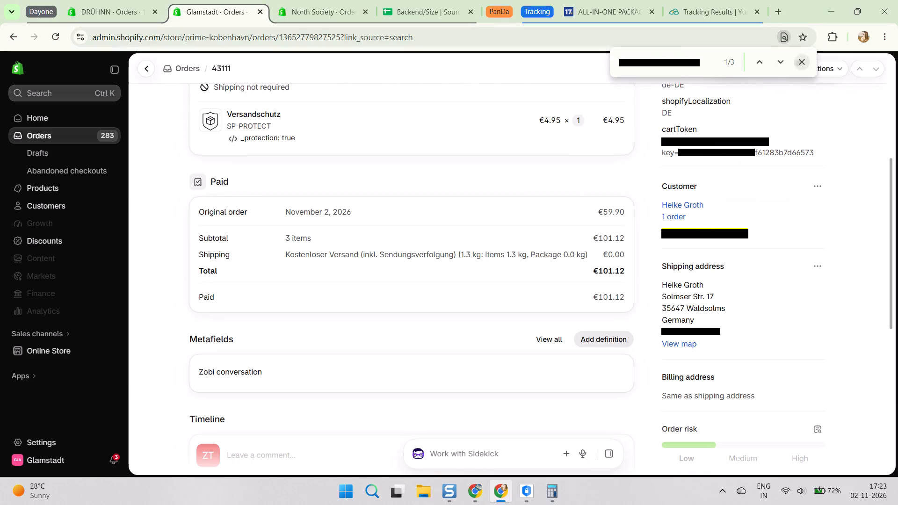
{"action": "scroll", "coordinate": [510, 176], "scroll_direction": "up", "scroll_amount": 7}
{"action": "left_click", "coordinate": [416, 144]}
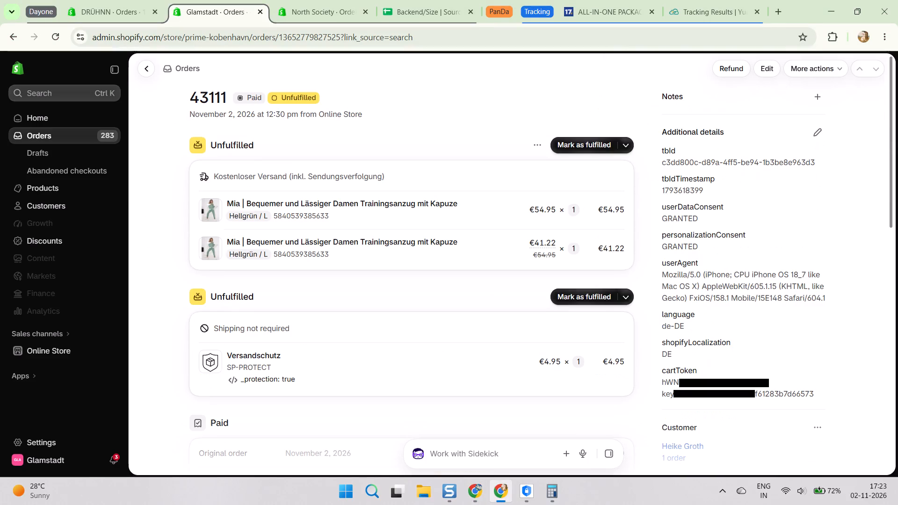
{"action": "scroll", "coordinate": [402, 153], "scroll_direction": "up", "scroll_amount": 4}
{"action": "left_click", "coordinate": [417, 159]}
{"action": "key", "text": "alt+Tab"}
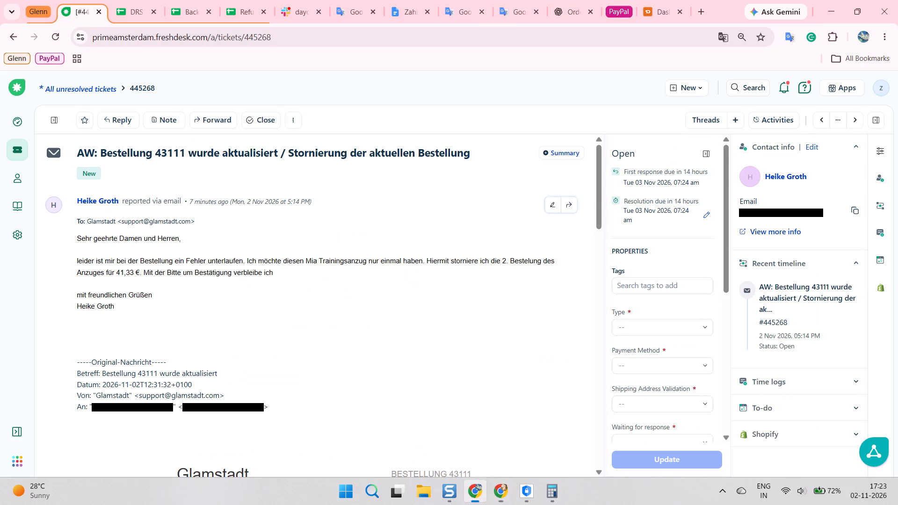
{"action": "left_click", "coordinate": [359, 267]}
{"action": "scroll", "coordinate": [359, 261], "scroll_direction": "up", "scroll_amount": 4}
{"action": "left_click_drag", "start_coordinate": [362, 263], "coordinate": [362, 269]}
{"action": "scroll", "coordinate": [368, 277], "scroll_direction": "up", "scroll_amount": 2}
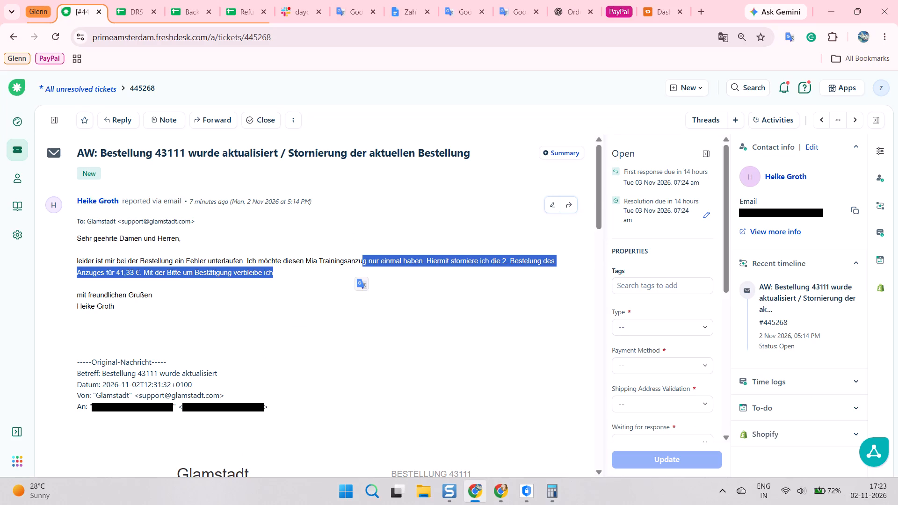
{"action": "left_click", "coordinate": [348, 243]}
{"action": "key", "text": "alt+Tab"}
{"action": "scroll", "coordinate": [623, 224], "scroll_direction": "down", "scroll_amount": 6}
{"action": "scroll", "coordinate": [678, 226], "scroll_direction": "up", "scroll_amount": 16}
{"action": "left_click", "coordinate": [410, 150]}
{"action": "key", "text": "alt+Tab"}
{"action": "scroll", "coordinate": [385, 46], "scroll_direction": "up", "scroll_amount": 1}
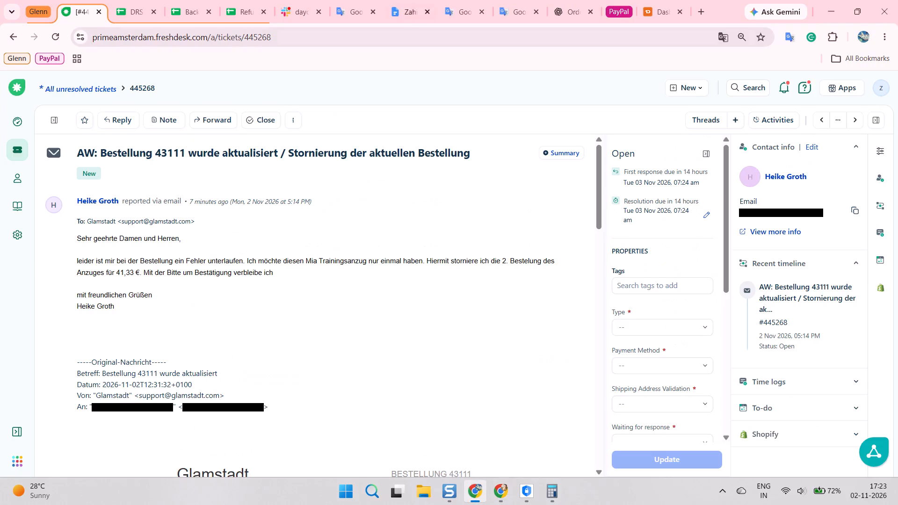
Copy the English draft about the second-item promotion discount from one Google Translate tab into the other English-to-German translation tab.
{"action": "left_click", "coordinate": [415, 4]}
{"action": "left_click", "coordinate": [450, 1]}
{"action": "scroll", "coordinate": [340, 167], "scroll_direction": "up", "scroll_amount": 4}
{"action": "left_click", "coordinate": [310, 209]}
{"action": "key", "text": "ctrl+a"}
{"action": "key", "text": "ctrl+c"}
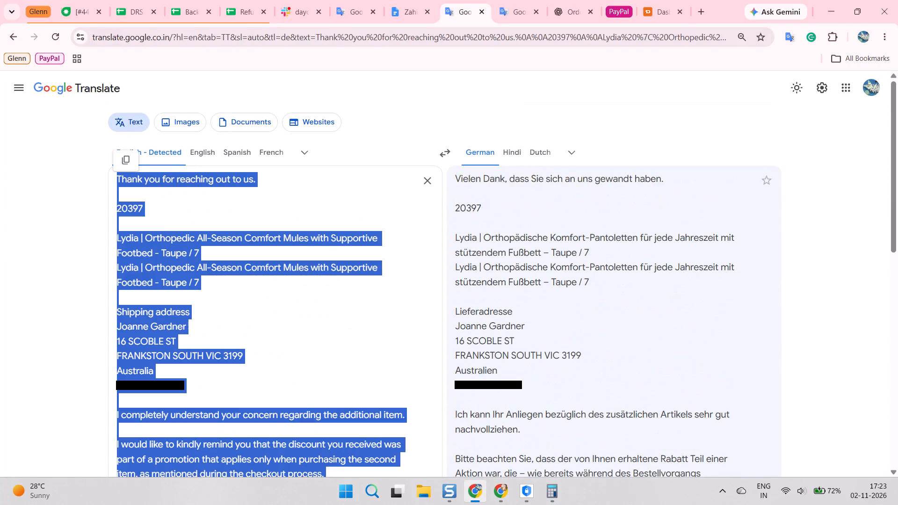
{"action": "key", "text": "ctrl+c"}
{"action": "left_click", "coordinate": [529, 0]}
{"action": "scroll", "coordinate": [464, 143], "scroll_direction": "up", "scroll_amount": 8}
{"action": "left_click", "coordinate": [428, 175]}
{"action": "key", "text": "ctrl+v"}
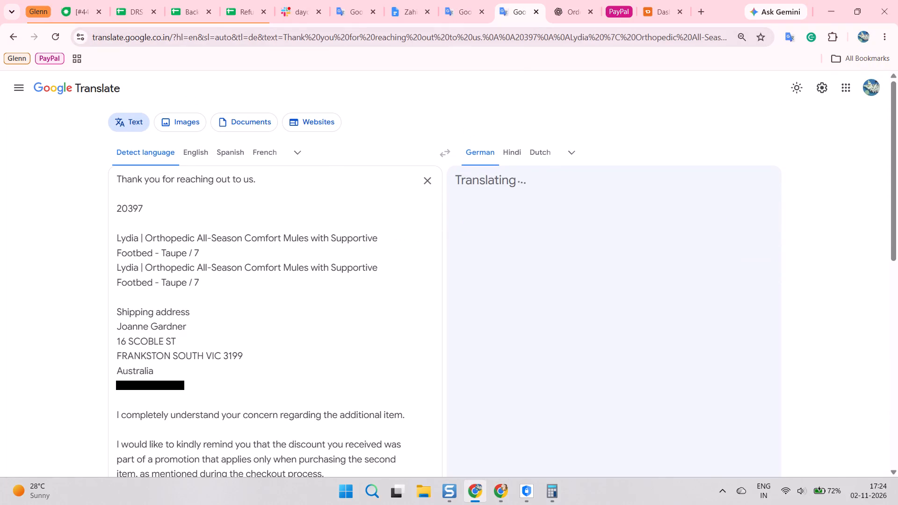
{"action": "key", "text": "alt+Tab"}
{"action": "scroll", "coordinate": [251, 172], "scroll_direction": "up", "scroll_amount": 7}
{"action": "double_click", "coordinate": [216, 89]}
{"action": "key", "text": "ctrl+c"}
{"action": "key", "text": "ctrl+c"}
{"action": "key", "text": "alt+Tab"}
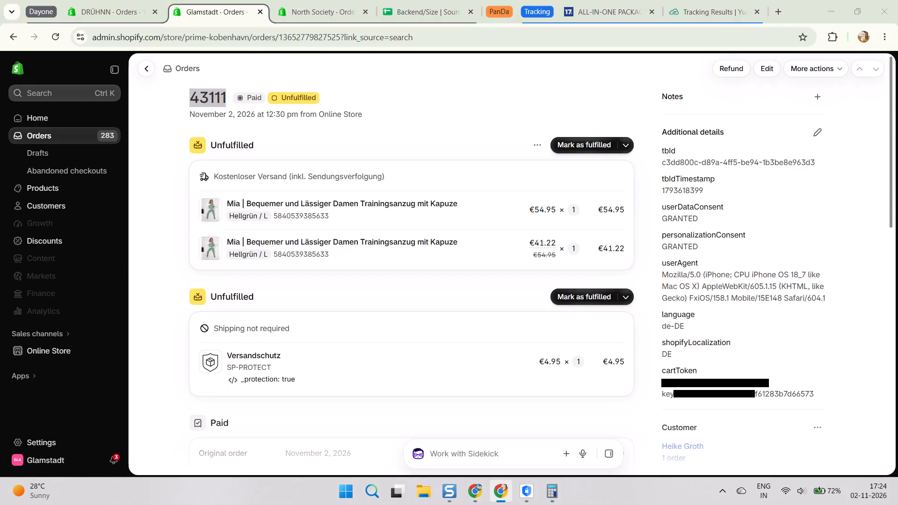
{"action": "double_click", "coordinate": [130, 209]}
{"action": "key", "text": "ctrl+v"}
{"action": "key", "text": "alt+Tab"}
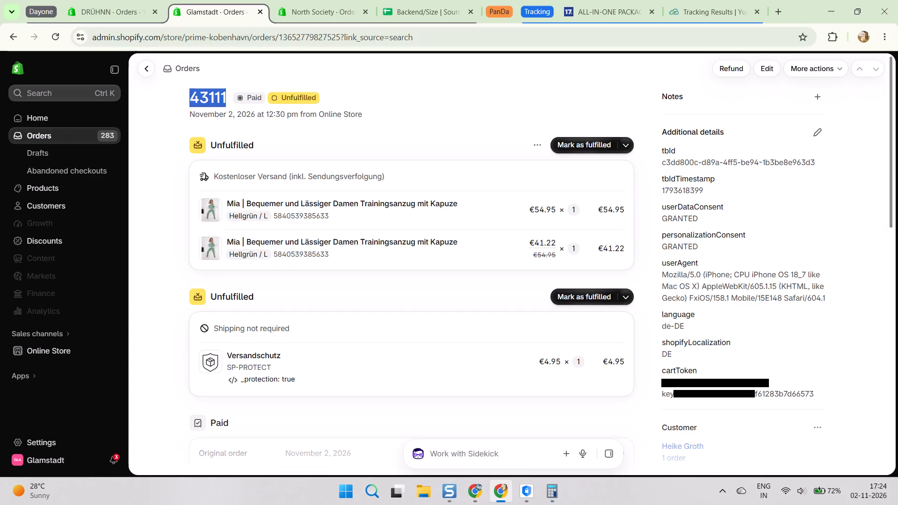
{"action": "left_click_drag", "start_coordinate": [270, 222], "coordinate": [213, 200]}
{"action": "key", "text": "ctrl+c"}
{"action": "key", "text": "ctrl+c"}
{"action": "key", "text": "alt+Tab"}
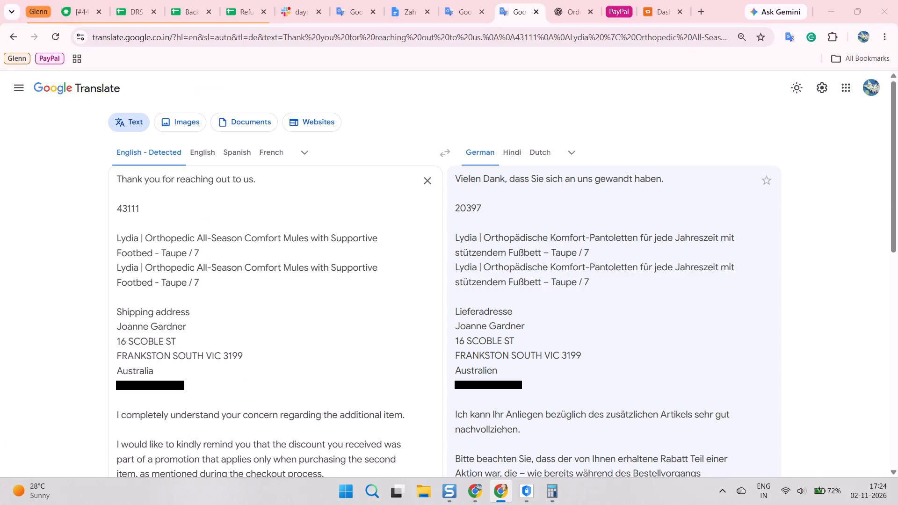
{"action": "left_click_drag", "start_coordinate": [214, 279], "coordinate": [100, 234]}
{"action": "key", "text": "ctrl+v"}
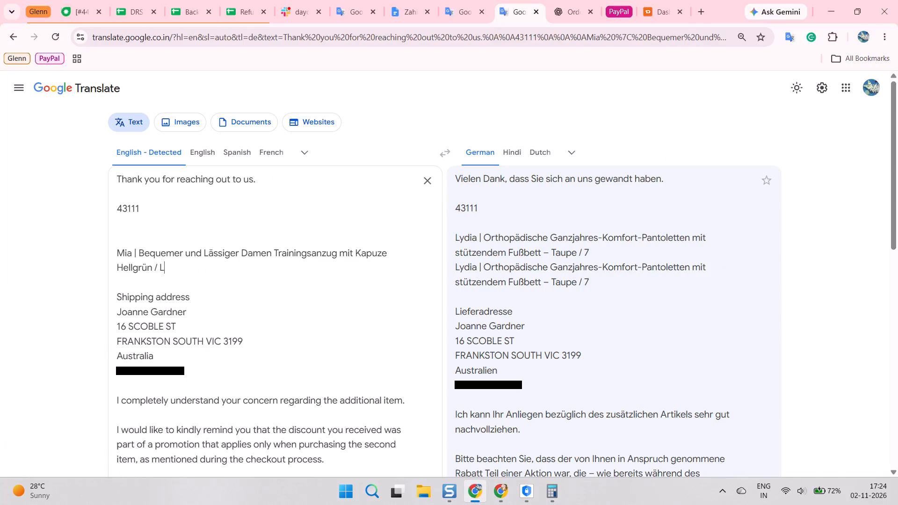
{"action": "key", "text": "Return"}
{"action": "key", "text": "ctrl+v"}
Remove the extra blank lines around the two tracksuit entries and join each product name to its Hellgrün / L variant with a hyphen.
{"action": "key", "text": "alt+Tab"}
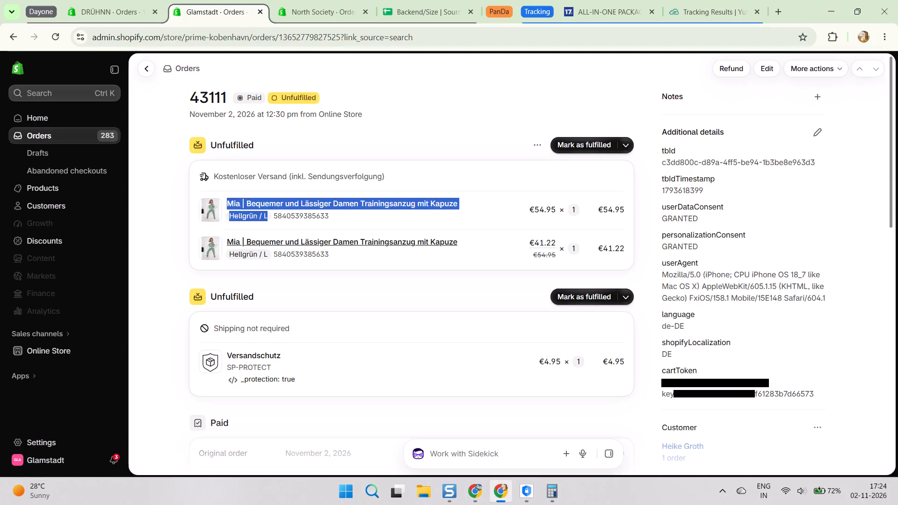
{"action": "key", "text": "alt+Tab"}
{"action": "left_click", "coordinate": [145, 239]}
{"action": "key", "text": "BackSpace"}
{"action": "left_click", "coordinate": [131, 268]}
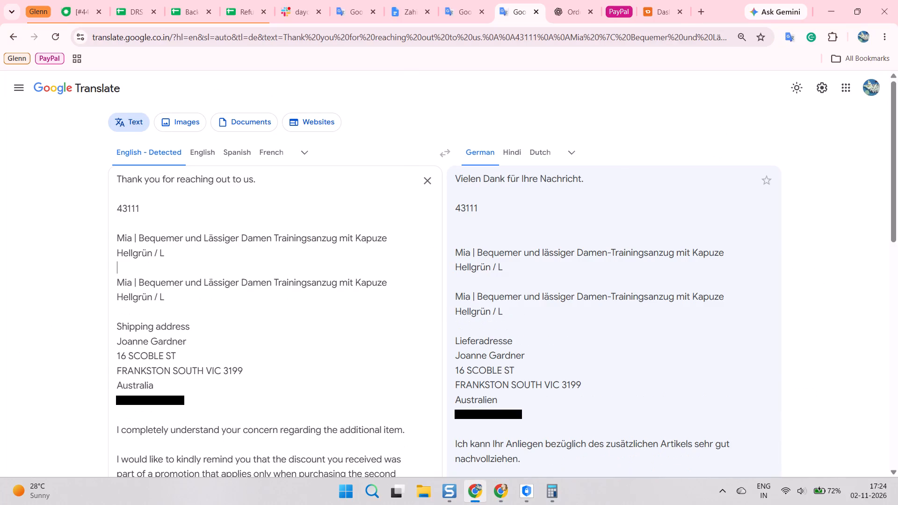
{"action": "key", "text": "BackSpace"}
{"action": "left_click", "coordinate": [117, 252]}
{"action": "key", "text": "BackSpace"}
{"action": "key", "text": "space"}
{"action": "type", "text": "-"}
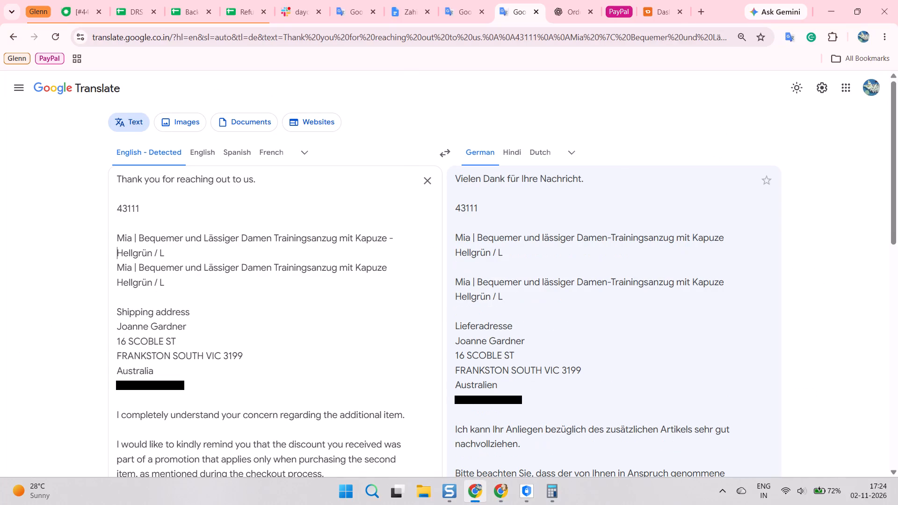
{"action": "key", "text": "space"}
{"action": "left_click", "coordinate": [119, 282]}
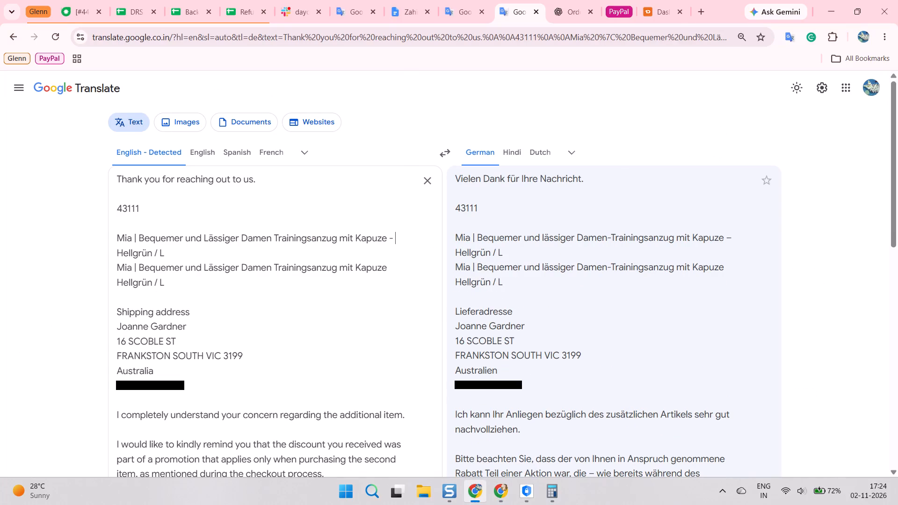
{"action": "key", "text": "BackSpace"}
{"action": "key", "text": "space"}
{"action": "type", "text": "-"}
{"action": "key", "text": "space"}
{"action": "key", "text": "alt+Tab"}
{"action": "scroll", "coordinate": [596, 211], "scroll_direction": "down", "scroll_amount": 5}
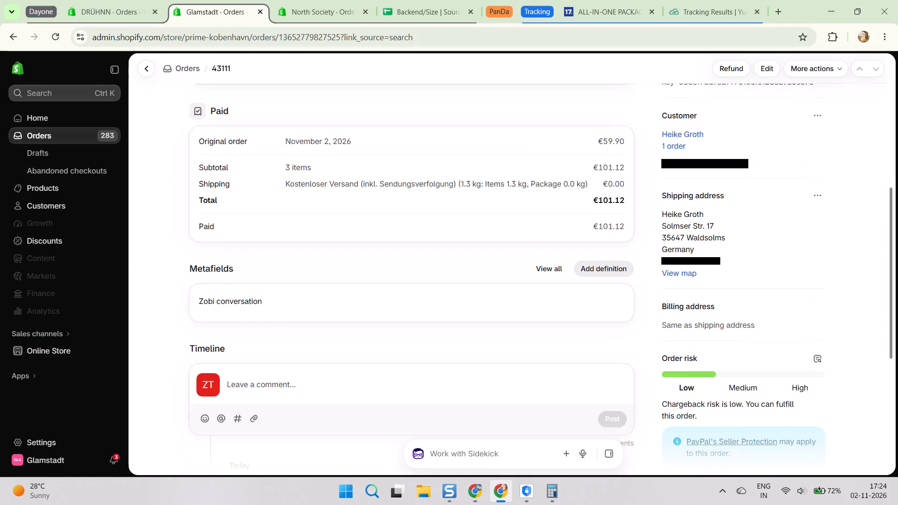
{"action": "scroll", "coordinate": [666, 199], "scroll_direction": "down", "scroll_amount": 2}
{"action": "scroll", "coordinate": [683, 202], "scroll_direction": "up", "scroll_amount": 3}
{"action": "left_click_drag", "start_coordinate": [656, 212], "coordinate": [730, 260]}
{"action": "key", "text": "ctrl+c"}
{"action": "key", "text": "ctrl+c"}
{"action": "key", "text": "alt+Tab"}
{"action": "left_click_drag", "start_coordinate": [201, 389], "coordinate": [133, 346]}
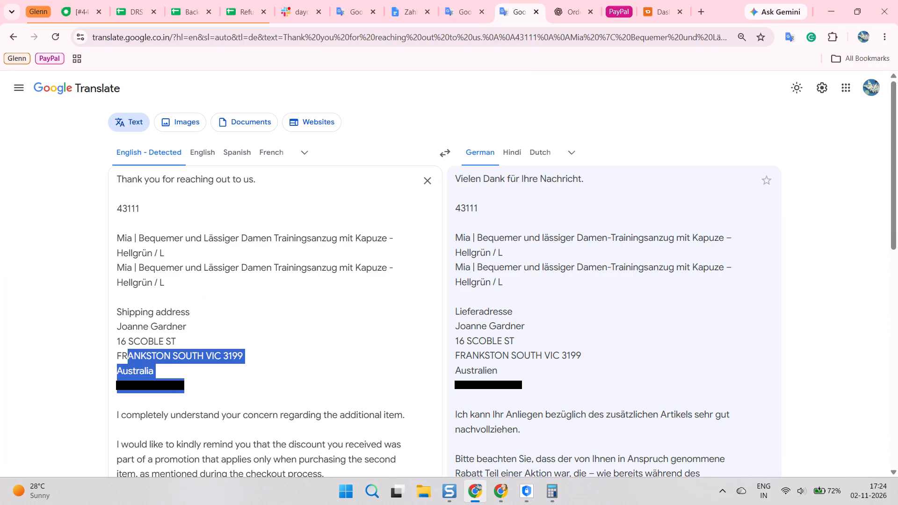
{"action": "left_click_drag", "start_coordinate": [133, 346], "coordinate": [75, 332]}
{"action": "key", "text": "ctrl+v"}
Find the draft's cancellation policy line and open the Stornierungsbedingungen page on the Glamstadt website in a new browser tab.
{"action": "scroll", "coordinate": [216, 310], "scroll_direction": "down", "scroll_amount": 5}
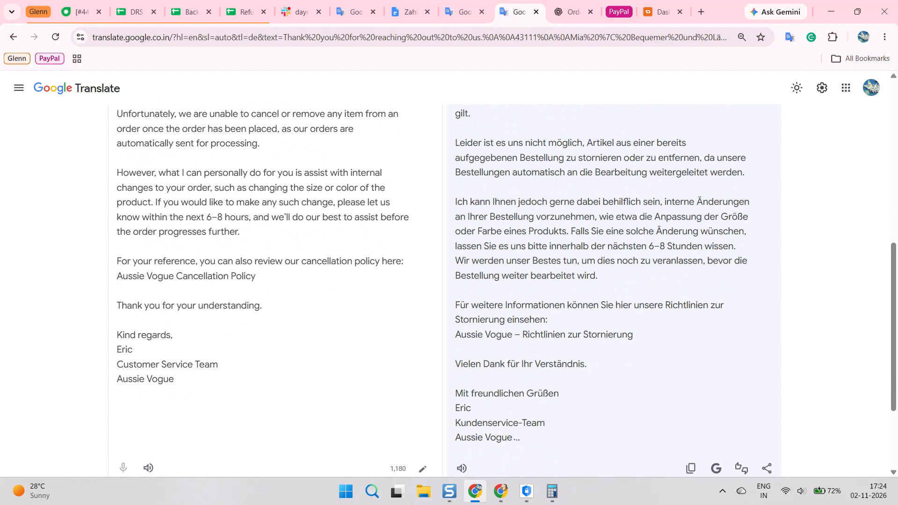
{"action": "key", "text": "alt+Tab"}
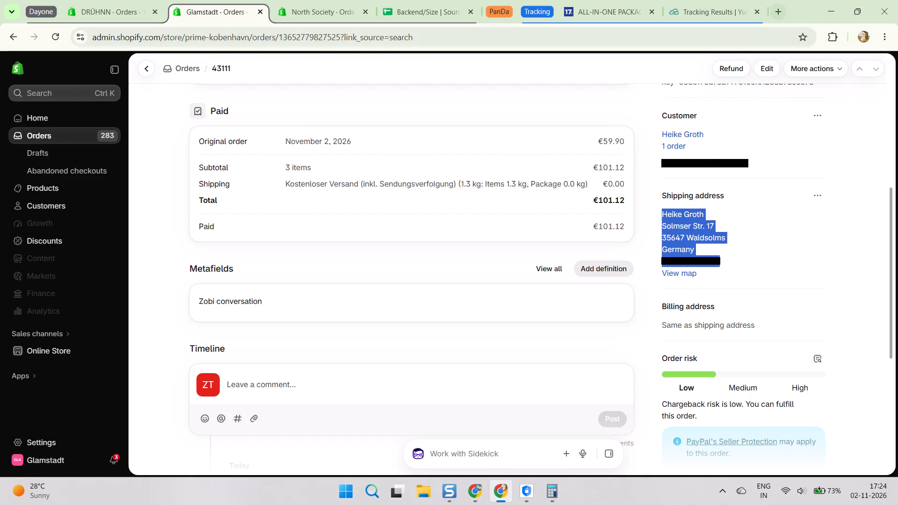
{"action": "left_click", "coordinate": [533, 11]}
{"action": "left_click", "coordinate": [572, 13]}
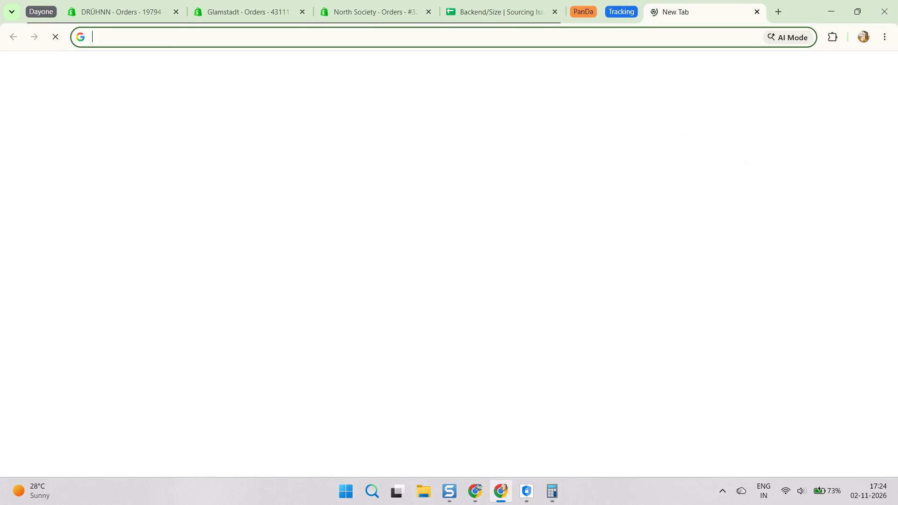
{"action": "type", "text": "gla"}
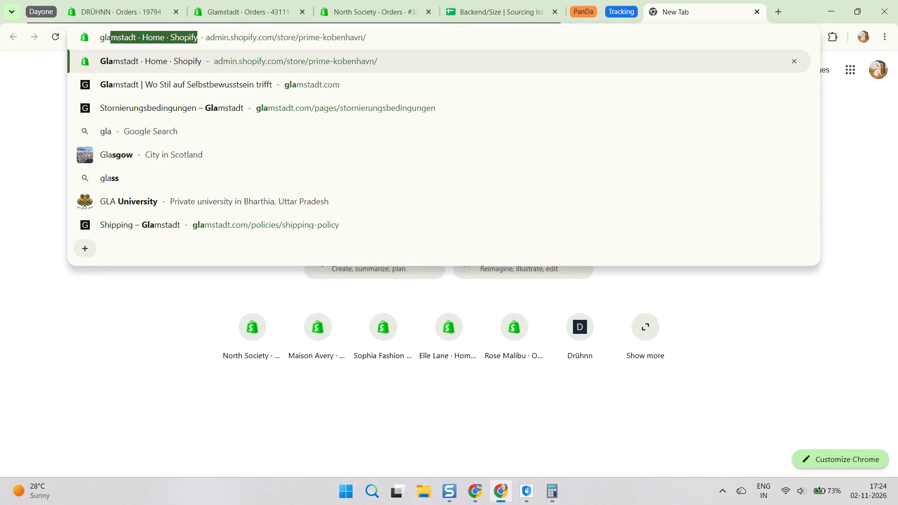
{"action": "left_click", "coordinate": [274, 83]}
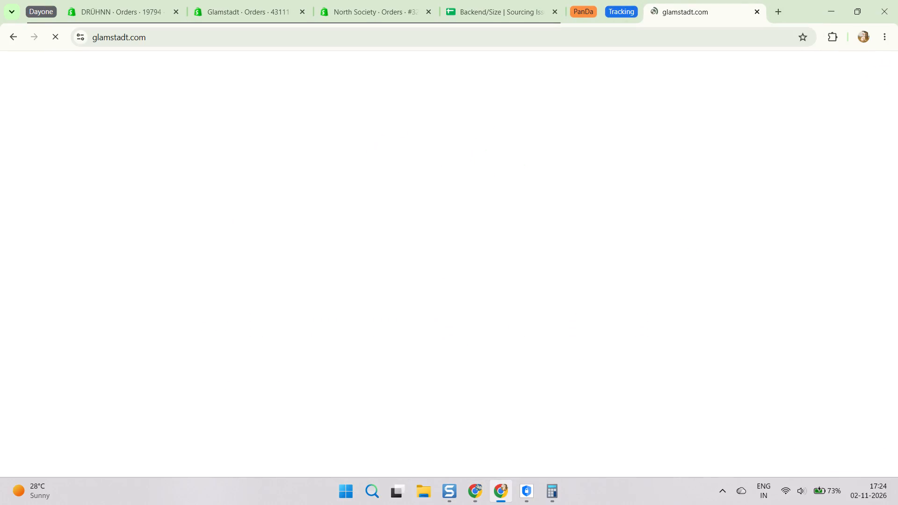
{"action": "scroll", "coordinate": [495, 181], "scroll_direction": "down", "scroll_amount": 16}
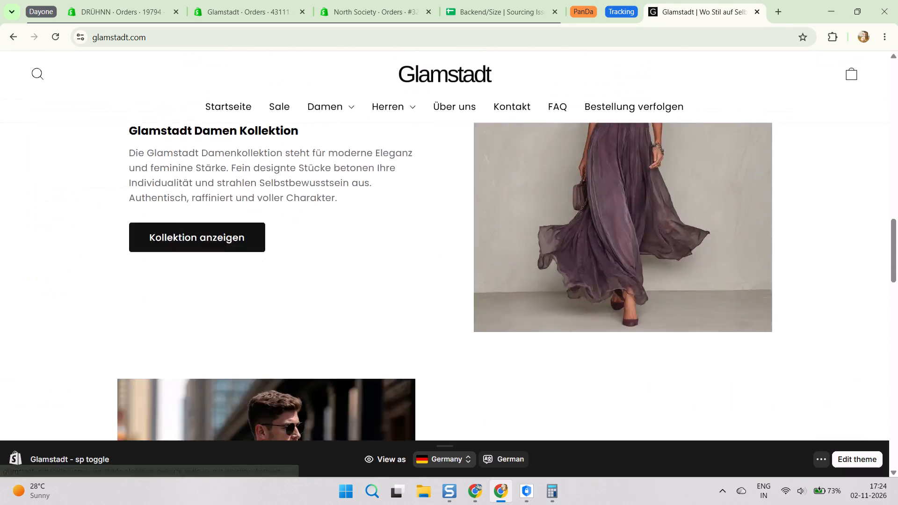
{"action": "scroll", "coordinate": [486, 204], "scroll_direction": "down", "scroll_amount": 11}
{"action": "left_click", "coordinate": [495, 343]}
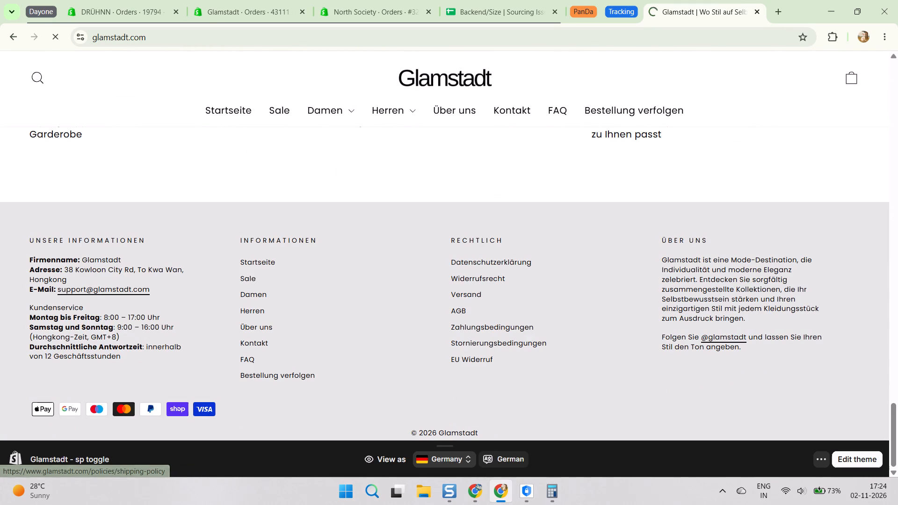
Replace "Aussie Vogue Cancellation Policy" in the draft with the copied Stornierungsbedingungen page link, keeping a blank line below it.
{"action": "left_click", "coordinate": [240, 35]}
{"action": "key", "text": "ctrl+c"}
{"action": "key", "text": "ctrl+c"}
{"action": "key", "text": "ctrl+c"}
{"action": "key", "text": "alt+Tab"}
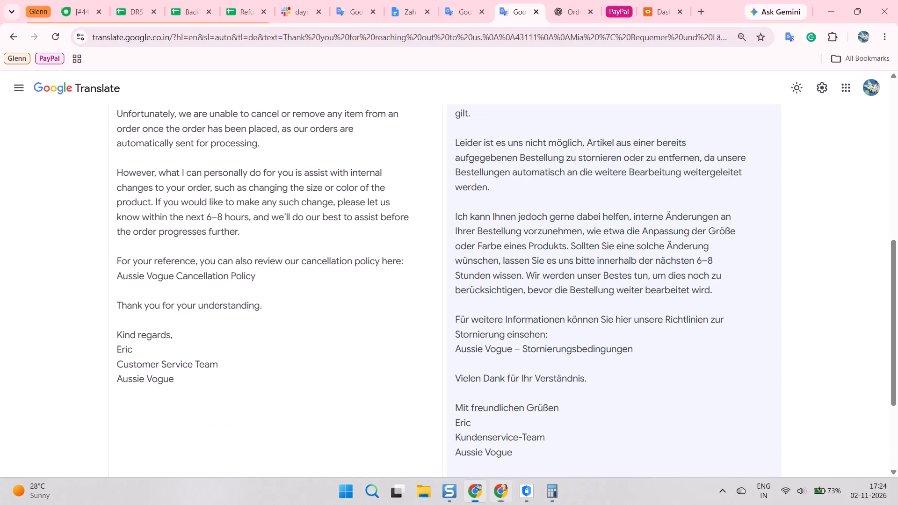
{"action": "triple_click", "coordinate": [202, 274]}
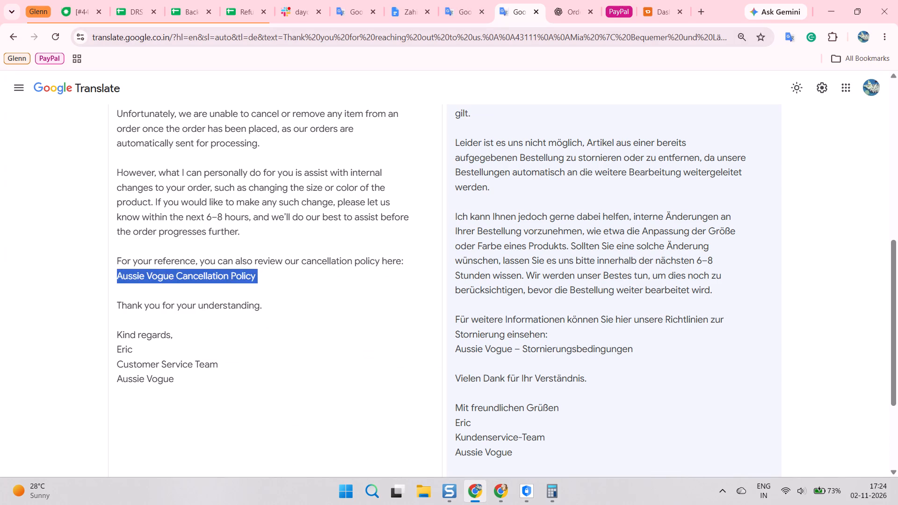
{"action": "key", "text": "ctrl+v"}
{"action": "key", "text": "Return"}
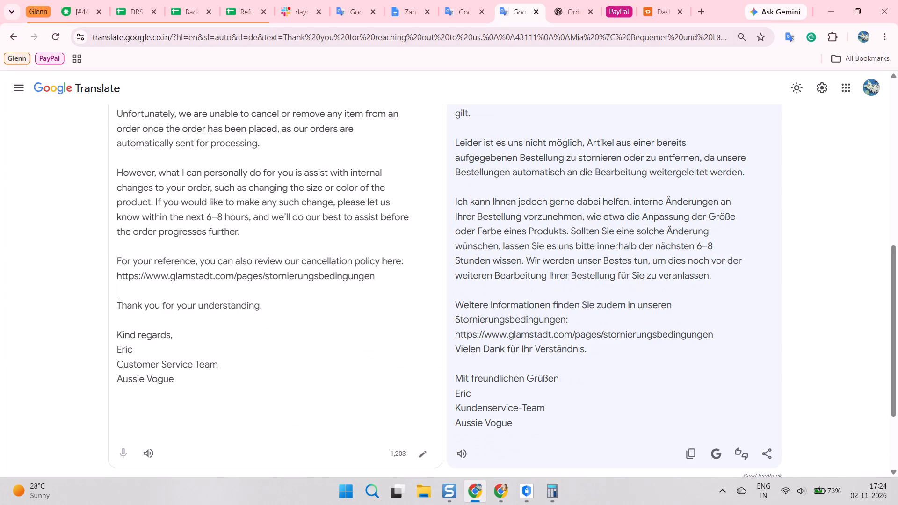
Replace Aussie Vogue in the draft's signature with the store name Glamstadt copied from Shopify.
{"action": "key", "text": "alt+Tab"}
{"action": "left_click", "coordinate": [199, 0]}
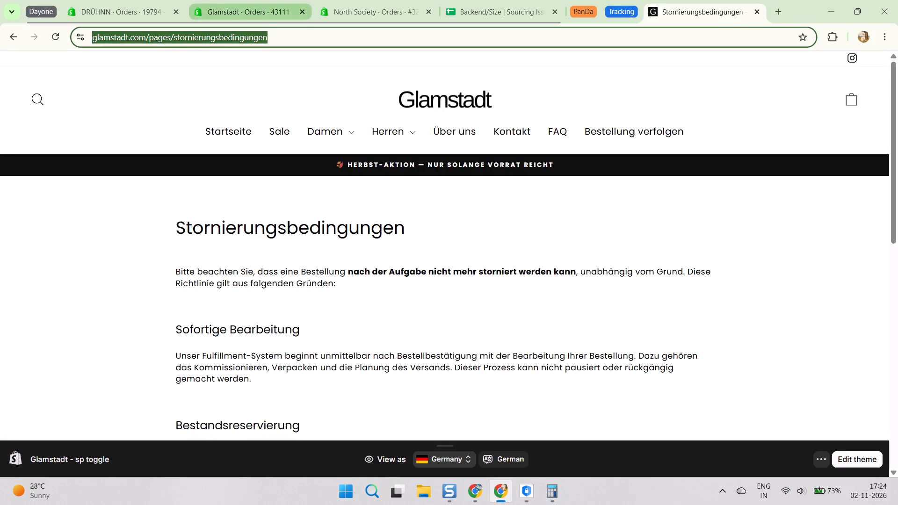
{"action": "left_click", "coordinate": [47, 463]}
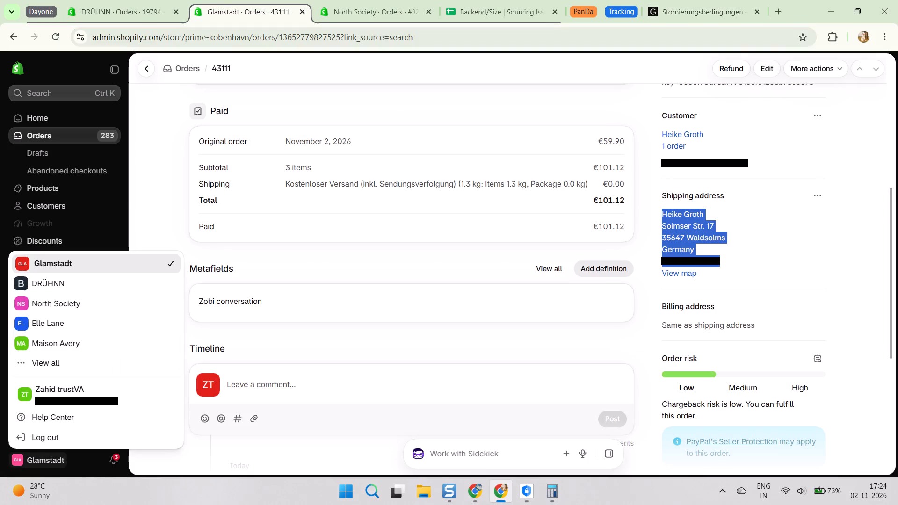
{"action": "triple_click", "coordinate": [94, 259]}
{"action": "key", "text": "ctrl+c"}
{"action": "key", "text": "ctrl+c"}
{"action": "left_click", "coordinate": [160, 199]}
{"action": "key", "text": "alt+Tab"}
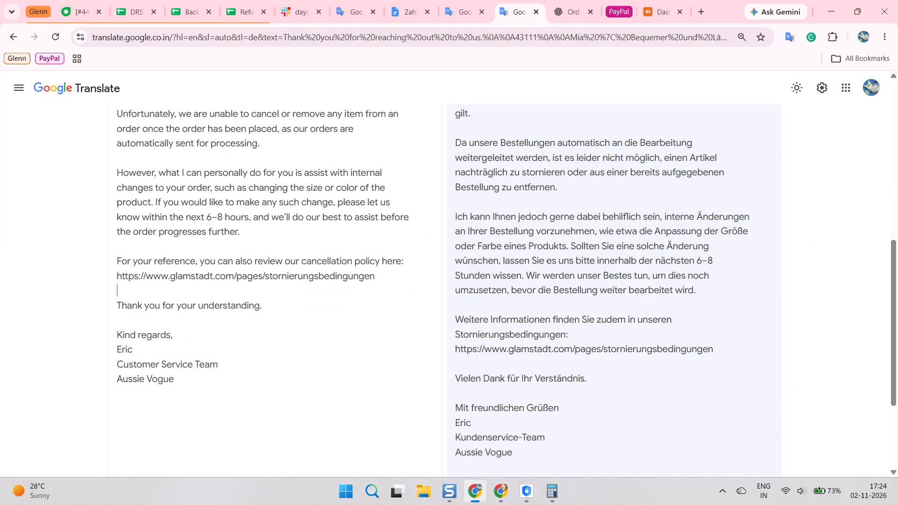
{"action": "triple_click", "coordinate": [159, 382]}
{"action": "key", "text": "ctrl+v"}
{"action": "key", "text": "BackSpace"}
{"action": "scroll", "coordinate": [202, 289], "scroll_direction": "up", "scroll_amount": 7}
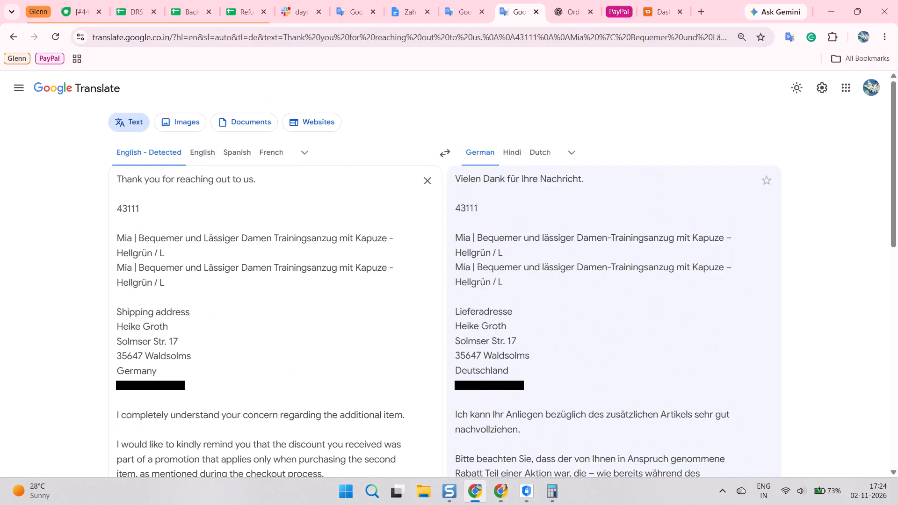
{"action": "key", "text": "alt+Tab"}
{"action": "scroll", "coordinate": [265, 180], "scroll_direction": "up", "scroll_amount": 4}
{"action": "scroll", "coordinate": [263, 124], "scroll_direction": "up", "scroll_amount": 4}
{"action": "key", "text": "alt+Tab"}
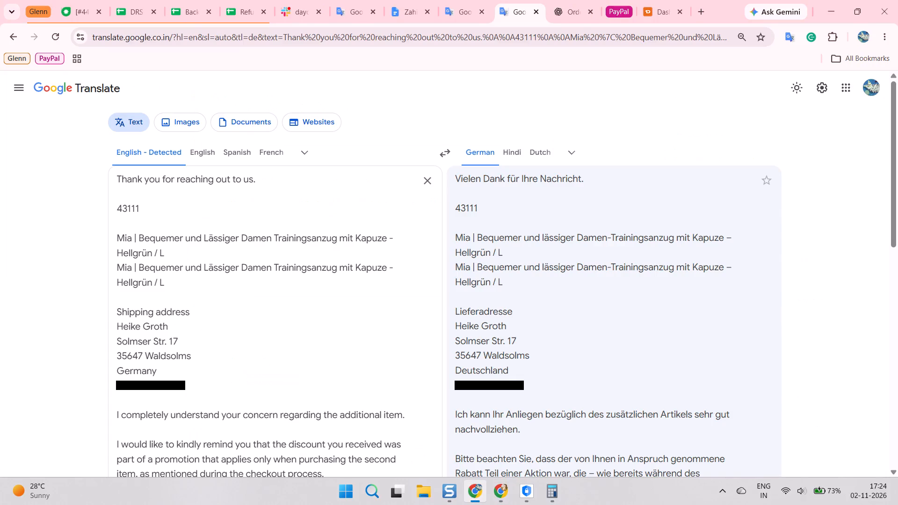
{"action": "key", "text": "alt+Tab"}
{"action": "scroll", "coordinate": [607, 224], "scroll_direction": "down", "scroll_amount": 6}
{"action": "scroll", "coordinate": [595, 223], "scroll_direction": "up", "scroll_amount": 1}
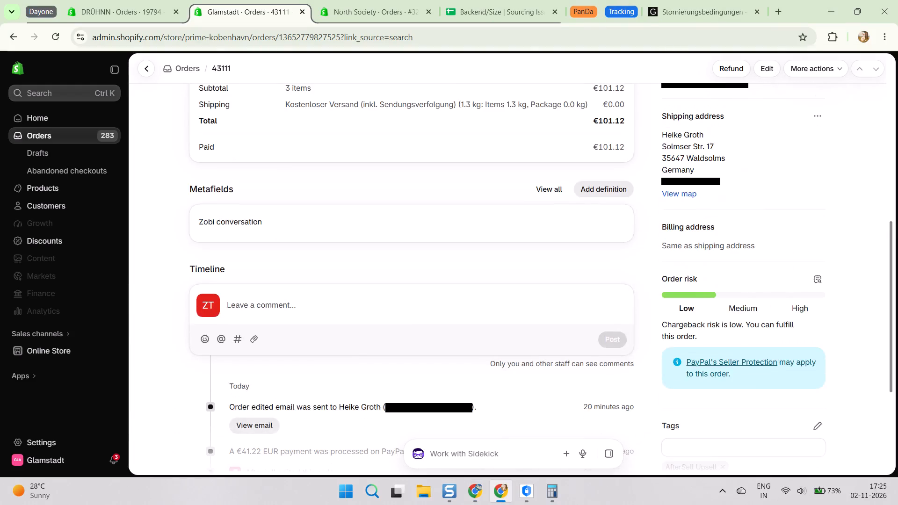
{"action": "key", "text": "alt+Tab"}
Copy the complete German translation and start a reply in Freshdesk ticket 445268.
{"action": "scroll", "coordinate": [541, 186], "scroll_direction": "down", "scroll_amount": 13}
{"action": "left_click", "coordinate": [688, 339]}
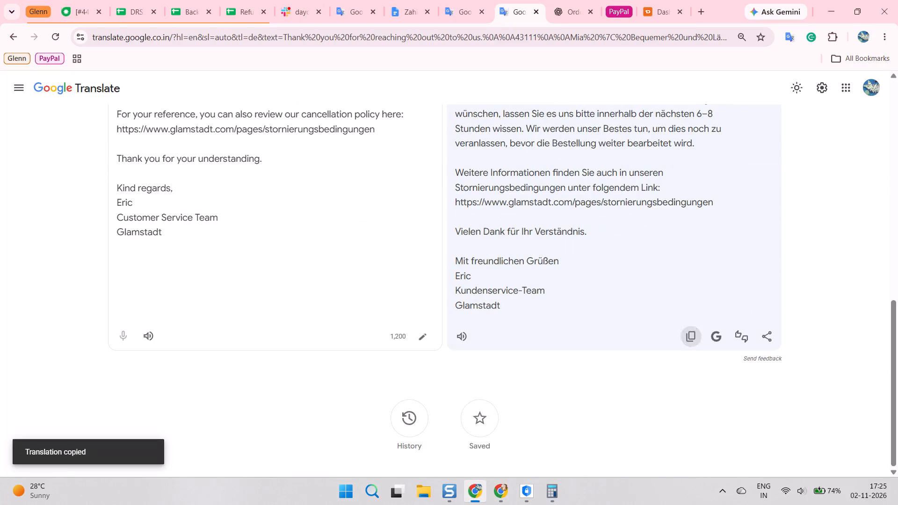
{"action": "left_click", "coordinate": [80, 0]}
{"action": "left_click", "coordinate": [300, 241]}
{"action": "scroll", "coordinate": [309, 234], "scroll_direction": "down", "scroll_amount": 7}
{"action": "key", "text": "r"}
{"action": "scroll", "coordinate": [213, 279], "scroll_direction": "down", "scroll_amount": 6}
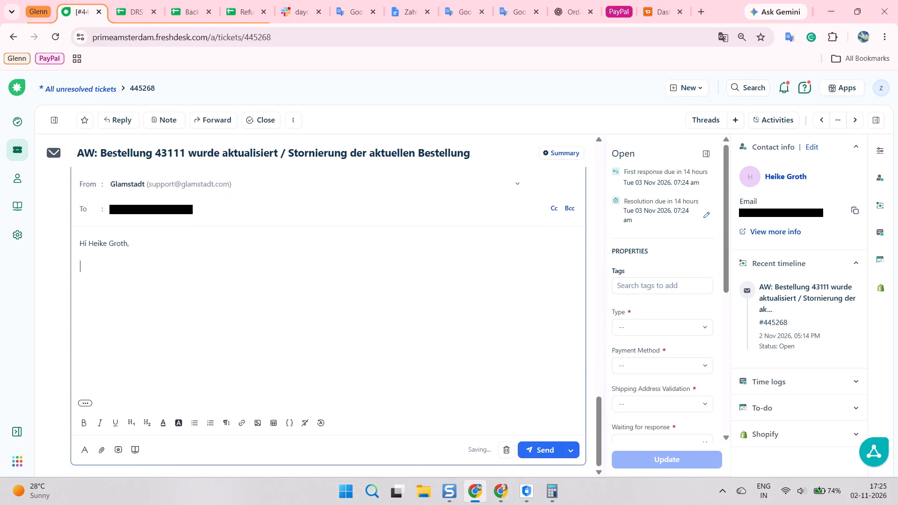
Replace the reply's default greeting with the "asn" canned response.
{"action": "scroll", "coordinate": [102, 360], "scroll_direction": "down", "scroll_amount": 3}
{"action": "double_click", "coordinate": [102, 401]}
{"action": "key", "text": "ctrl+a"}
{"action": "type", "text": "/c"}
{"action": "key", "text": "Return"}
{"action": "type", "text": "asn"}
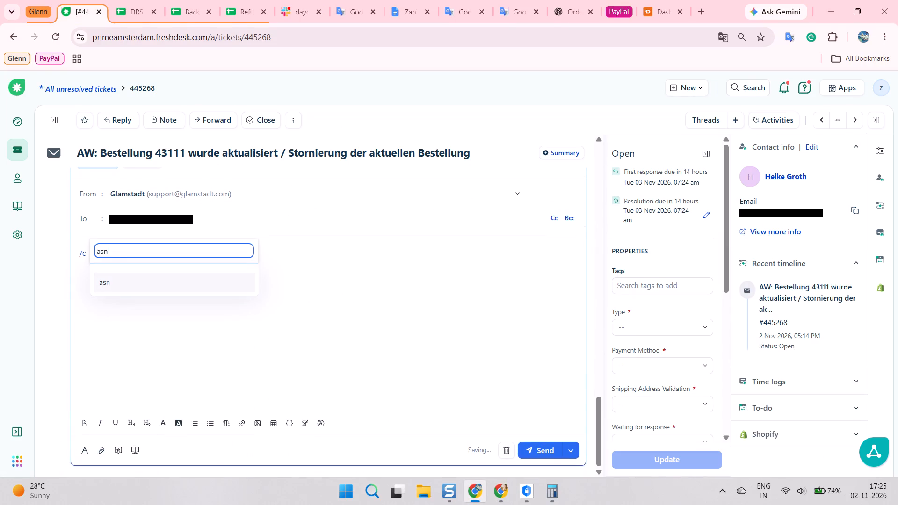
{"action": "left_click", "coordinate": [128, 283]}
Paste the copied German translation into the body of the reply and check it down to the signature.
{"action": "left_click_drag", "start_coordinate": [104, 281], "coordinate": [146, 323]}
{"action": "key", "text": "ctrl+v"}
{"action": "scroll", "coordinate": [139, 323], "scroll_direction": "down", "scroll_amount": 3}
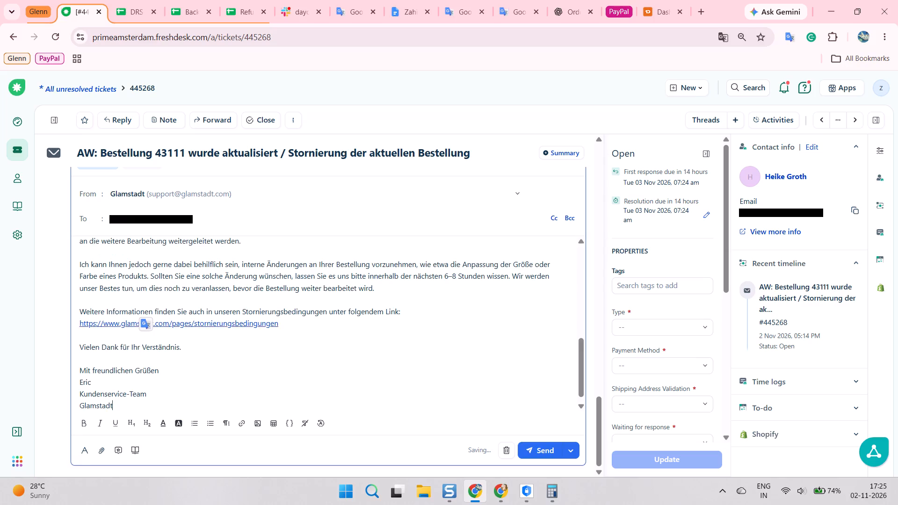
{"action": "scroll", "coordinate": [137, 319], "scroll_direction": "down", "scroll_amount": 1}
{"action": "scroll", "coordinate": [129, 348], "scroll_direction": "up", "scroll_amount": 5}
{"action": "left_click_drag", "start_coordinate": [130, 361], "coordinate": [57, 300]}
{"action": "key", "text": "ctrl+b"}
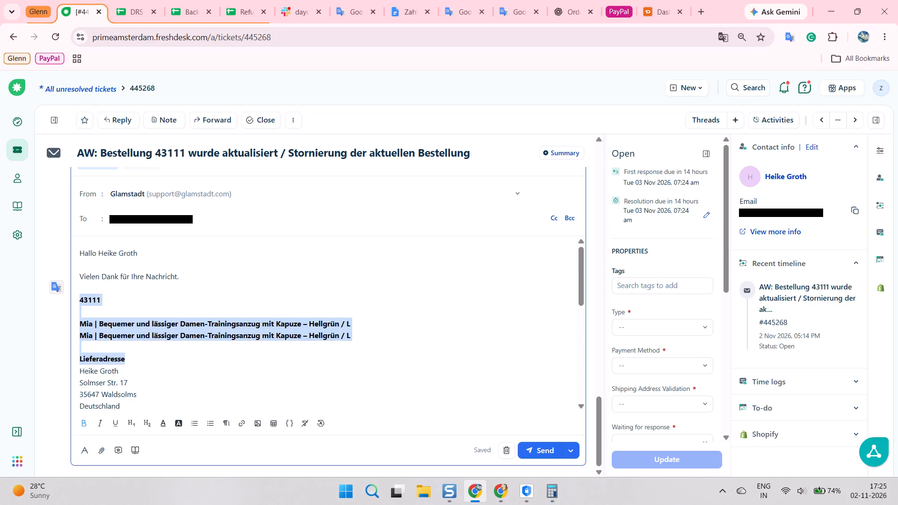
{"action": "left_click", "coordinate": [241, 293]}
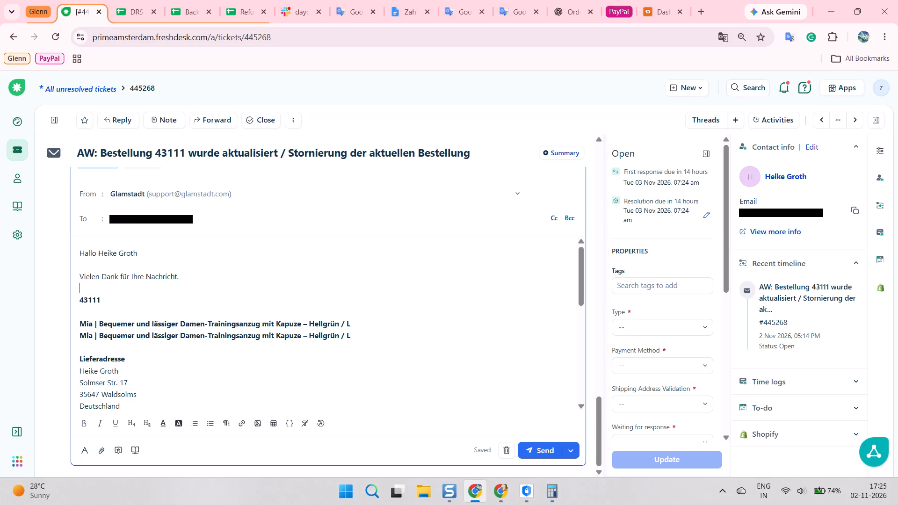
{"action": "scroll", "coordinate": [281, 261], "scroll_direction": "down", "scroll_amount": 9}
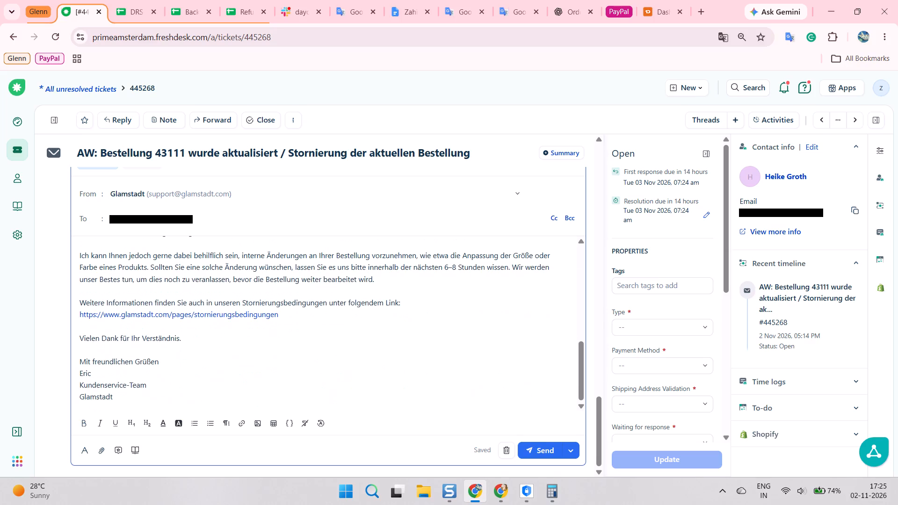
{"action": "scroll", "coordinate": [514, 420], "scroll_direction": "down", "scroll_amount": 2}
{"action": "left_click", "coordinate": [536, 450]}
{"action": "scroll", "coordinate": [463, 295], "scroll_direction": "down", "scroll_amount": 3}
{"action": "scroll", "coordinate": [392, 274], "scroll_direction": "down", "scroll_amount": 3}
{"action": "left_click", "coordinate": [632, 315]}
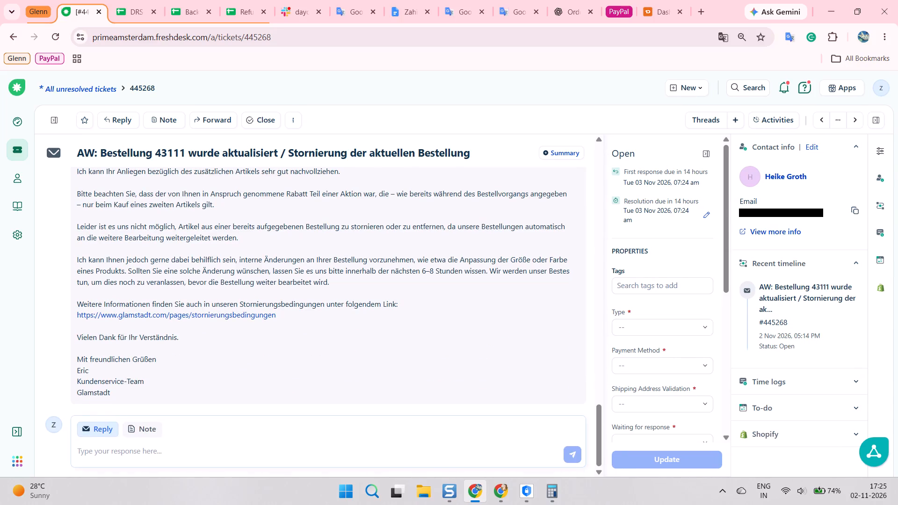
{"action": "left_click", "coordinate": [651, 331]}
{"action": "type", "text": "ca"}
{"action": "left_click", "coordinate": [645, 353]}
{"action": "key", "text": "Tab"}
{"action": "key", "text": "Tab"}
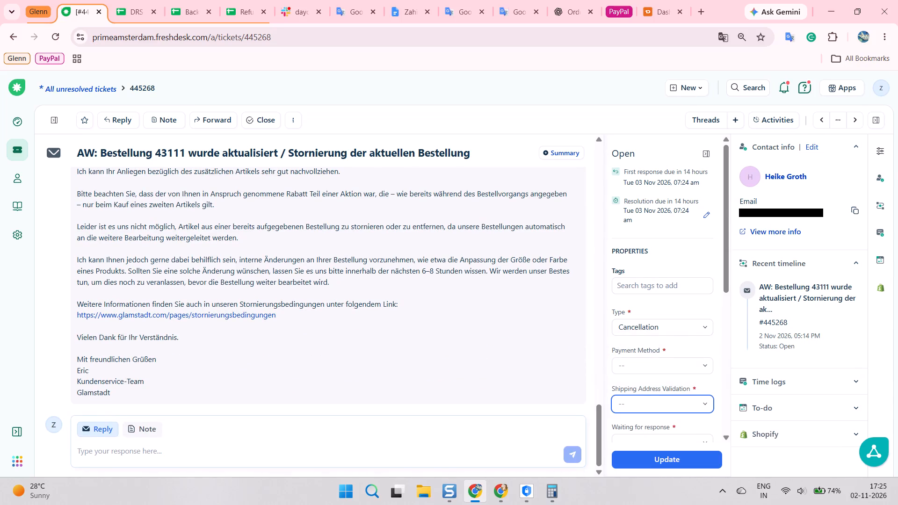
{"action": "key", "text": "alt+Tab"}
{"action": "scroll", "coordinate": [490, 262], "scroll_direction": "down", "scroll_amount": 7}
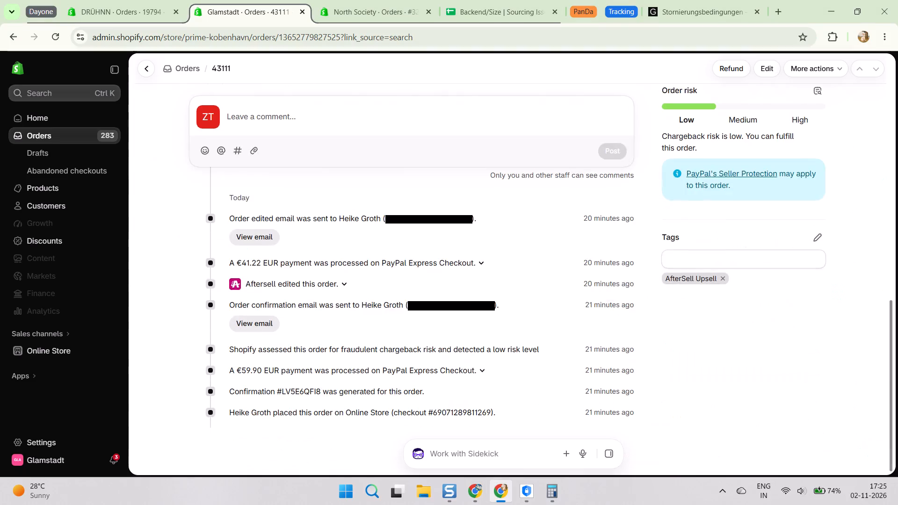
{"action": "key", "text": "alt+Tab"}
{"action": "left_click", "coordinate": [659, 289]}
{"action": "key", "text": "Tab"}
{"action": "key", "text": "Tab"}
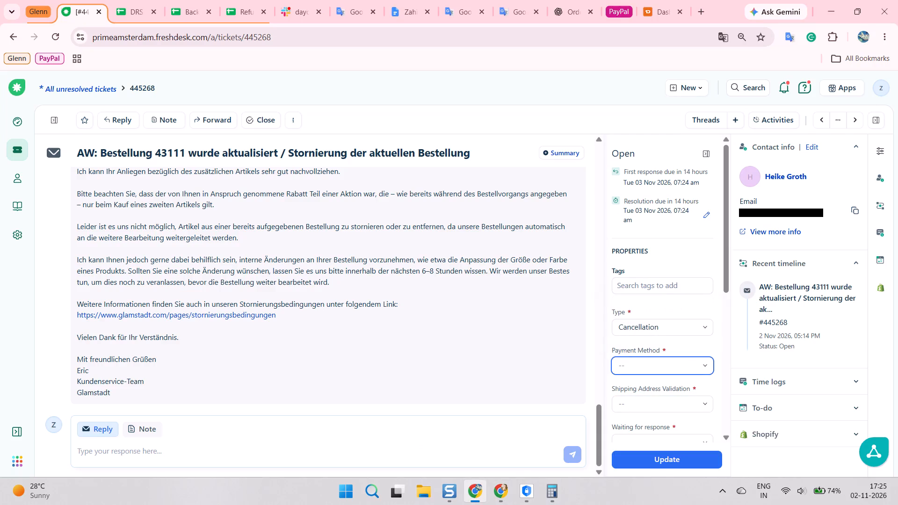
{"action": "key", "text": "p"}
{"action": "key", "text": "Tab"}
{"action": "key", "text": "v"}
{"action": "key", "text": "Tab"}
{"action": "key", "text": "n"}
{"action": "key", "text": "Tab"}
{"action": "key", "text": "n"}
{"action": "key", "text": "Tab"}
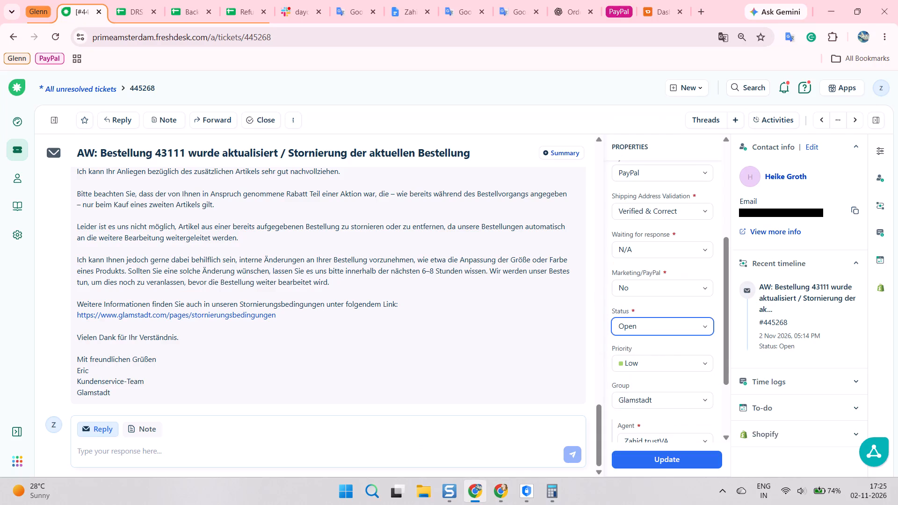
Set the ticket's status to Resolved, assign it to agent Zahid and save the updated properties.
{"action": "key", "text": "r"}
{"action": "key", "text": "Tab"}
{"action": "key", "text": "Tab"}
{"action": "key", "text": "Tab"}
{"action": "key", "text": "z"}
{"action": "scroll", "coordinate": [692, 363], "scroll_direction": "down", "scroll_amount": 3}
{"action": "left_click", "coordinate": [669, 452]}
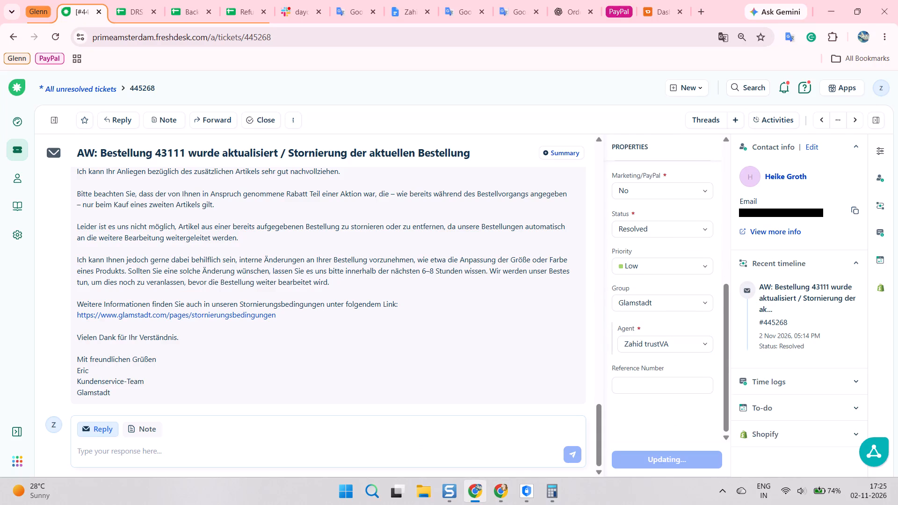
{"action": "scroll", "coordinate": [655, 375], "scroll_direction": "down", "scroll_amount": 3}
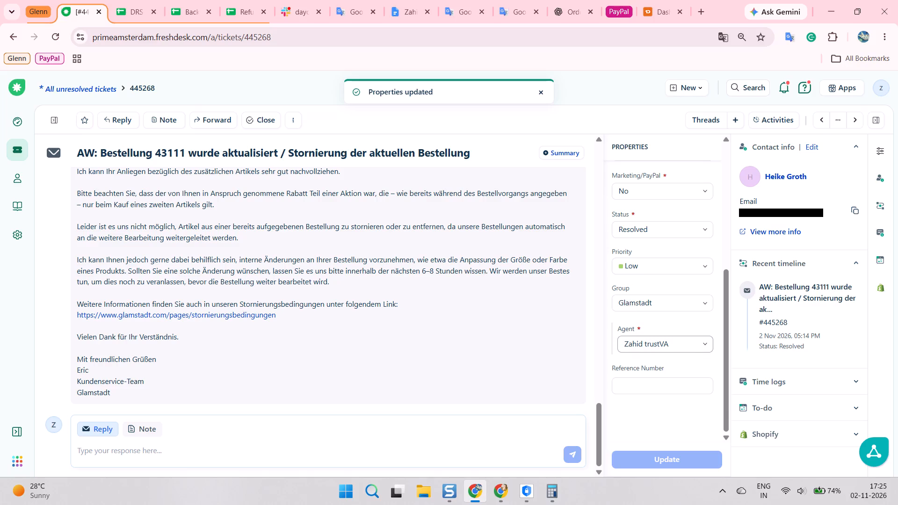
{"action": "scroll", "coordinate": [589, 325], "scroll_direction": "up", "scroll_amount": 2}
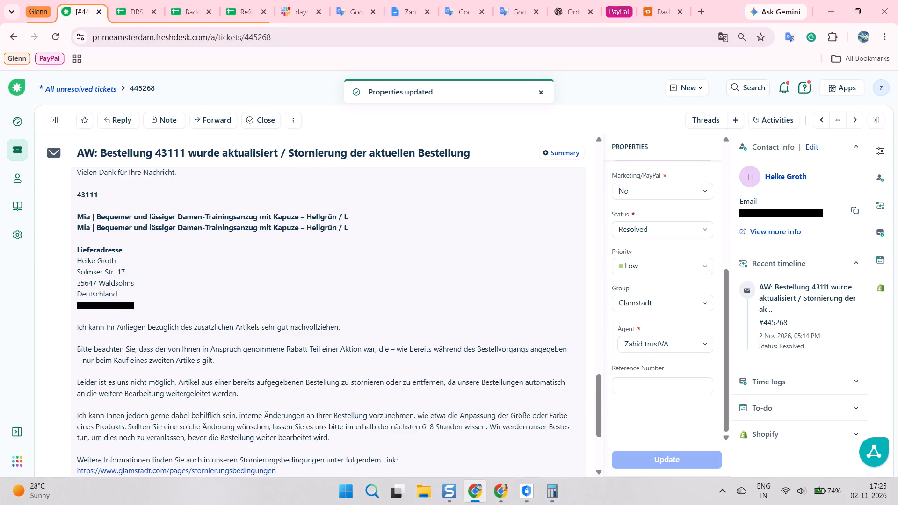
{"action": "left_click", "coordinate": [392, 314]}
{"action": "scroll", "coordinate": [343, 292], "scroll_direction": "up", "scroll_amount": 3}
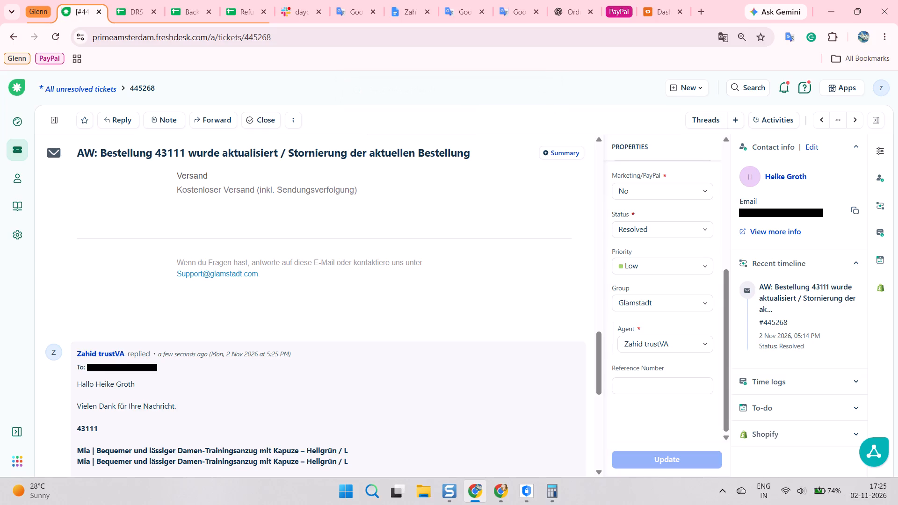
{"action": "double_click", "coordinate": [140, 88]}
{"action": "key", "text": "ctrl+c"}
{"action": "key", "text": "ctrl+c"}
{"action": "left_click", "coordinate": [131, 0]}
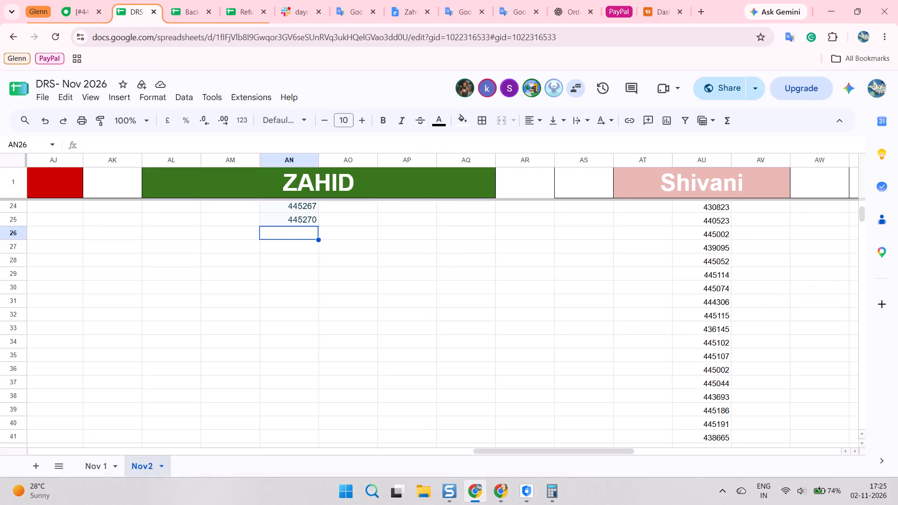
{"action": "key", "text": "ctrl+v"}
{"action": "left_click", "coordinate": [291, 247]}
{"action": "scroll", "coordinate": [291, 247], "scroll_direction": "down", "scroll_amount": 1}
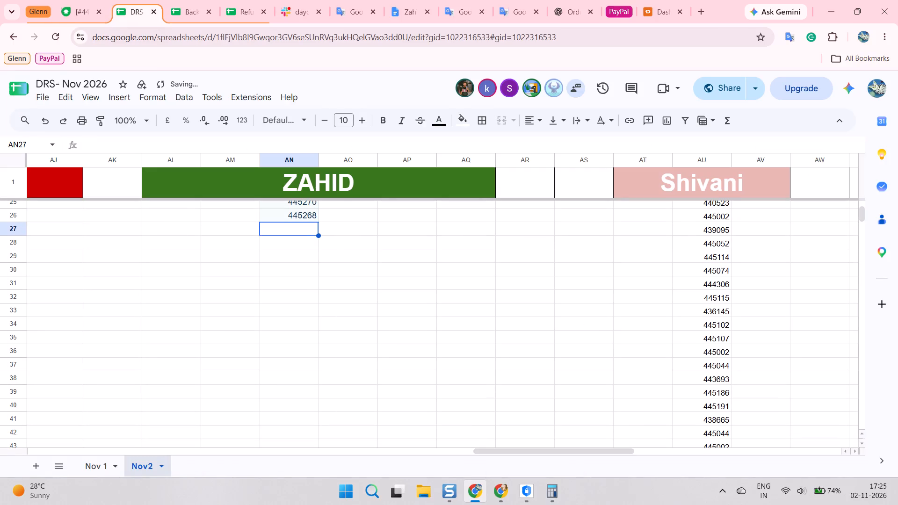
{"action": "scroll", "coordinate": [287, 245], "scroll_direction": "up", "scroll_amount": 1}
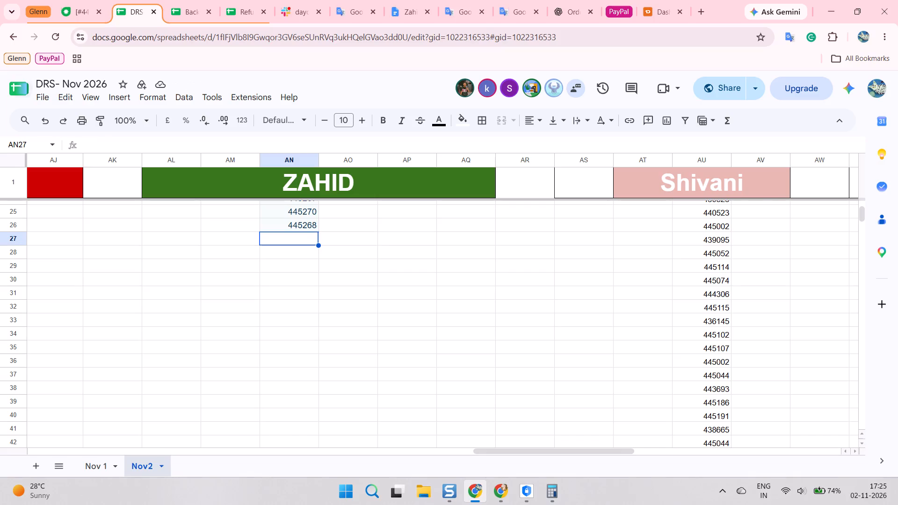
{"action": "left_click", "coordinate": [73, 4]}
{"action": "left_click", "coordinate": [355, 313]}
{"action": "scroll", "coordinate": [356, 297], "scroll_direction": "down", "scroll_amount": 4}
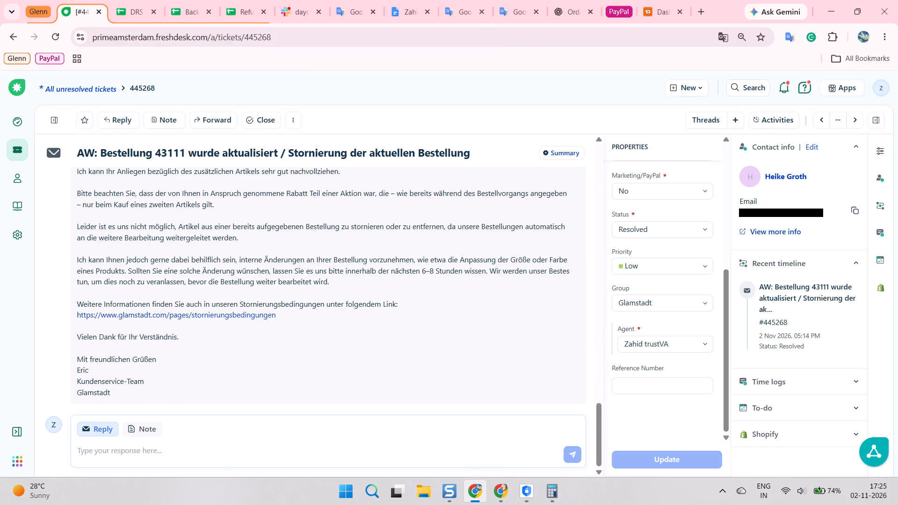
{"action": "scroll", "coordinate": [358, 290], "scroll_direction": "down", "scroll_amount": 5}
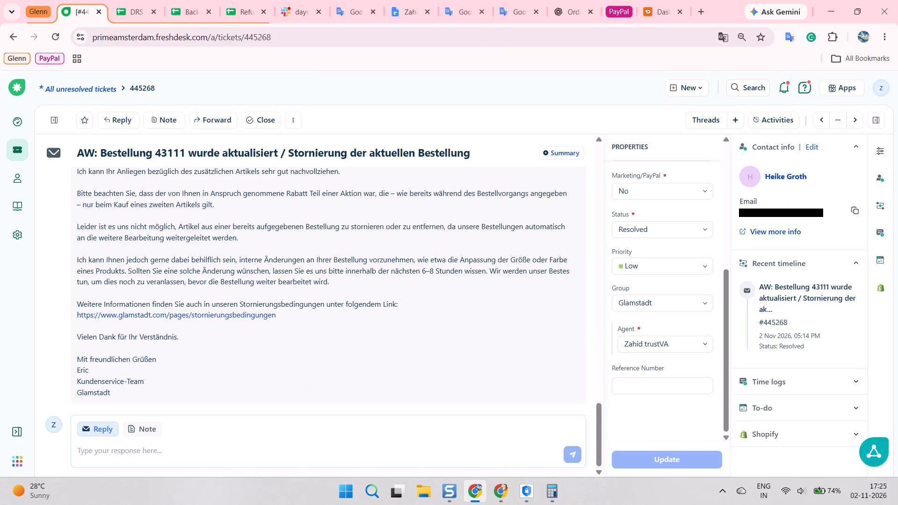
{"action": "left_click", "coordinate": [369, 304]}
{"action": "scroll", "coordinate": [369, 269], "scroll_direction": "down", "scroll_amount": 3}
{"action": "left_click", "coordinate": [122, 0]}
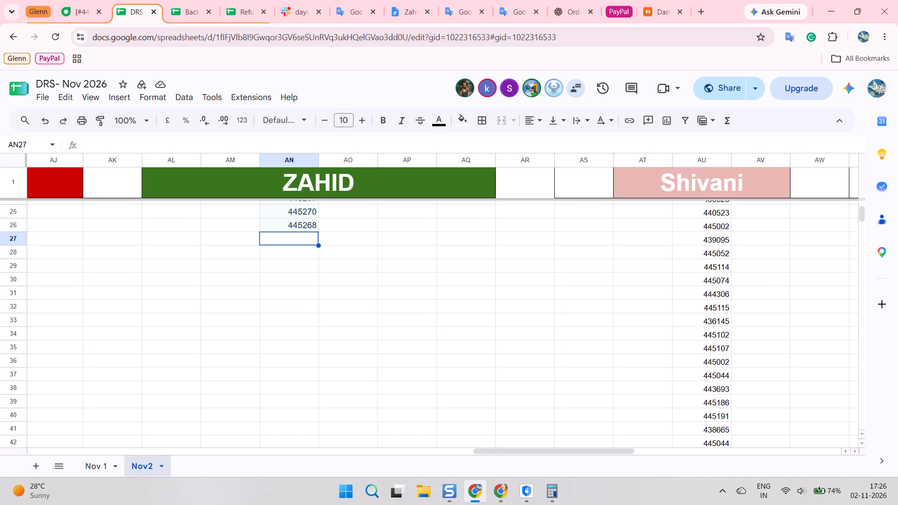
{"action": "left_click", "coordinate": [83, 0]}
Open the following ticket, 445262, and read the customer's message about the partial refund offer for the jacket.
{"action": "left_click", "coordinate": [396, 267]}
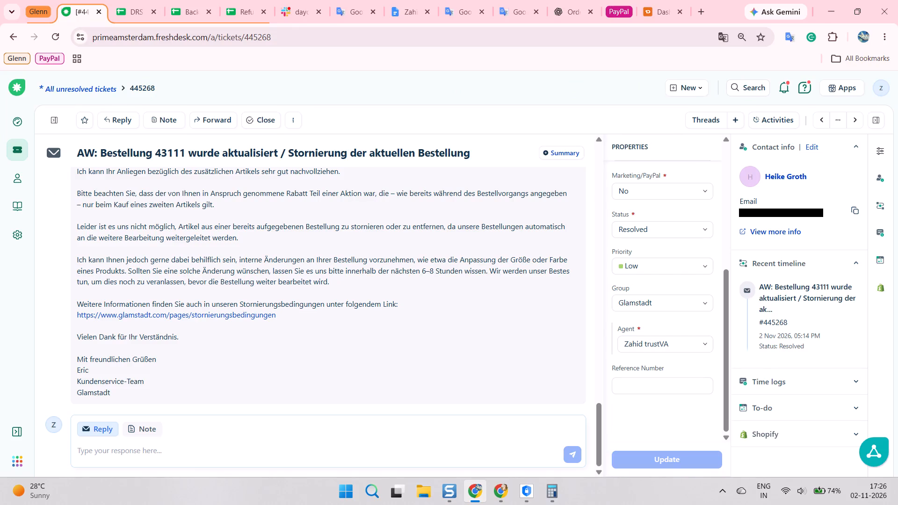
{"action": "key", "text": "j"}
{"action": "scroll", "coordinate": [366, 231], "scroll_direction": "down", "scroll_amount": 12}
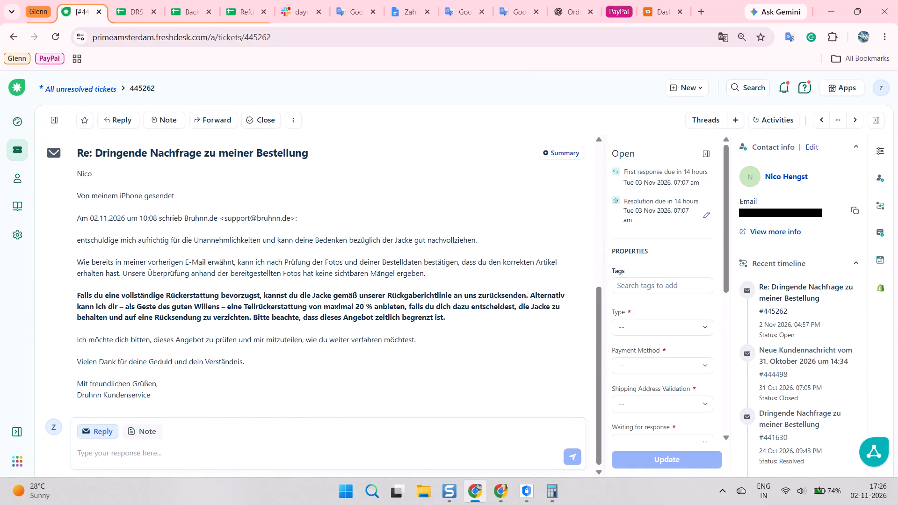
{"action": "scroll", "coordinate": [252, 227], "scroll_direction": "up", "scroll_amount": 6}
{"action": "scroll", "coordinate": [222, 181], "scroll_direction": "up", "scroll_amount": 7}
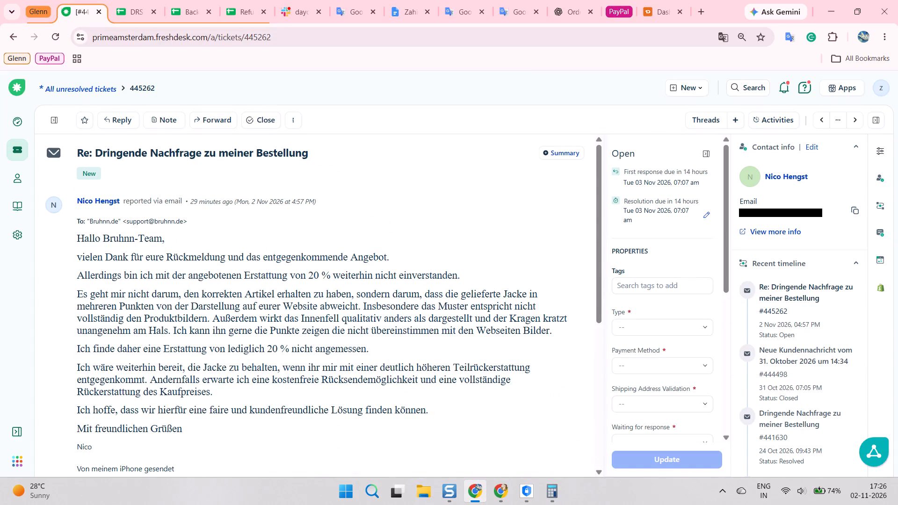
{"action": "scroll", "coordinate": [79, 180], "scroll_direction": "up", "scroll_amount": 2}
{"action": "left_click", "coordinate": [14, 152]}
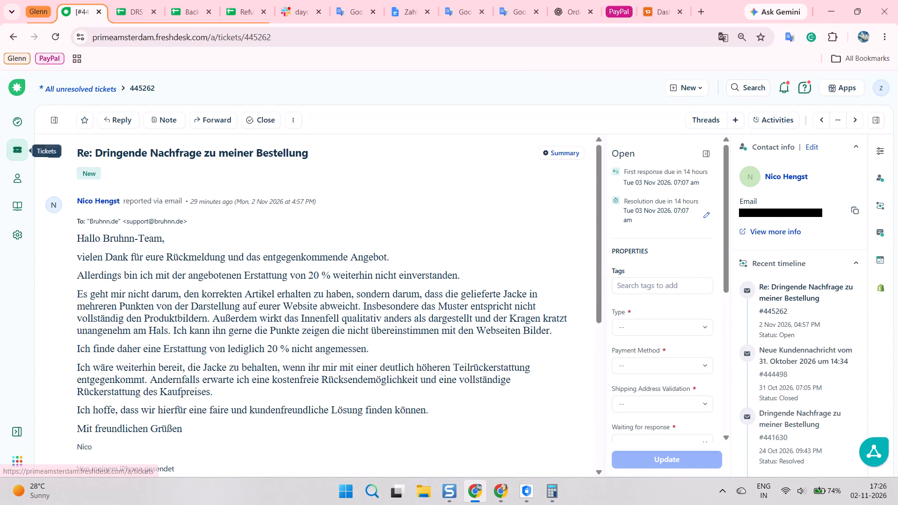
{"action": "scroll", "coordinate": [159, 208], "scroll_direction": "up", "scroll_amount": 6}
{"action": "left_click", "coordinate": [314, 164]}
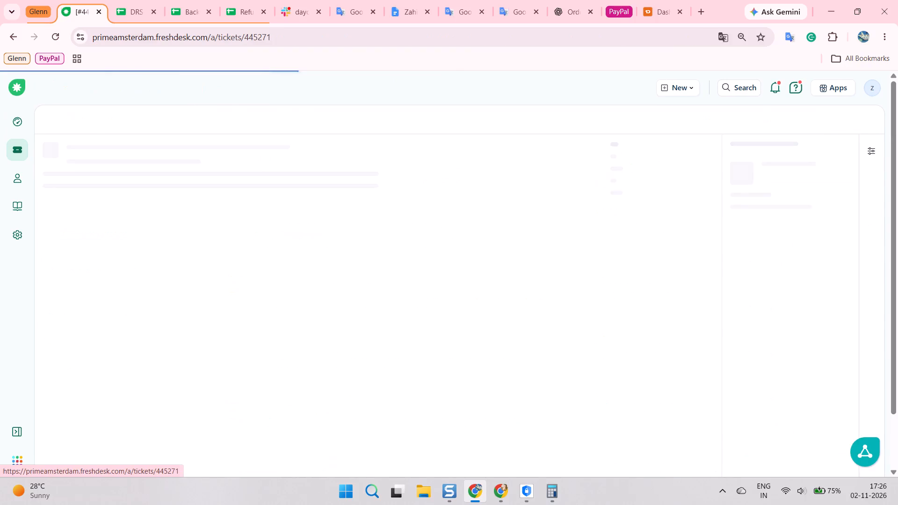
{"action": "scroll", "coordinate": [321, 168], "scroll_direction": "down", "scroll_amount": 8}
{"action": "scroll", "coordinate": [357, 228], "scroll_direction": "up", "scroll_amount": 3}
{"action": "right_click", "coordinate": [404, 226]}
{"action": "scroll", "coordinate": [427, 332], "scroll_direction": "down", "scroll_amount": 5}
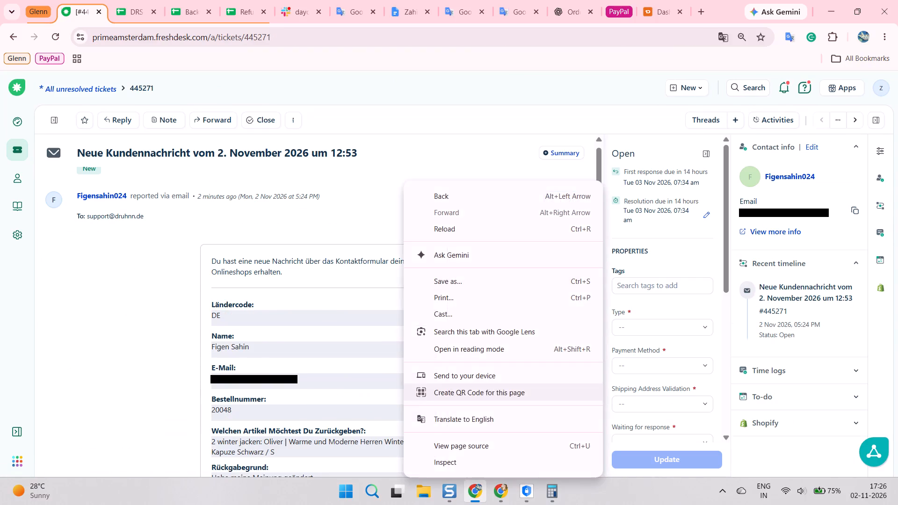
{"action": "left_click", "coordinate": [488, 421]}
{"action": "scroll", "coordinate": [368, 290], "scroll_direction": "down", "scroll_amount": 3}
{"action": "scroll", "coordinate": [323, 257], "scroll_direction": "up", "scroll_amount": 1}
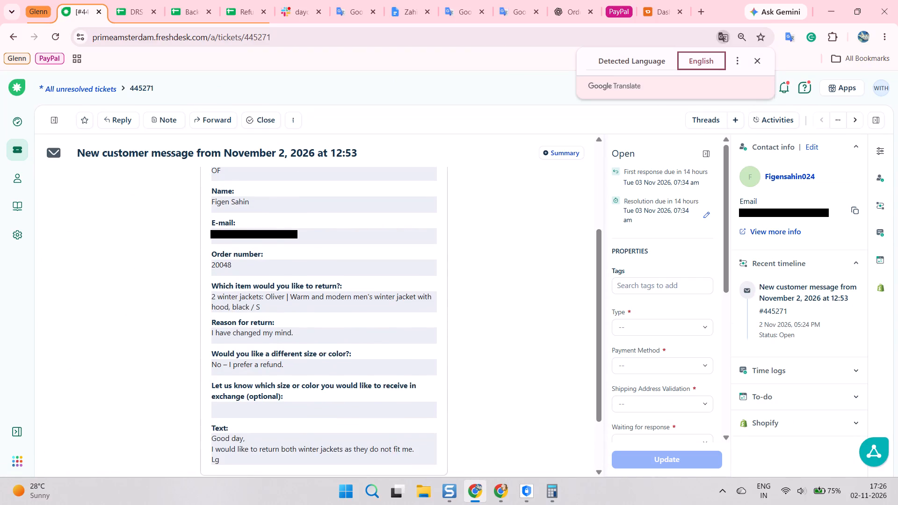
{"action": "scroll", "coordinate": [321, 248], "scroll_direction": "down", "scroll_amount": 1}
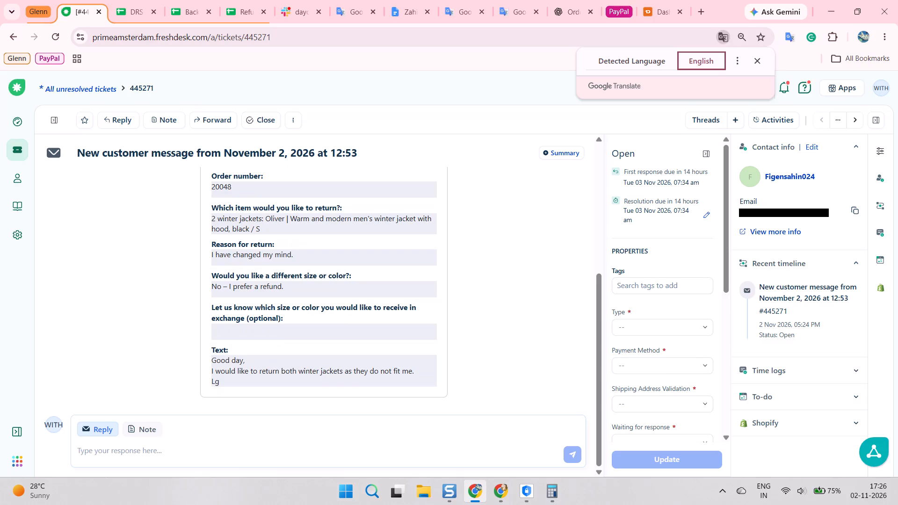
{"action": "scroll", "coordinate": [290, 286], "scroll_direction": "up", "scroll_amount": 1}
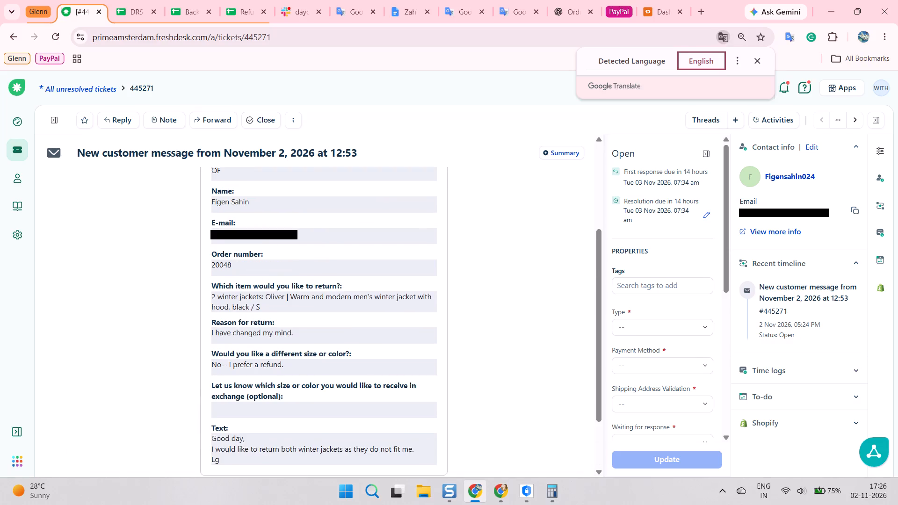
{"action": "left_click", "coordinate": [621, 63]}
{"action": "scroll", "coordinate": [527, 75], "scroll_direction": "up", "scroll_amount": 2}
{"action": "left_click", "coordinate": [851, 210]}
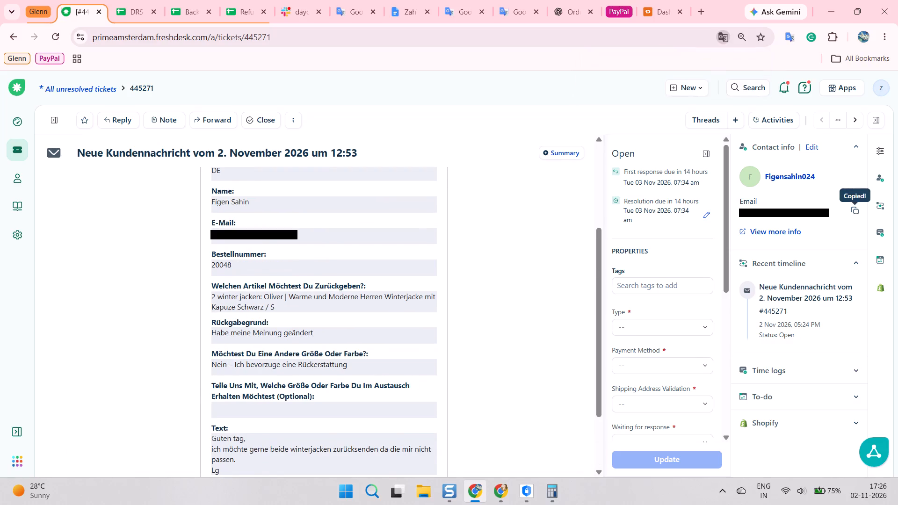
{"action": "scroll", "coordinate": [539, 261], "scroll_direction": "up", "scroll_amount": 4}
{"action": "key", "text": "alt+Tab"}
{"action": "scroll", "coordinate": [151, 32], "scroll_direction": "up", "scroll_amount": 1}
{"action": "left_click", "coordinate": [104, 0]}
{"action": "scroll", "coordinate": [48, 80], "scroll_direction": "up", "scroll_amount": 4}
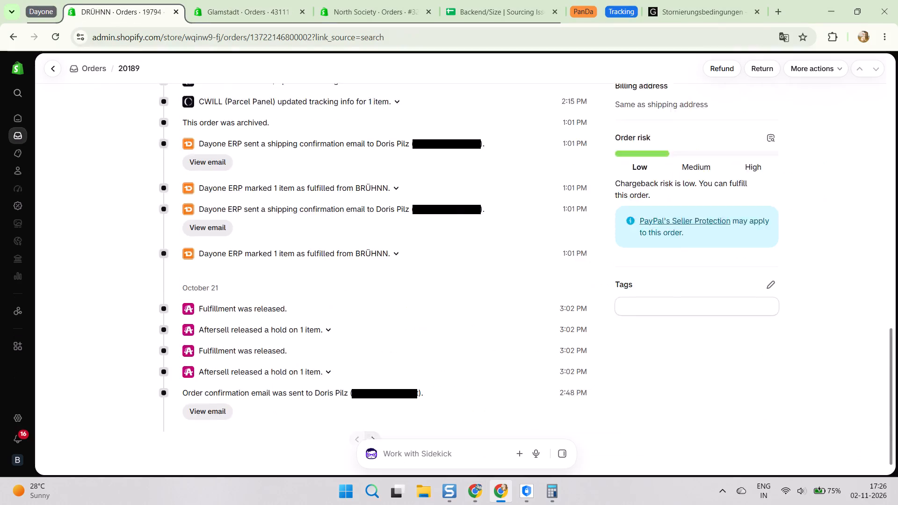
{"action": "left_click", "coordinate": [14, 94]}
{"action": "key", "text": "ctrl+v"}
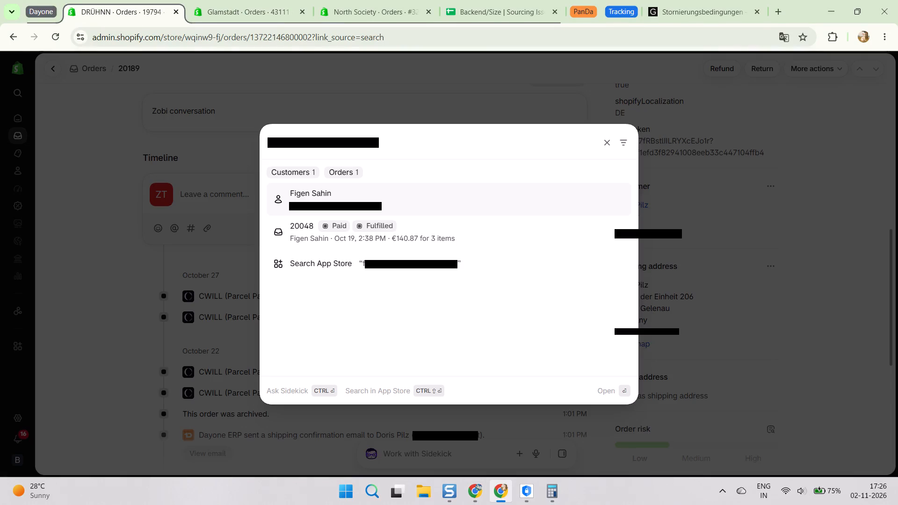
{"action": "left_click", "coordinate": [298, 227]}
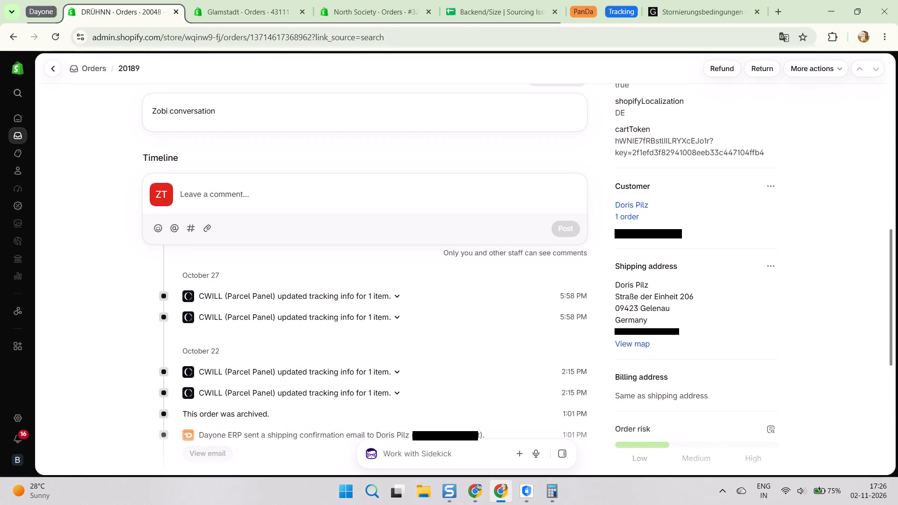
{"action": "scroll", "coordinate": [335, 210], "scroll_direction": "up", "scroll_amount": 3}
{"action": "left_click", "coordinate": [345, 142]}
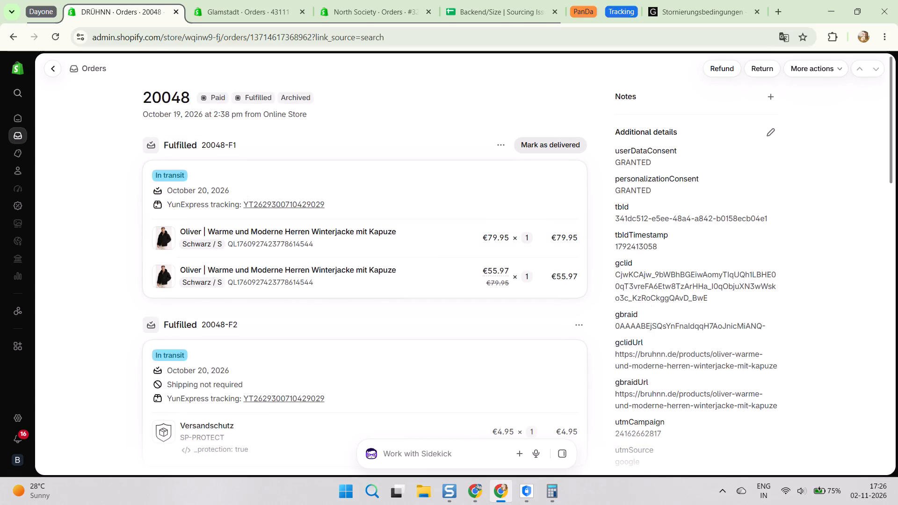
{"action": "double_click", "coordinate": [279, 212]}
{"action": "key", "text": "ctrl+c"}
{"action": "key", "text": "ctrl+c"}
{"action": "key", "text": "ctrl+c"}
{"action": "left_click", "coordinate": [673, 0]}
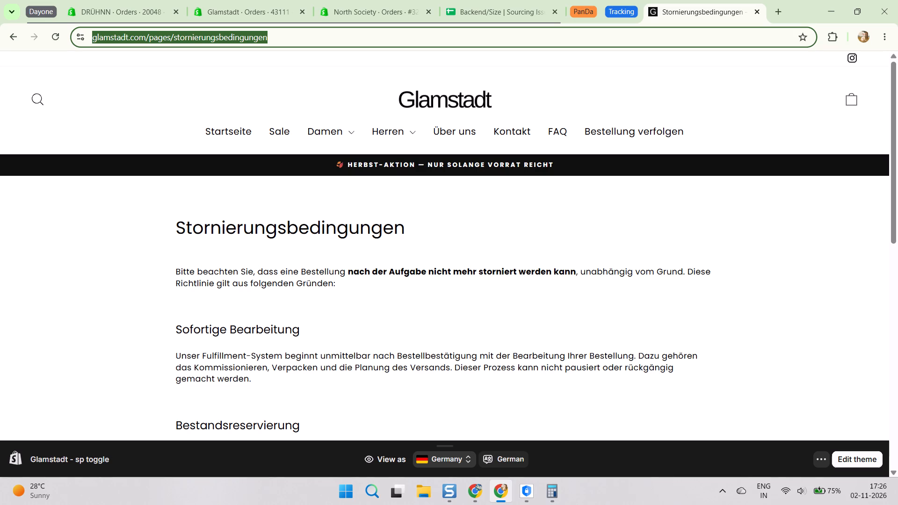
{"action": "left_click", "coordinate": [755, 11]}
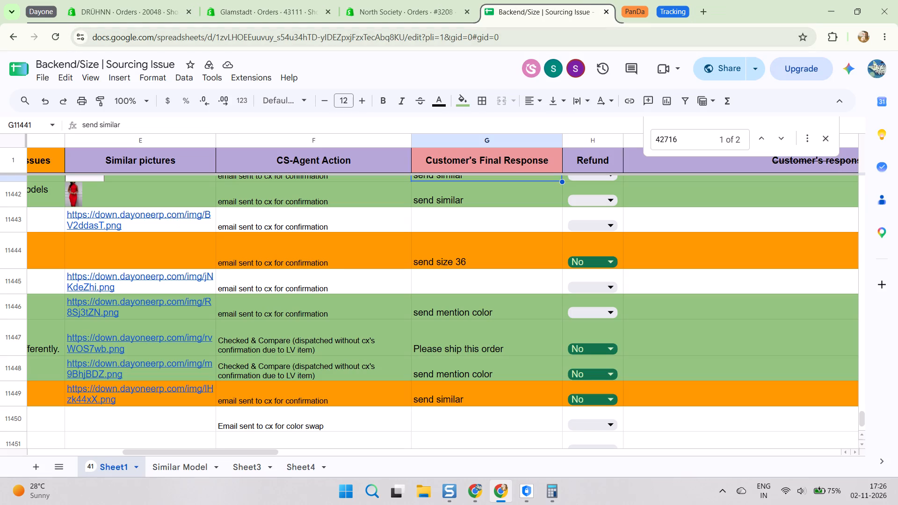
{"action": "left_click", "coordinate": [673, 15]}
{"action": "left_click", "coordinate": [686, 6]}
{"action": "scroll", "coordinate": [505, 165], "scroll_direction": "up", "scroll_amount": 8}
{"action": "left_click", "coordinate": [384, 151]}
{"action": "scroll", "coordinate": [429, 171], "scroll_direction": "up", "scroll_amount": 2}
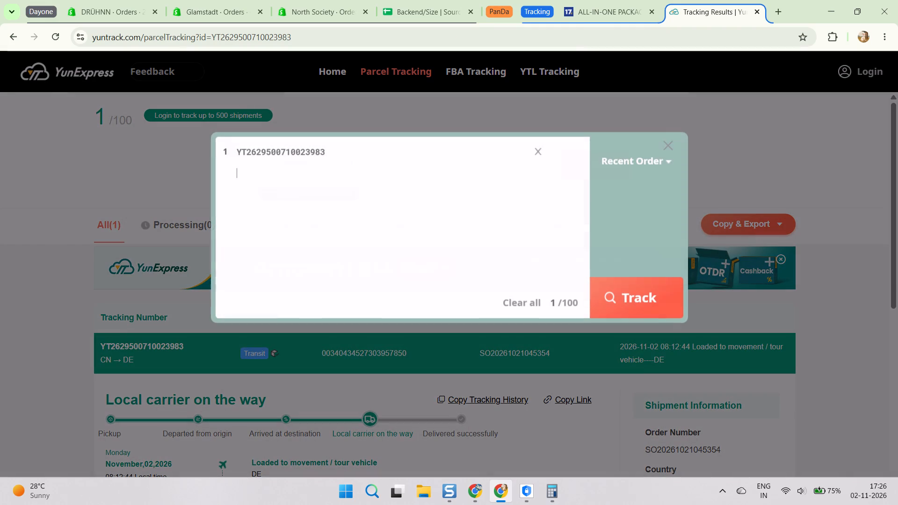
{"action": "scroll", "coordinate": [438, 174], "scroll_direction": "up", "scroll_amount": 1}
{"action": "left_click", "coordinate": [537, 150]}
{"action": "key", "text": "ctrl+v"}
{"action": "left_click", "coordinate": [643, 301]}
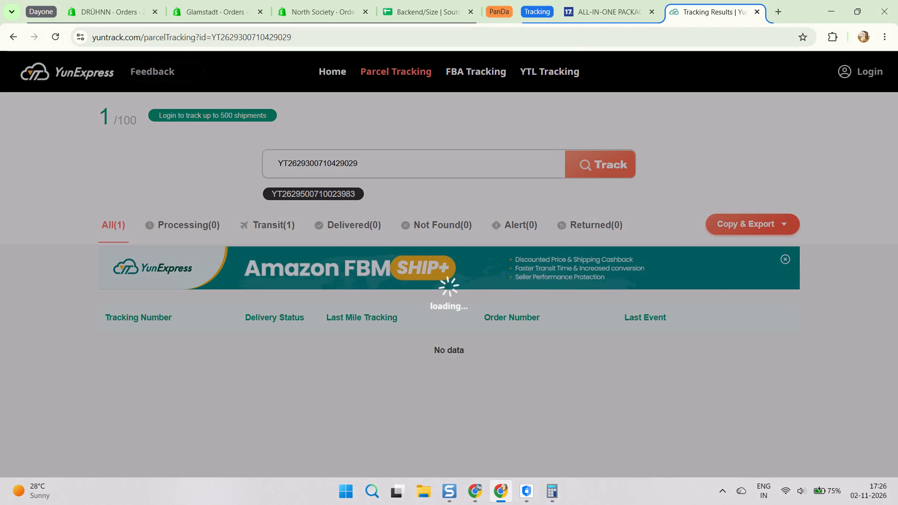
{"action": "scroll", "coordinate": [405, 263], "scroll_direction": "down", "scroll_amount": 5}
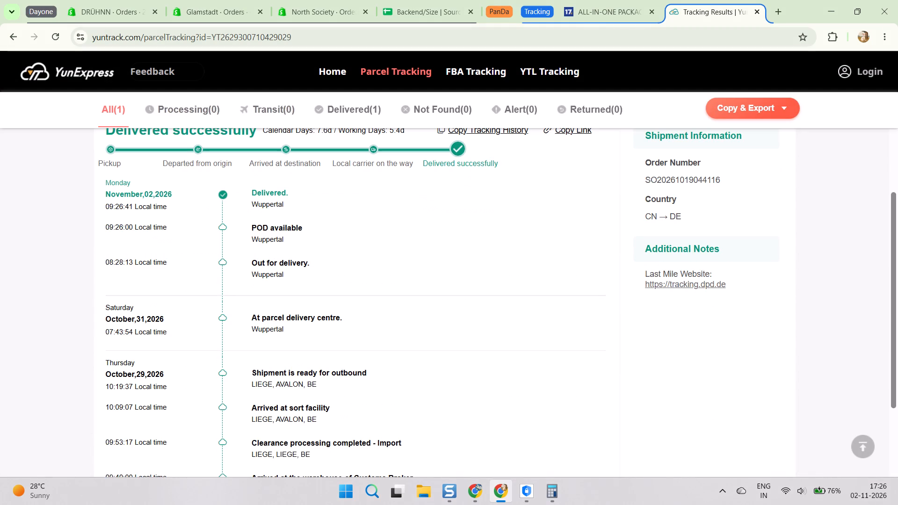
{"action": "scroll", "coordinate": [250, 210], "scroll_direction": "up", "scroll_amount": 2}
{"action": "key", "text": "alt+Tab"}
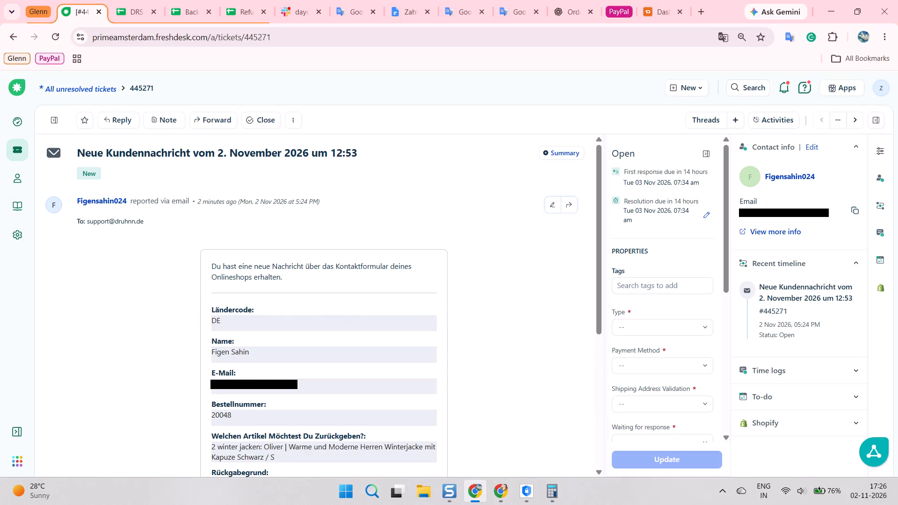
{"action": "key", "text": "alt+Tab"}
{"action": "left_click", "coordinate": [94, 0]}
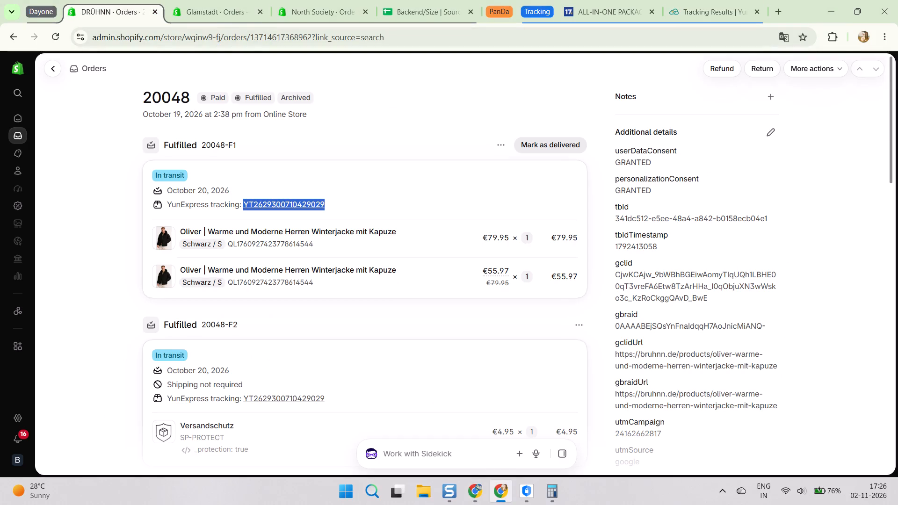
{"action": "scroll", "coordinate": [467, 257], "scroll_direction": "down", "scroll_amount": 5}
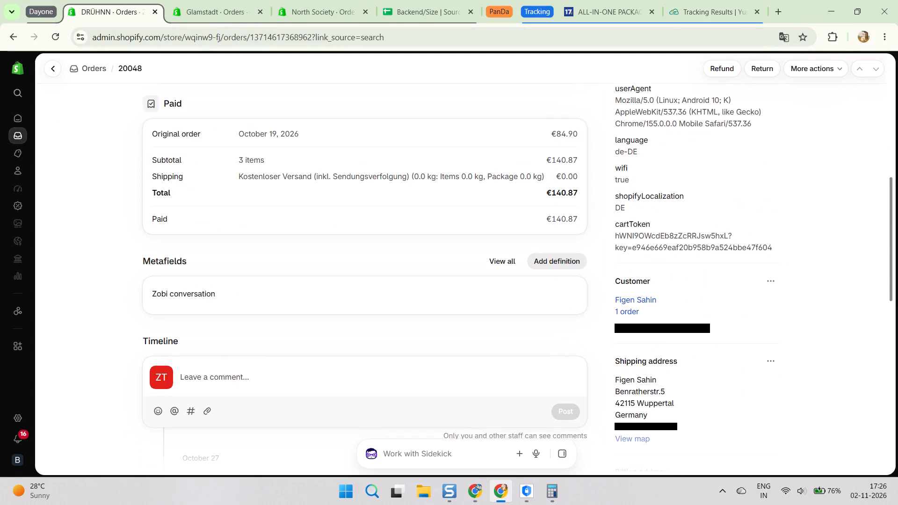
{"action": "scroll", "coordinate": [421, 277], "scroll_direction": "down", "scroll_amount": 9}
{"action": "scroll", "coordinate": [474, 294], "scroll_direction": "up", "scroll_amount": 14}
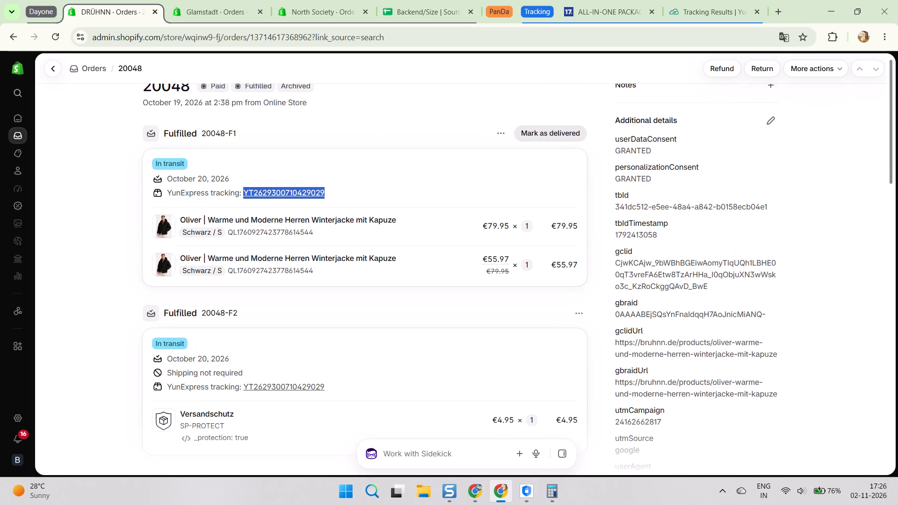
{"action": "left_click", "coordinate": [355, 167]}
{"action": "key", "text": "alt+Tab"}
{"action": "scroll", "coordinate": [370, 232], "scroll_direction": "down", "scroll_amount": 2}
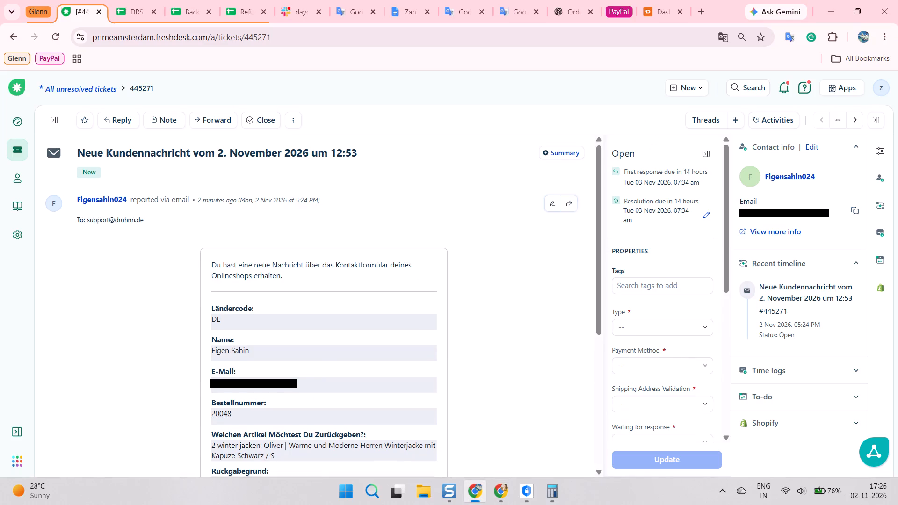
{"action": "scroll", "coordinate": [365, 232], "scroll_direction": "down", "scroll_amount": 1}
{"action": "right_click", "coordinate": [367, 214]}
{"action": "scroll", "coordinate": [400, 330], "scroll_direction": "down", "scroll_amount": 3}
{"action": "left_click", "coordinate": [428, 421]}
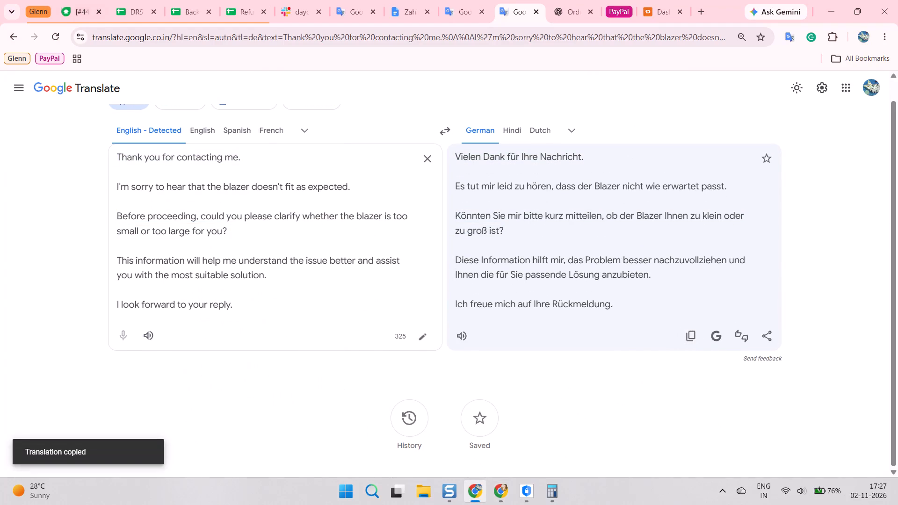
Start a reply on ticket 445271, replace its text with the canned response "asn", insert the German translation and remove the extra blank line.
{"action": "left_click", "coordinate": [80, 0]}
{"action": "scroll", "coordinate": [368, 249], "scroll_direction": "down", "scroll_amount": 8}
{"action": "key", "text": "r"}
{"action": "scroll", "coordinate": [183, 272], "scroll_direction": "down", "scroll_amount": 2}
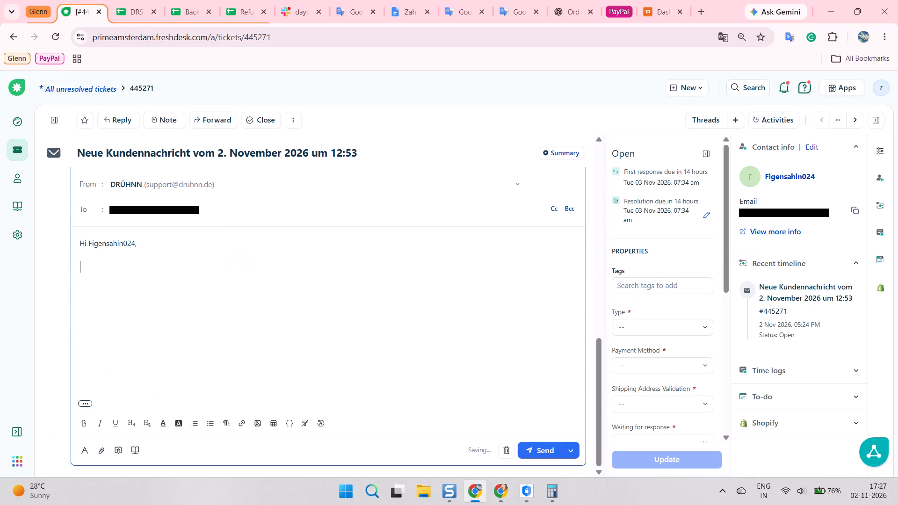
{"action": "scroll", "coordinate": [160, 274], "scroll_direction": "down", "scroll_amount": 7}
{"action": "left_click", "coordinate": [101, 402]}
{"action": "left_click_drag", "start_coordinate": [103, 401], "coordinate": [108, 400], "text": "ctrl"}
{"action": "key", "text": "ctrl+a"}
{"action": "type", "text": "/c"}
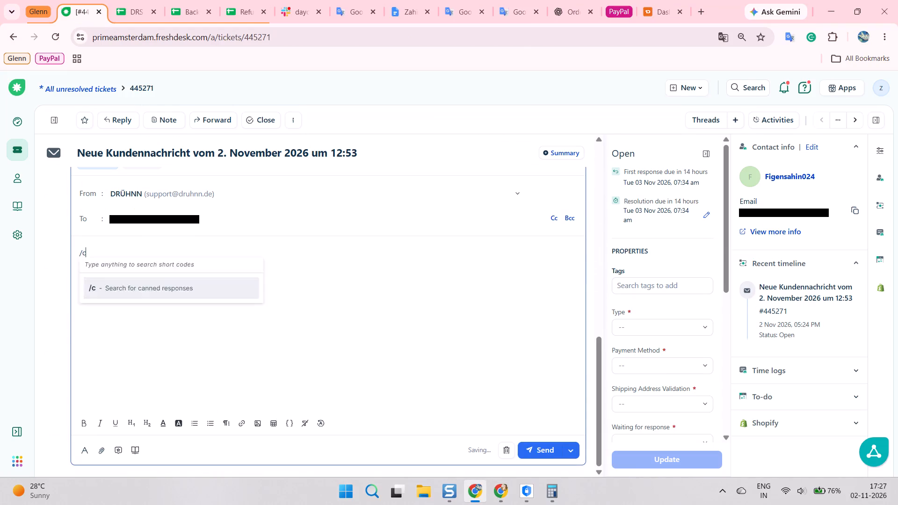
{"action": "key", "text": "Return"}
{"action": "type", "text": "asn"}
{"action": "left_click", "coordinate": [128, 282]}
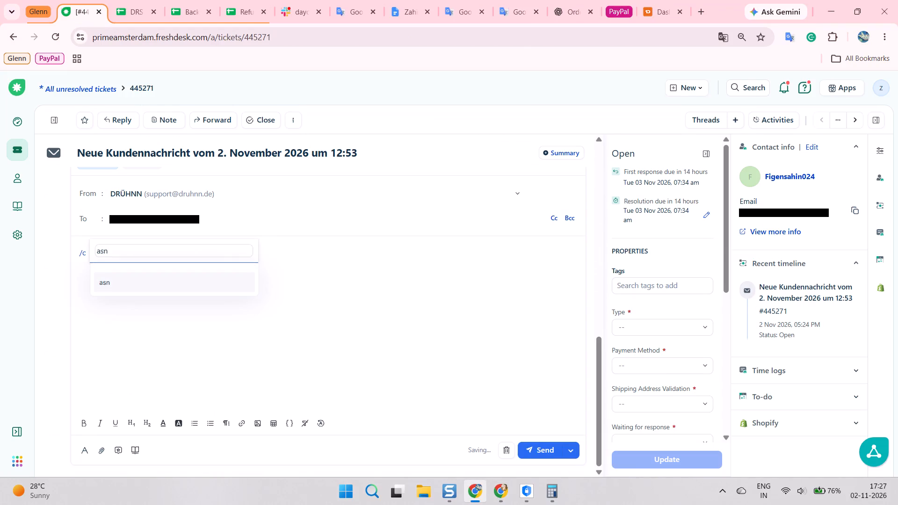
{"action": "left_click", "coordinate": [100, 277]}
{"action": "key", "text": "ctrl+v"}
{"action": "scroll", "coordinate": [100, 277], "scroll_direction": "down", "scroll_amount": 6}
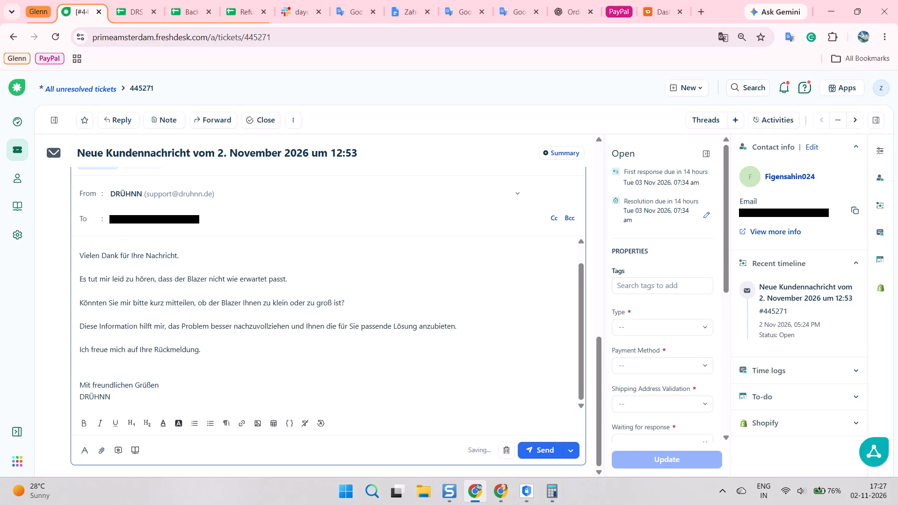
{"action": "left_click", "coordinate": [105, 368]}
{"action": "key", "text": "BackSpace"}
{"action": "key", "text": "alt+Tab"}
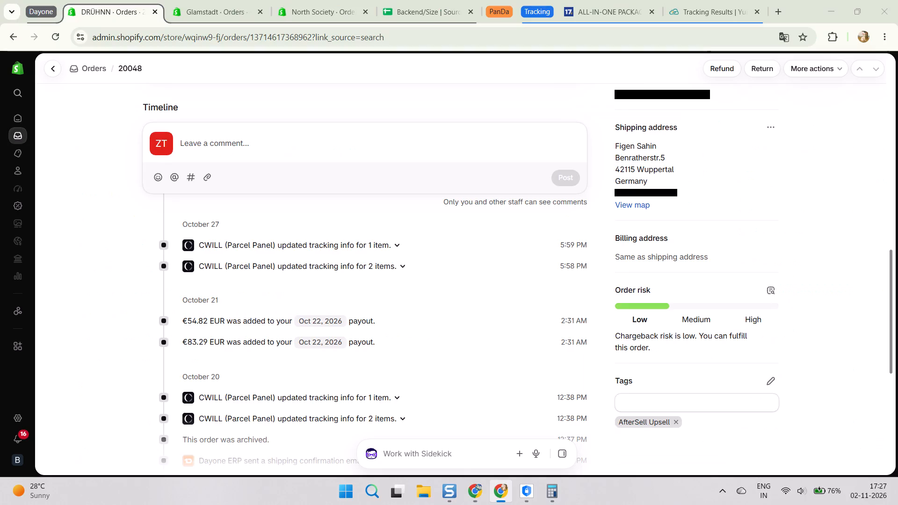
{"action": "scroll", "coordinate": [606, 236], "scroll_direction": "up", "scroll_amount": 3}
{"action": "scroll", "coordinate": [609, 240], "scroll_direction": "down", "scroll_amount": 1}
{"action": "key", "text": "alt+Tab"}
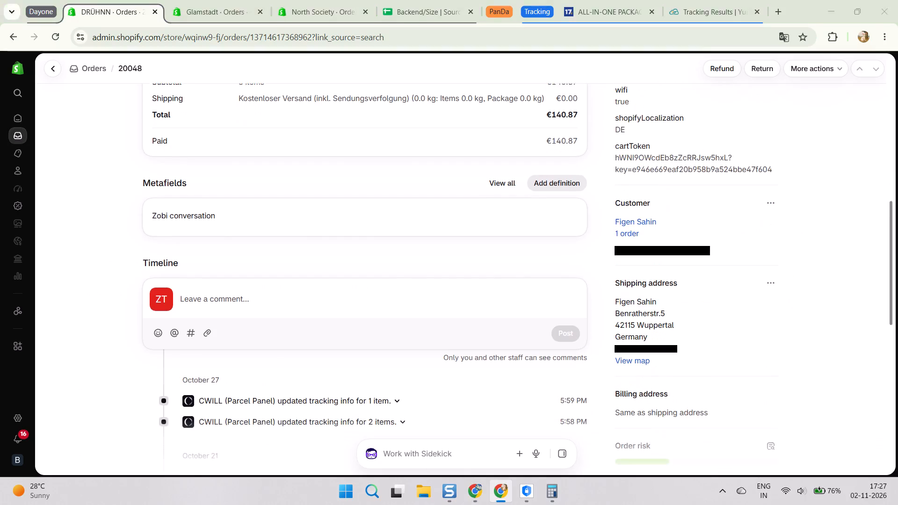
{"action": "left_click_drag", "start_coordinate": [117, 243], "coordinate": [227, 252]}
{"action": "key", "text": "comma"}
{"action": "key", "text": "alt+Tab"}
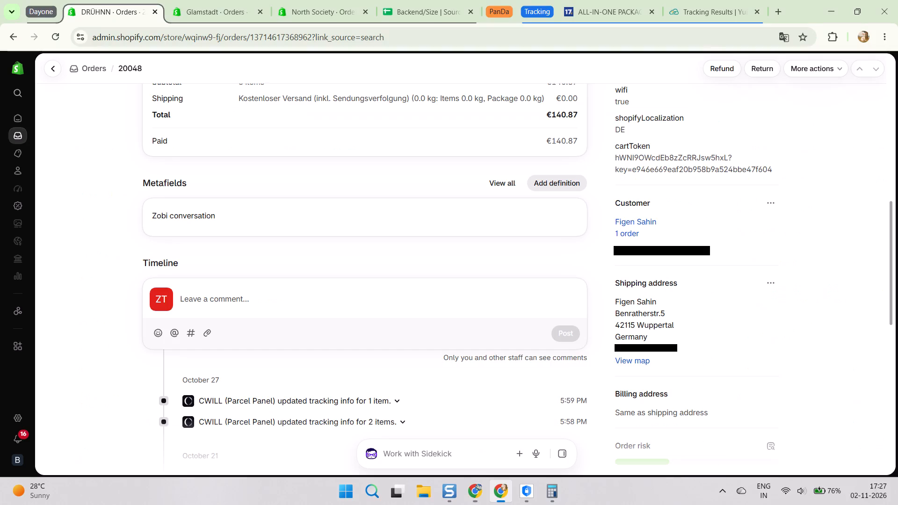
{"action": "key", "text": "alt+Tab"}
{"action": "scroll", "coordinate": [360, 307], "scroll_direction": "down", "scroll_amount": 7}
{"action": "left_click", "coordinate": [531, 450]}
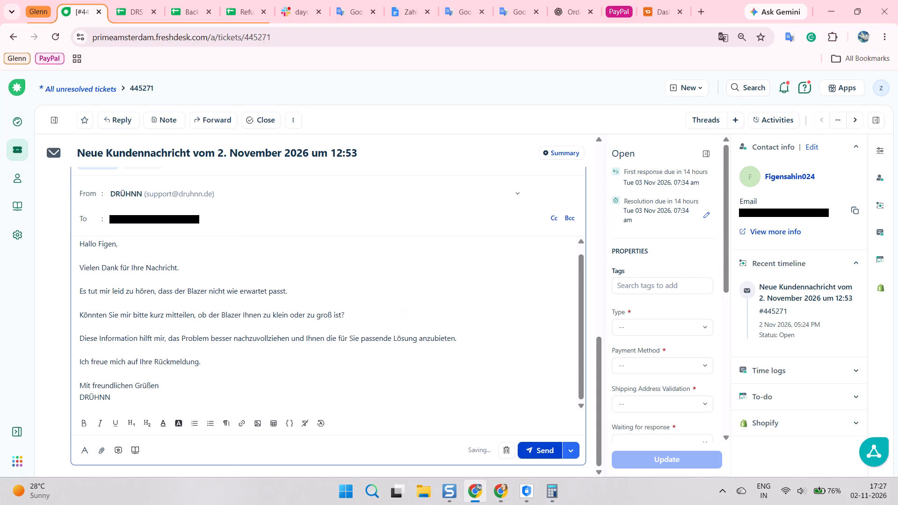
Set ticket 445271's type to Return + Size Issue, payment method to CC and shipping address validation to Verified & Correct.
{"action": "left_click", "coordinate": [637, 320]}
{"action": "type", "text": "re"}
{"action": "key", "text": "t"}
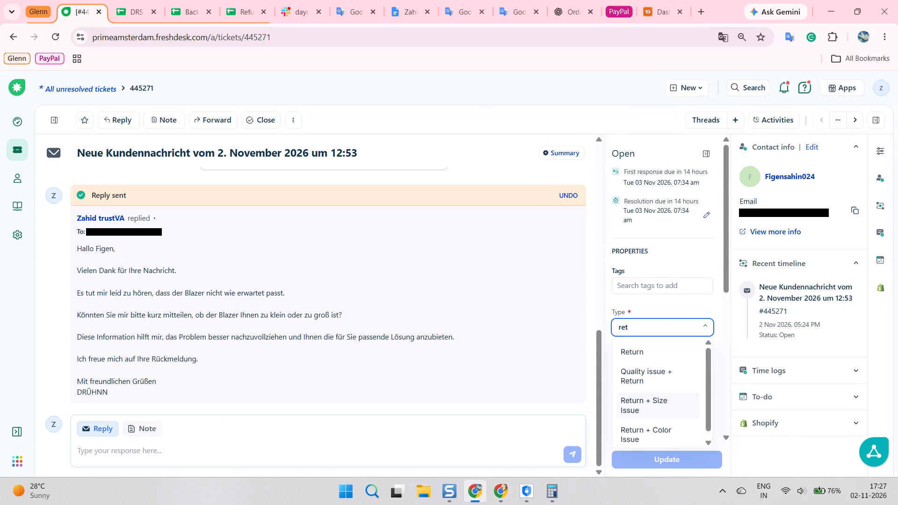
{"action": "left_click", "coordinate": [653, 399]}
{"action": "key", "text": "Tab"}
{"action": "key", "text": "alt+Tab"}
{"action": "scroll", "coordinate": [587, 278], "scroll_direction": "down", "scroll_amount": 8}
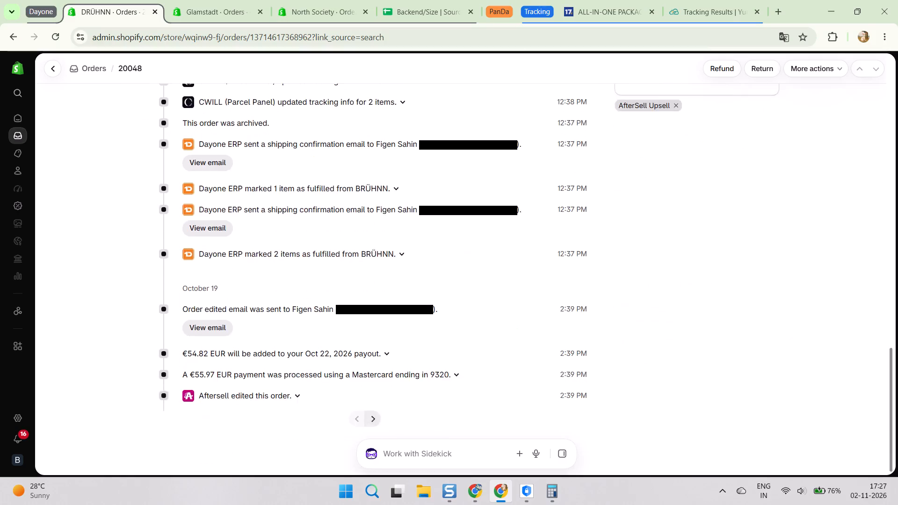
{"action": "key", "text": "alt+Tab"}
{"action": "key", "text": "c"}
{"action": "key", "text": "Tab"}
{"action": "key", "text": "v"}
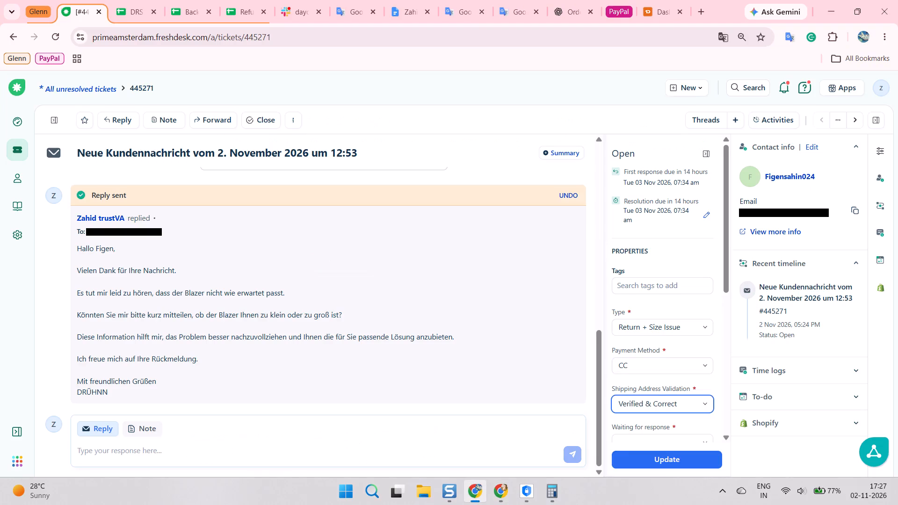
Set waiting for response to N/A, Marketing/PayPal to No and status to Resolved, assign your own agent name, and update the ticket.
{"action": "key", "text": "Tab"}
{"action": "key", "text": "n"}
{"action": "key", "text": "Tab"}
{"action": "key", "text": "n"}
{"action": "key", "text": "Tab"}
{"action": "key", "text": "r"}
{"action": "key", "text": "Tab"}
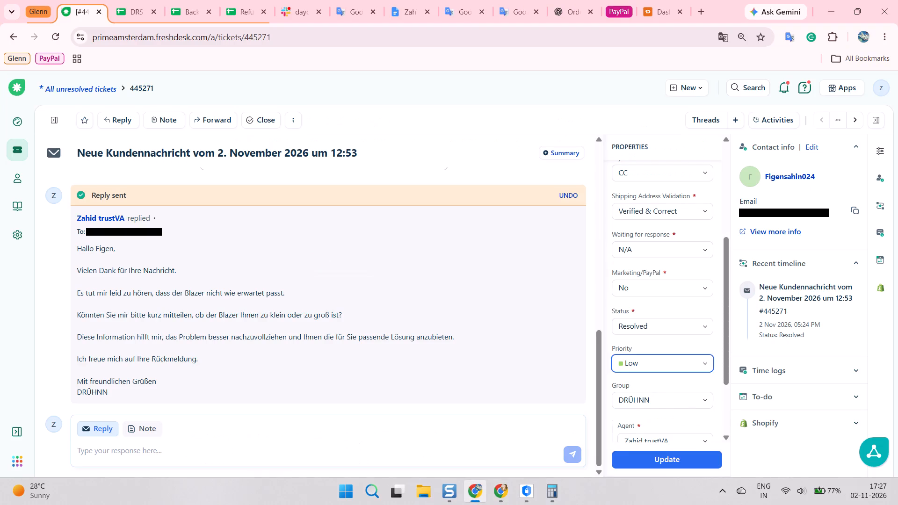
{"action": "key", "text": "Tab"}
{"action": "key", "text": "Tab"}
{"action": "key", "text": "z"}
{"action": "scroll", "coordinate": [620, 353], "scroll_direction": "down", "scroll_amount": 4}
{"action": "left_click", "coordinate": [666, 462]}
{"action": "key", "text": "alt+Tab"}
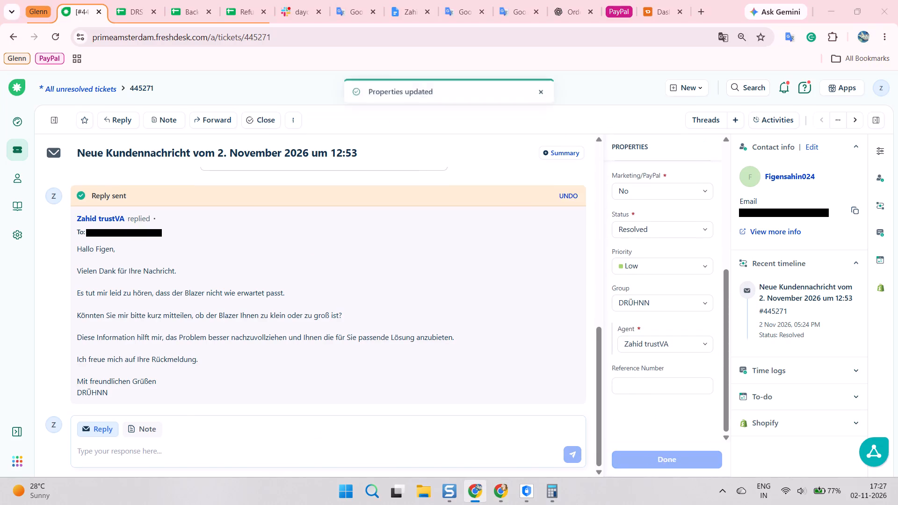
{"action": "scroll", "coordinate": [423, 296], "scroll_direction": "up", "scroll_amount": 19}
{"action": "triple_click", "coordinate": [413, 229]}
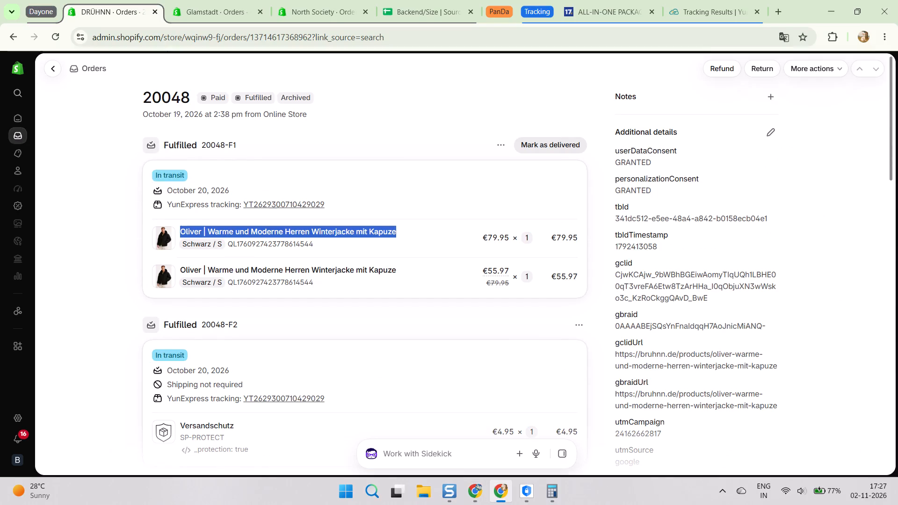
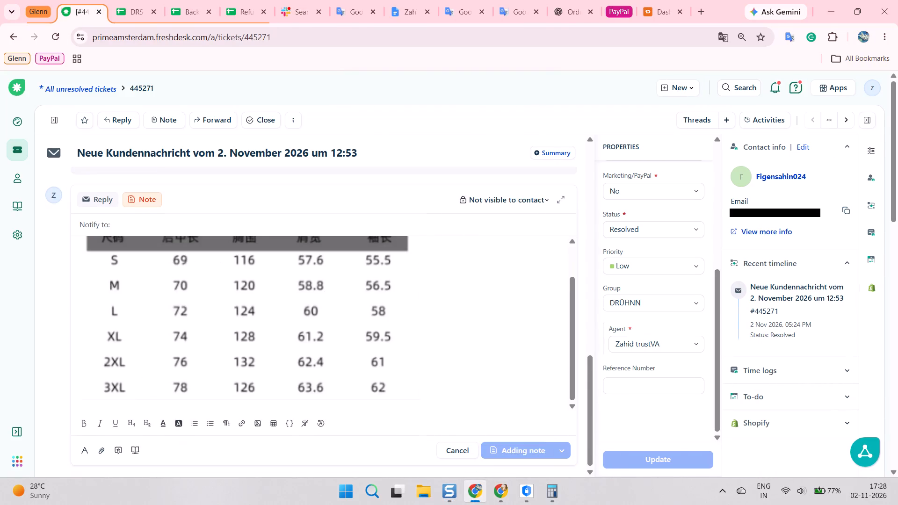
Log ticket number 445271 in the next empty row of the ZAHID section on the Nov2 sheet of DRS- Nov 2026.
{"action": "scroll", "coordinate": [660, 298], "scroll_direction": "down", "scroll_amount": 3}
{"action": "scroll", "coordinate": [655, 240], "scroll_direction": "down", "scroll_amount": 4}
{"action": "scroll", "coordinate": [651, 246], "scroll_direction": "up", "scroll_amount": 5}
{"action": "scroll", "coordinate": [660, 246], "scroll_direction": "down", "scroll_amount": 5}
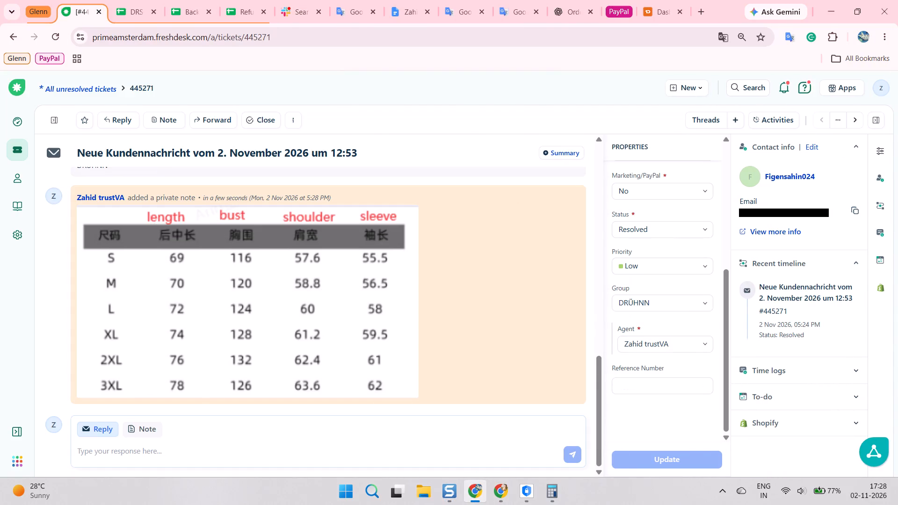
{"action": "double_click", "coordinate": [140, 88]}
{"action": "key", "text": "ctrl+c"}
{"action": "key", "text": "ctrl+c"}
{"action": "left_click", "coordinate": [140, 0]}
{"action": "key", "text": "ctrl+v"}
{"action": "left_click", "coordinate": [290, 248]}
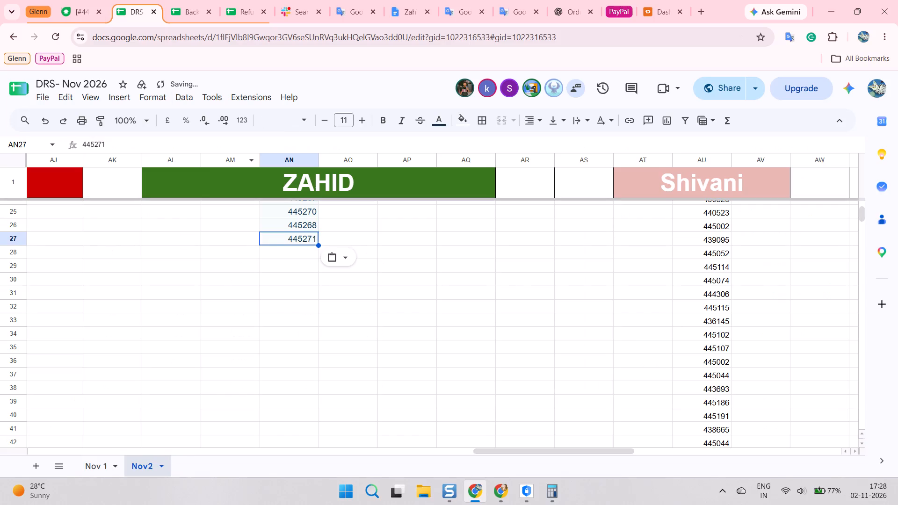
{"action": "scroll", "coordinate": [291, 250], "scroll_direction": "down", "scroll_amount": 1}
Return to the helpdesk's unresolved tickets list and open ticket 445262 about an urgent order inquiry.
{"action": "left_click", "coordinate": [80, 0]}
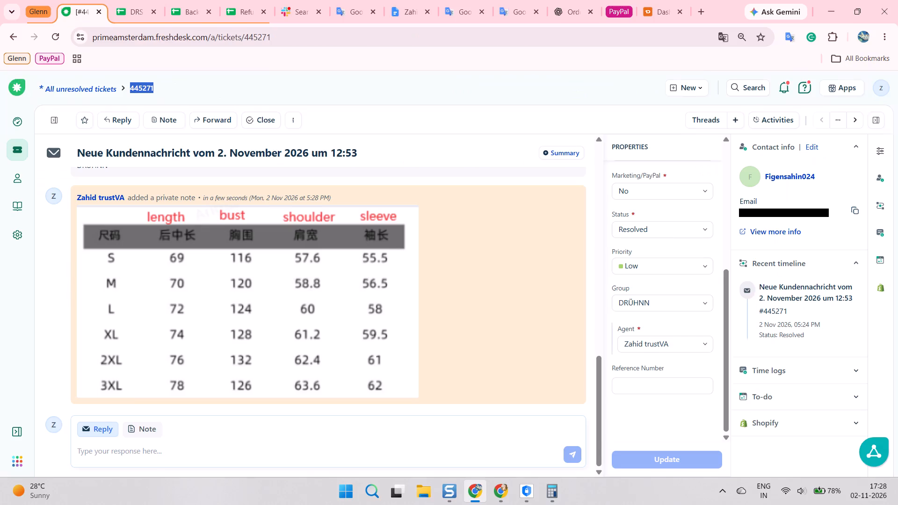
{"action": "left_click", "coordinate": [477, 263]}
{"action": "scroll", "coordinate": [35, 195], "scroll_direction": "up", "scroll_amount": 2}
{"action": "left_click", "coordinate": [16, 151]}
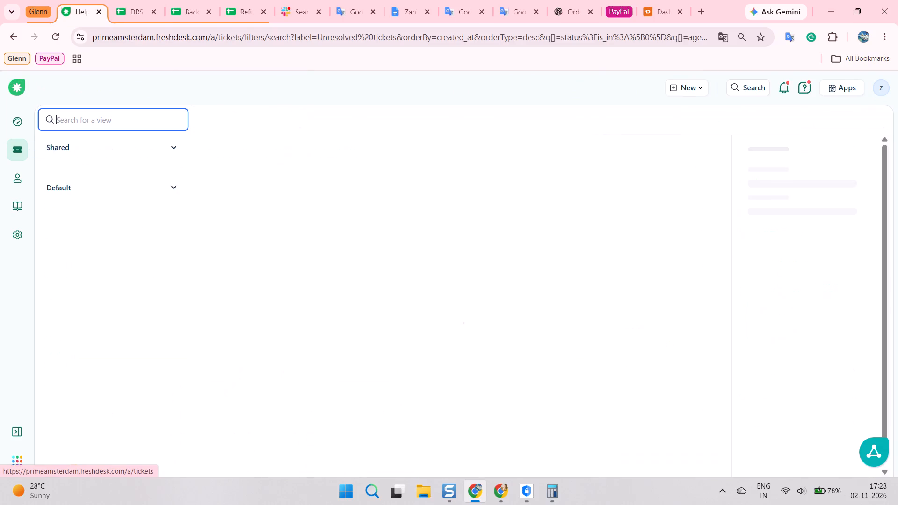
{"action": "scroll", "coordinate": [222, 242], "scroll_direction": "up", "scroll_amount": 5}
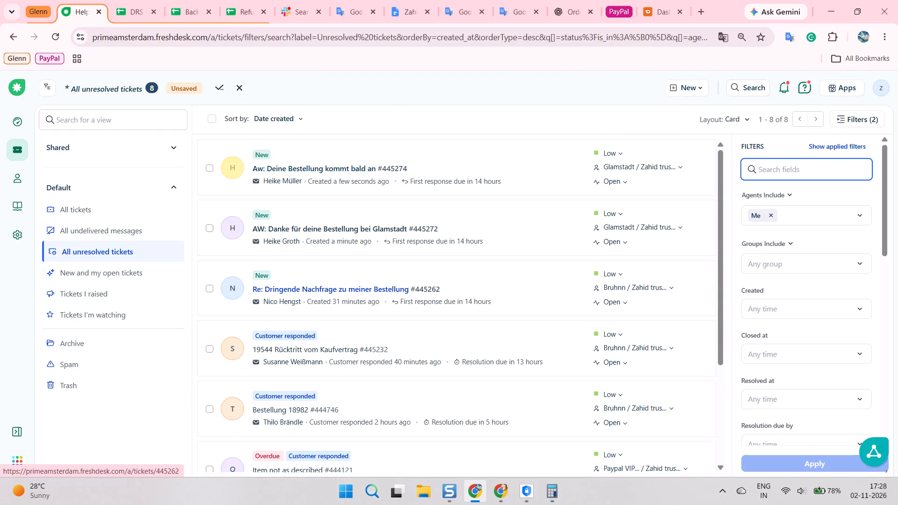
{"action": "left_click", "coordinate": [329, 289]}
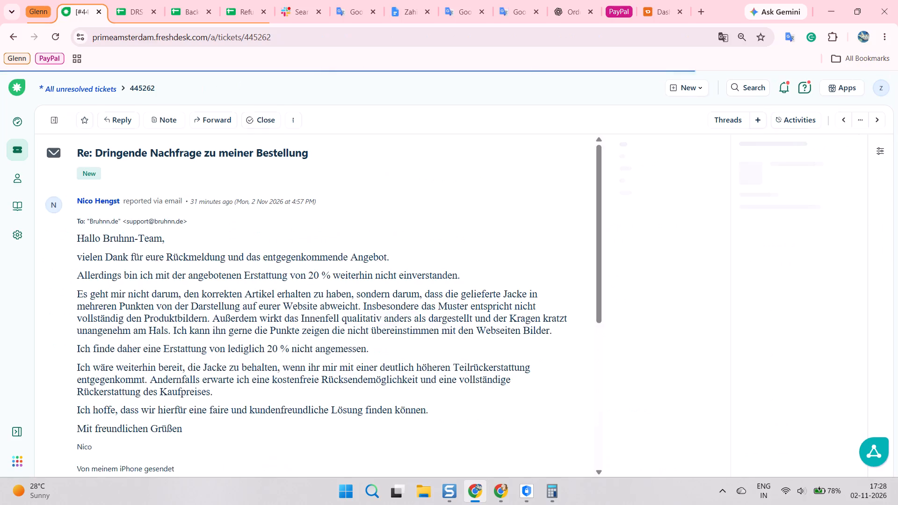
Review ticket 445262's conversation and the same customer's earlier tickets 441630 and 444498, ending back on ticket 445262.
{"action": "scroll", "coordinate": [304, 221], "scroll_direction": "down", "scroll_amount": 12}
{"action": "scroll", "coordinate": [826, 339], "scroll_direction": "down", "scroll_amount": 1}
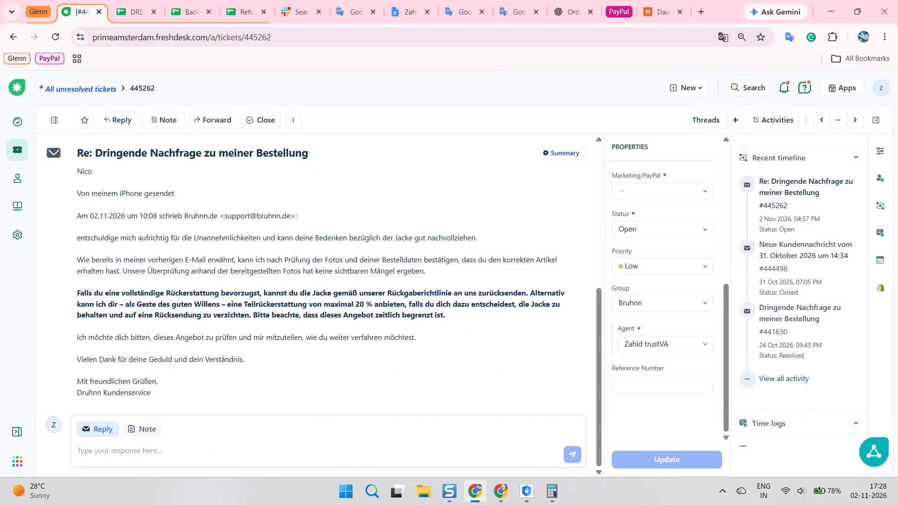
{"action": "scroll", "coordinate": [809, 329], "scroll_direction": "down", "scroll_amount": 1}
{"action": "left_click", "coordinate": [791, 295]}
{"action": "scroll", "coordinate": [609, 248], "scroll_direction": "down", "scroll_amount": 4}
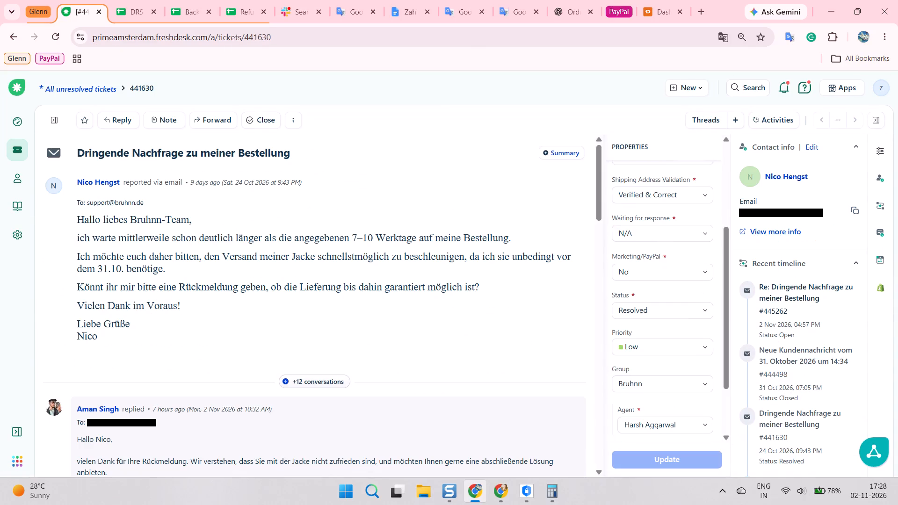
{"action": "scroll", "coordinate": [542, 249], "scroll_direction": "down", "scroll_amount": 16}
{"action": "left_click", "coordinate": [788, 363]}
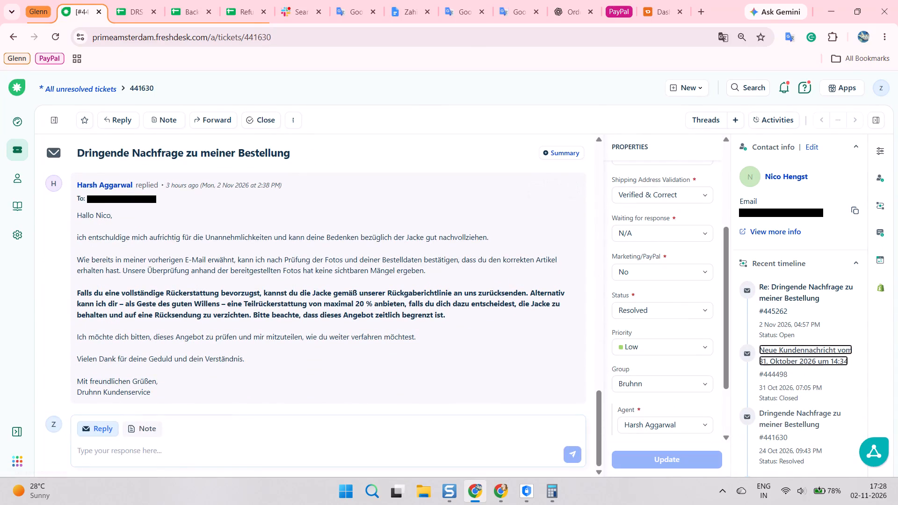
{"action": "scroll", "coordinate": [401, 270], "scroll_direction": "down", "scroll_amount": 9}
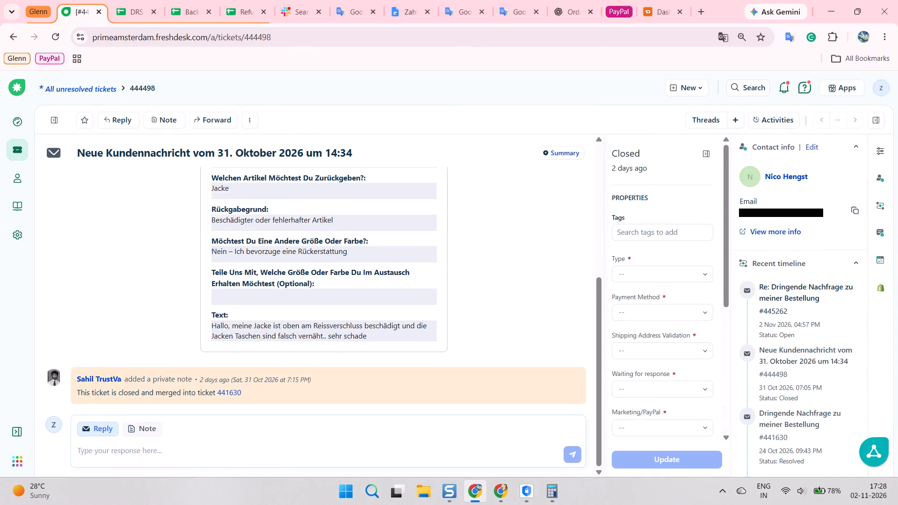
{"action": "left_click", "coordinate": [808, 298]}
{"action": "scroll", "coordinate": [807, 252], "scroll_direction": "up", "scroll_amount": 9}
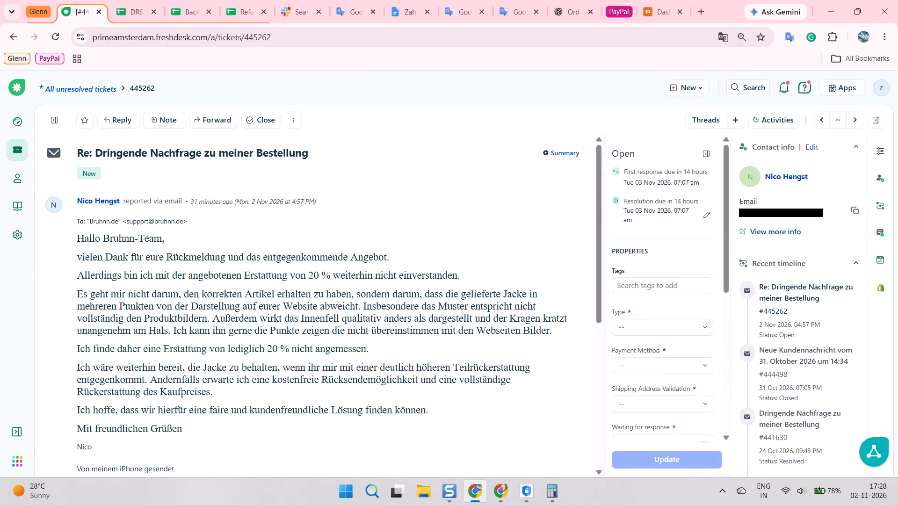
{"action": "left_click", "coordinate": [856, 211]}
{"action": "scroll", "coordinate": [714, 165], "scroll_direction": "up", "scroll_amount": 9}
{"action": "key", "text": "alt+Tab"}
{"action": "key", "text": "alt+Tab"}
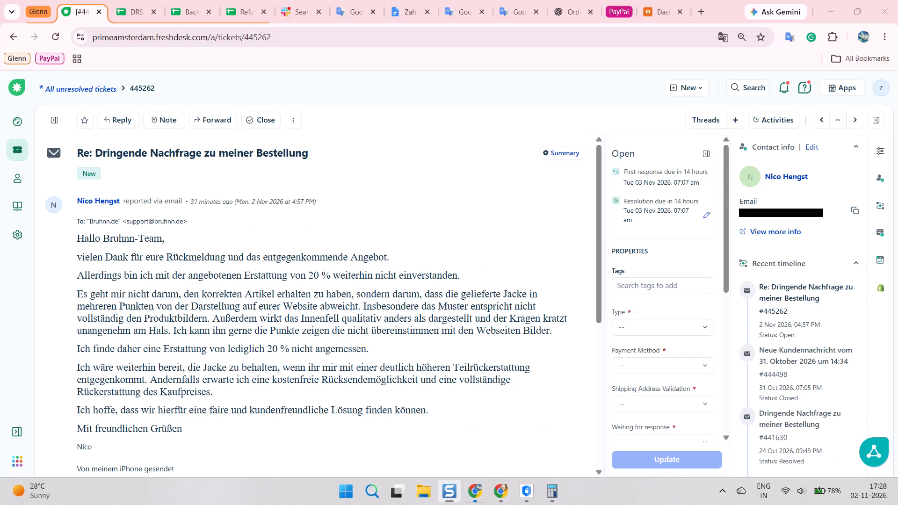
{"action": "left_click", "coordinate": [503, 494]}
{"action": "scroll", "coordinate": [135, 220], "scroll_direction": "up", "scroll_amount": 3}
{"action": "left_click", "coordinate": [21, 99]}
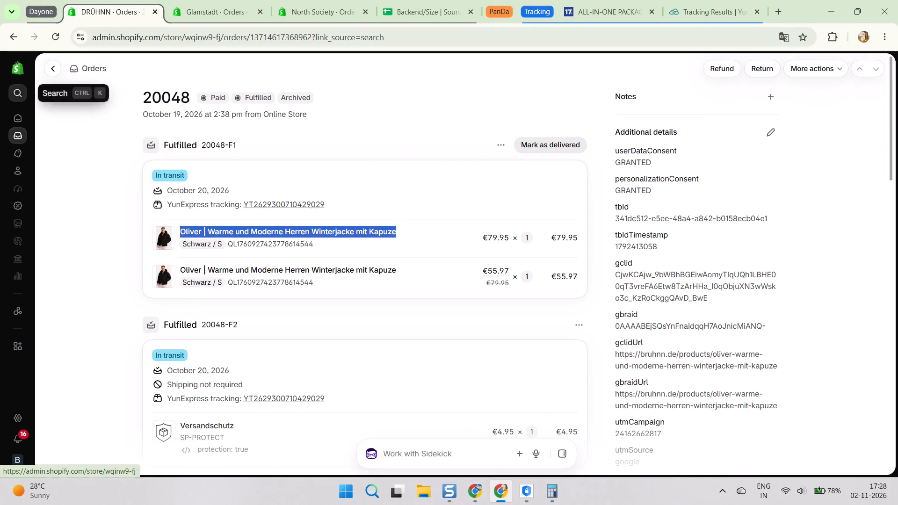
{"action": "key", "text": "ctrl+v"}
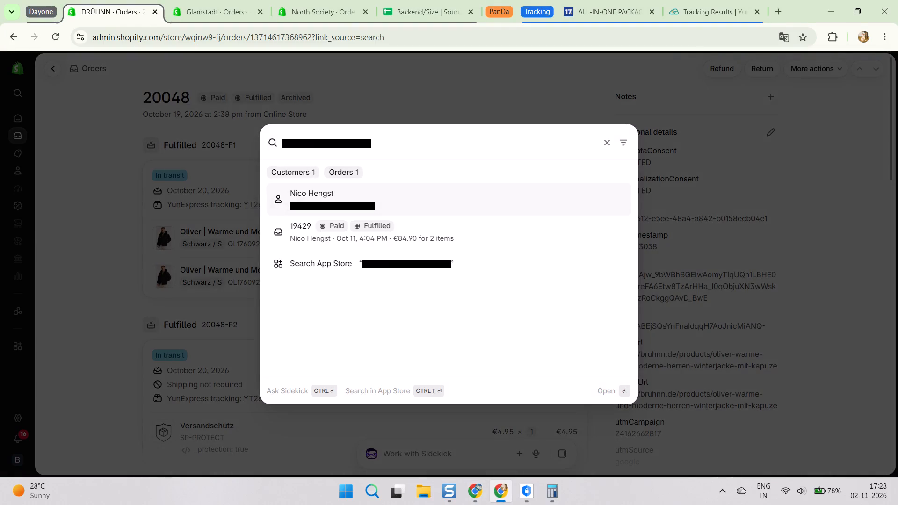
{"action": "left_click", "coordinate": [297, 228]}
{"action": "left_click", "coordinate": [538, 16]}
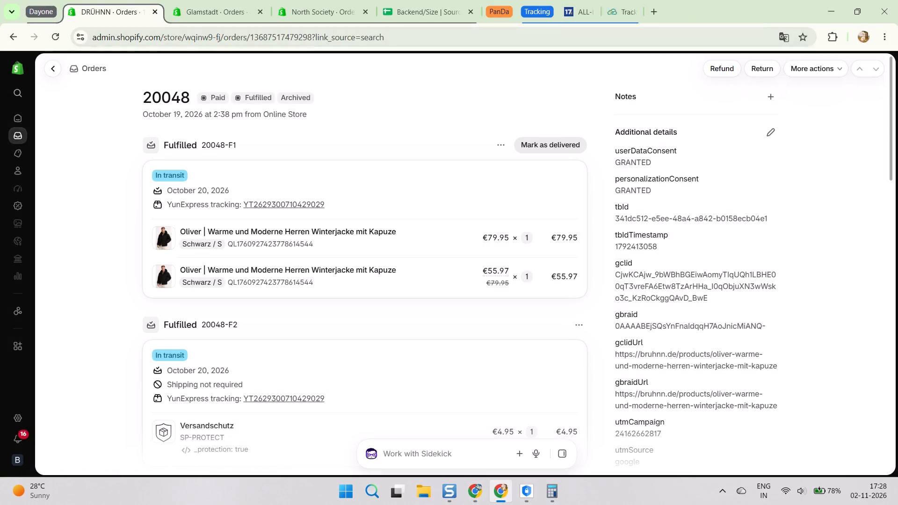
{"action": "key", "text": "ctrl+f"}
{"action": "key", "text": "ctrl+v"}
{"action": "scroll", "coordinate": [487, 97], "scroll_direction": "up", "scroll_amount": 2}
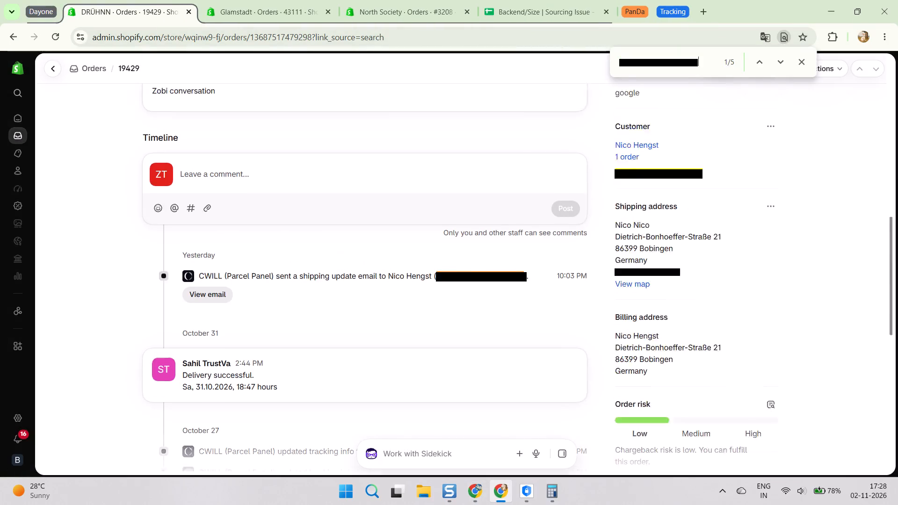
{"action": "scroll", "coordinate": [688, 80], "scroll_direction": "up", "scroll_amount": 5}
{"action": "left_click", "coordinate": [799, 63]}
{"action": "scroll", "coordinate": [571, 175], "scroll_direction": "up", "scroll_amount": 8}
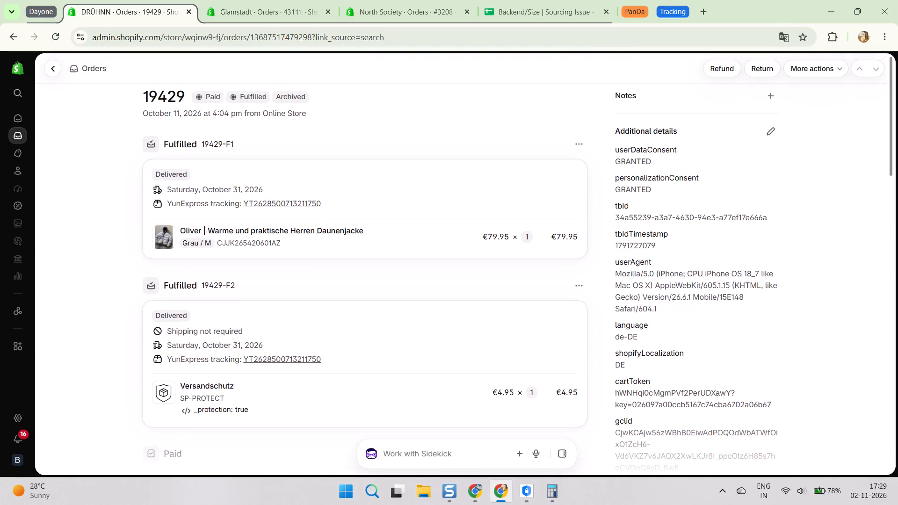
{"action": "key", "text": "ctrl+f"}
{"action": "key", "text": "ctrl+v"}
{"action": "scroll", "coordinate": [529, 116], "scroll_direction": "up", "scroll_amount": 8}
{"action": "left_click", "coordinate": [802, 62]}
{"action": "scroll", "coordinate": [368, 232], "scroll_direction": "up", "scroll_amount": 9}
{"action": "left_click", "coordinate": [357, 158]}
{"action": "key", "text": "alt+Tab"}
{"action": "left_click", "coordinate": [340, 252]}
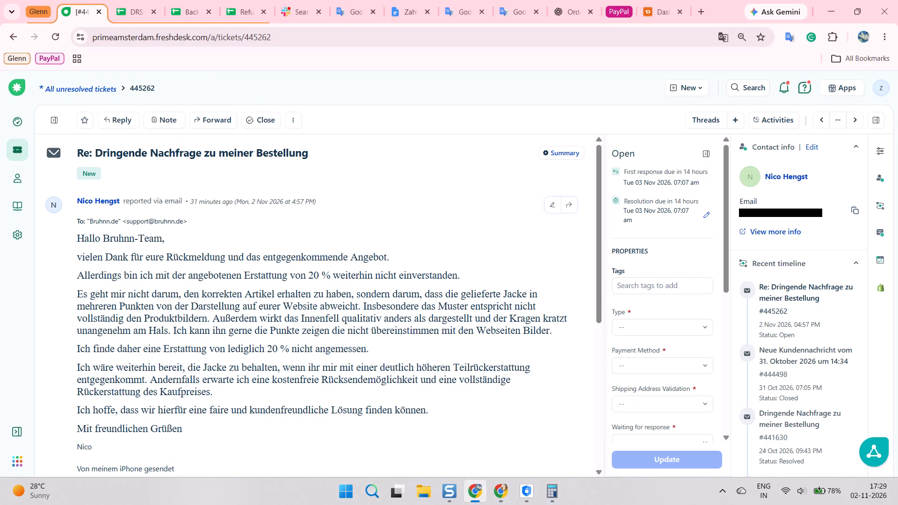
{"action": "right_click", "coordinate": [369, 224]}
{"action": "scroll", "coordinate": [395, 358], "scroll_direction": "down", "scroll_amount": 4}
{"action": "left_click", "coordinate": [423, 425]}
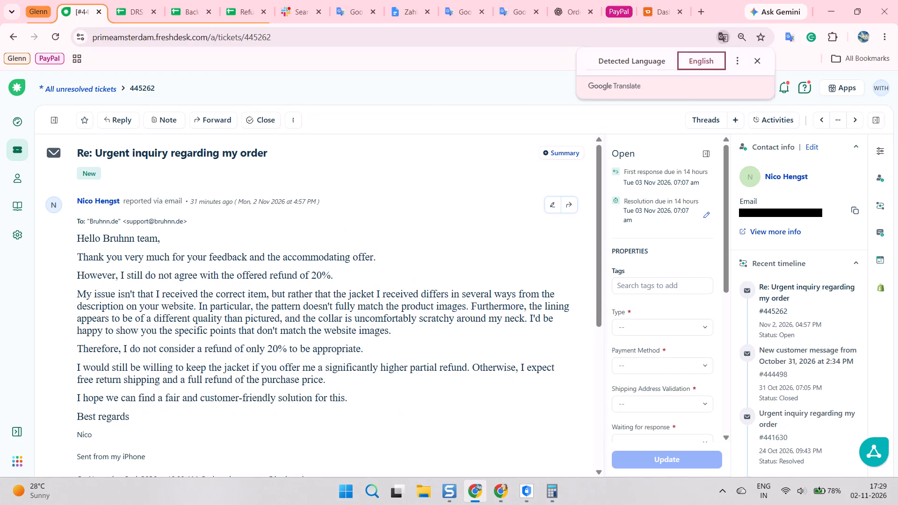
{"action": "triple_click", "coordinate": [132, 252]}
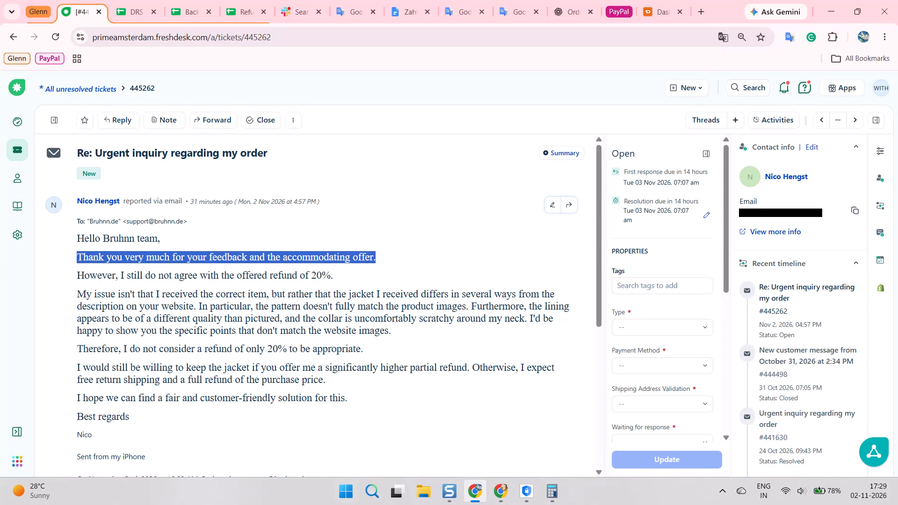
{"action": "left_click", "coordinate": [231, 321]}
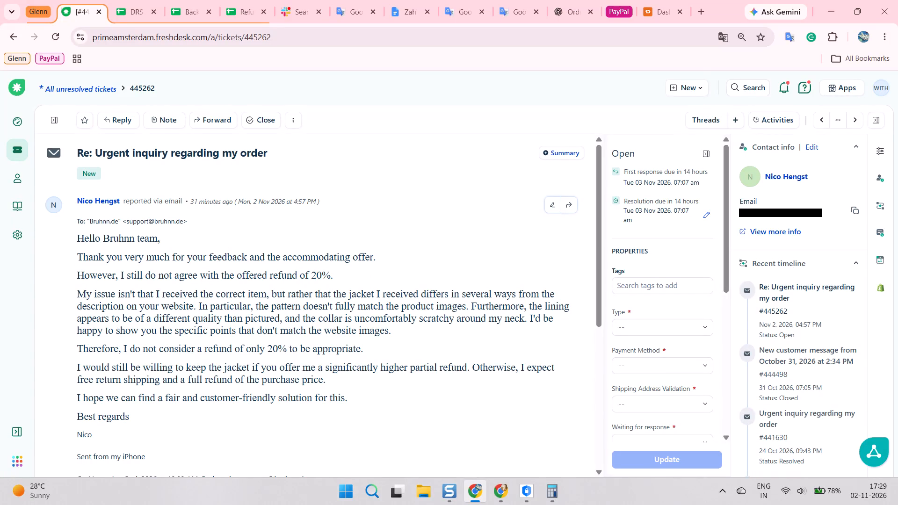
{"action": "left_click", "coordinate": [147, 279]}
{"action": "left_click", "coordinate": [206, 284]}
{"action": "left_click", "coordinate": [356, 299]}
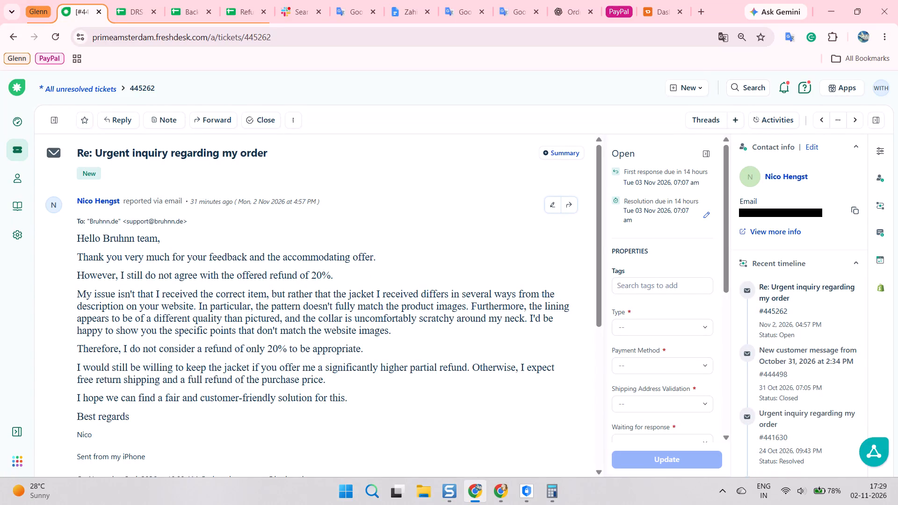
{"action": "left_click", "coordinate": [349, 309]}
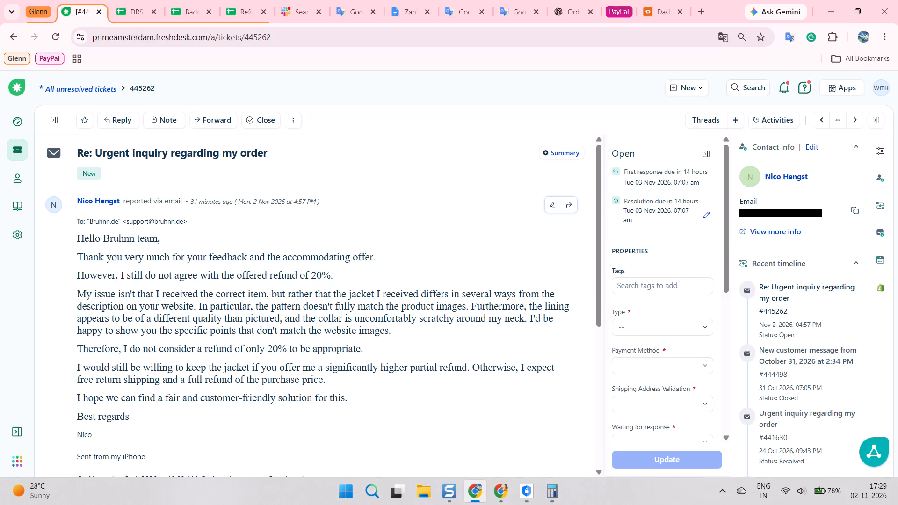
{"action": "left_click", "coordinate": [351, 308]}
{"action": "left_click", "coordinate": [311, 298]}
{"action": "left_click", "coordinate": [335, 303]}
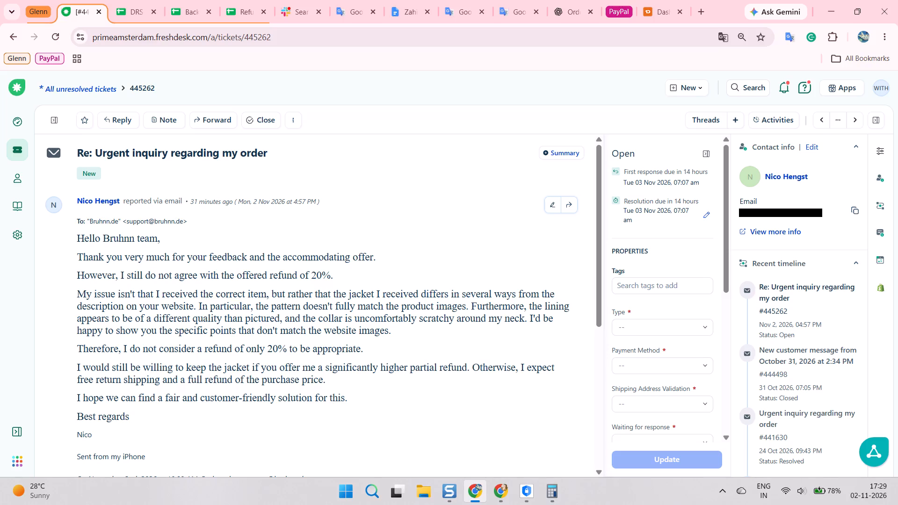
{"action": "left_click", "coordinate": [356, 303]}
{"action": "left_click", "coordinate": [347, 302]}
{"action": "left_click", "coordinate": [335, 298]}
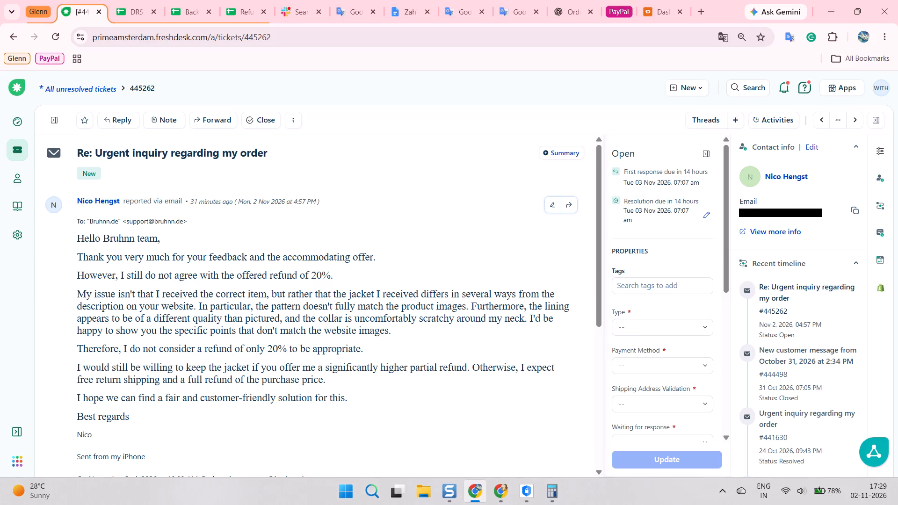
{"action": "left_click", "coordinate": [365, 302]}
{"action": "left_click", "coordinate": [340, 303]}
{"action": "left_click", "coordinate": [348, 303]}
{"action": "left_click", "coordinate": [364, 306]}
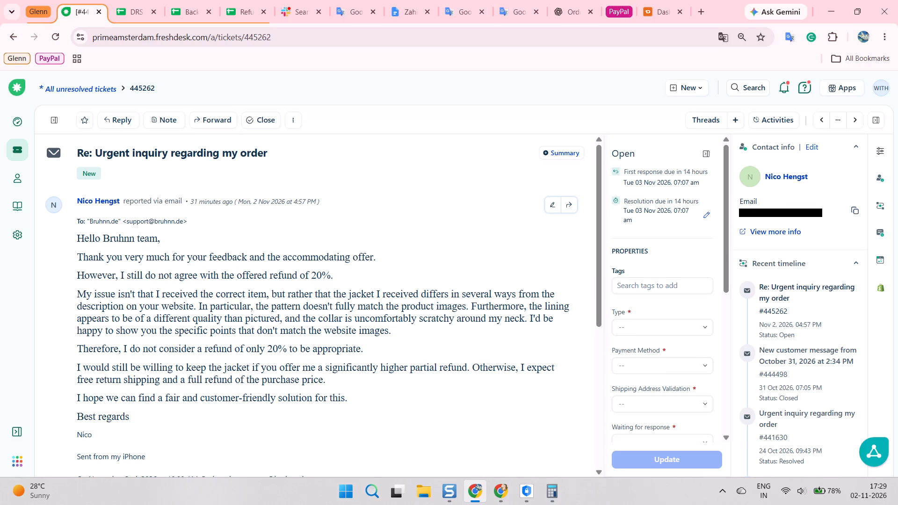
{"action": "left_click", "coordinate": [364, 306]}
{"action": "left_click", "coordinate": [365, 306]}
{"action": "left_click", "coordinate": [365, 306]}
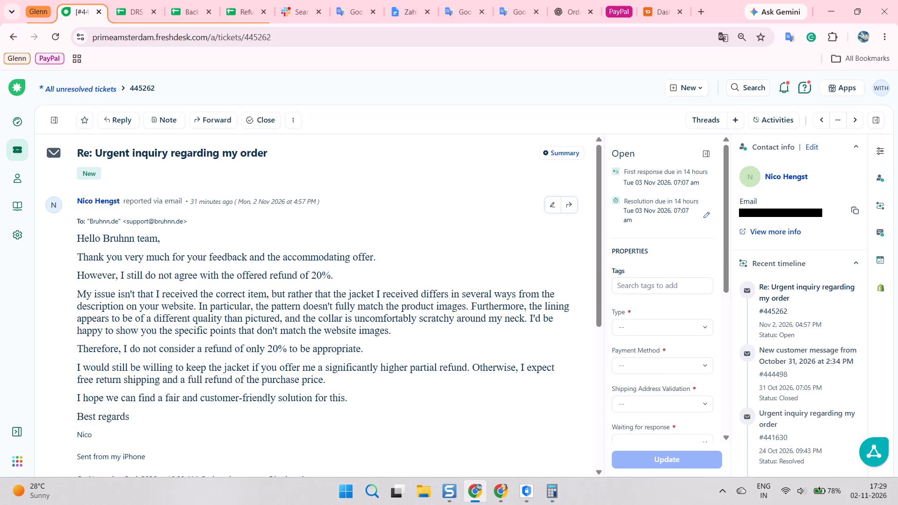
{"action": "left_click", "coordinate": [365, 306]}
{"action": "left_click", "coordinate": [366, 306]}
{"action": "left_click", "coordinate": [366, 306]}
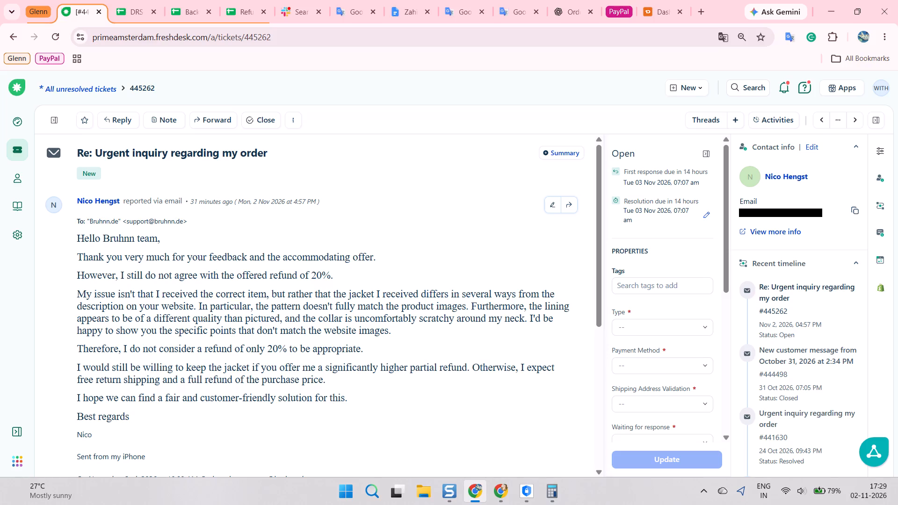
{"action": "left_click", "coordinate": [295, 304]}
{"action": "double_click", "coordinate": [171, 278]}
{"action": "double_click", "coordinate": [221, 278]}
{"action": "double_click", "coordinate": [271, 279]}
{"action": "double_click", "coordinate": [275, 278]}
{"action": "triple_click", "coordinate": [277, 278]}
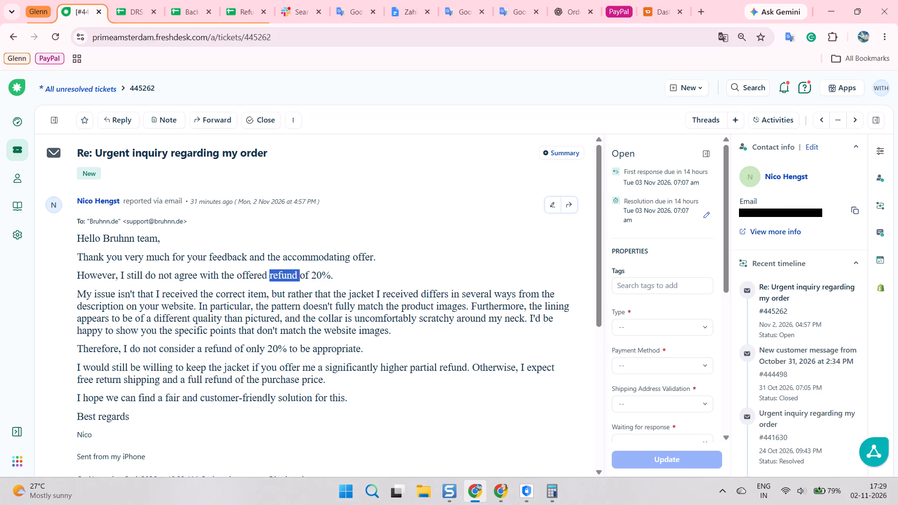
{"action": "left_click", "coordinate": [156, 312]}
{"action": "left_click", "coordinate": [104, 298]}
{"action": "left_click", "coordinate": [122, 296]}
{"action": "left_click", "coordinate": [143, 296]}
{"action": "left_click", "coordinate": [167, 296]}
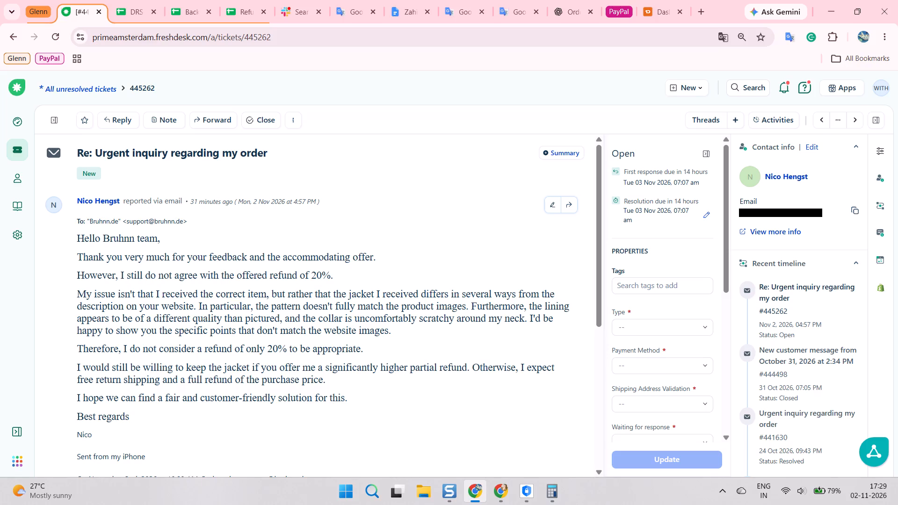
{"action": "left_click", "coordinate": [197, 296]}
{"action": "left_click", "coordinate": [226, 295]}
{"action": "left_click_drag", "start_coordinate": [241, 294], "coordinate": [246, 294]}
{"action": "left_click", "coordinate": [256, 294]}
{"action": "left_click", "coordinate": [207, 298]}
{"action": "left_click", "coordinate": [212, 298]}
{"action": "left_click_drag", "start_coordinate": [258, 296], "coordinate": [283, 294]}
{"action": "left_click", "coordinate": [304, 281]}
{"action": "scroll", "coordinate": [373, 280], "scroll_direction": "down", "scroll_amount": 3}
{"action": "scroll", "coordinate": [425, 298], "scroll_direction": "down", "scroll_amount": 4}
{"action": "key", "text": "space"}
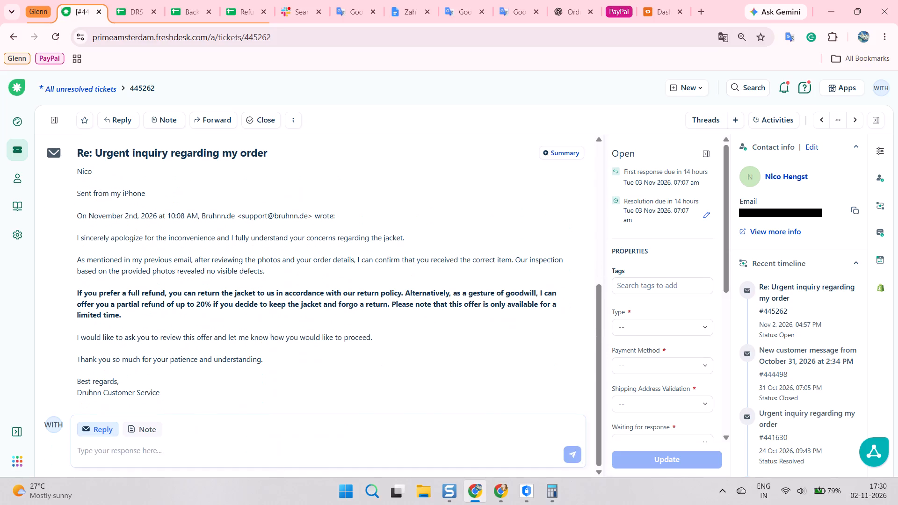
{"action": "scroll", "coordinate": [433, 311], "scroll_direction": "up", "scroll_amount": 9}
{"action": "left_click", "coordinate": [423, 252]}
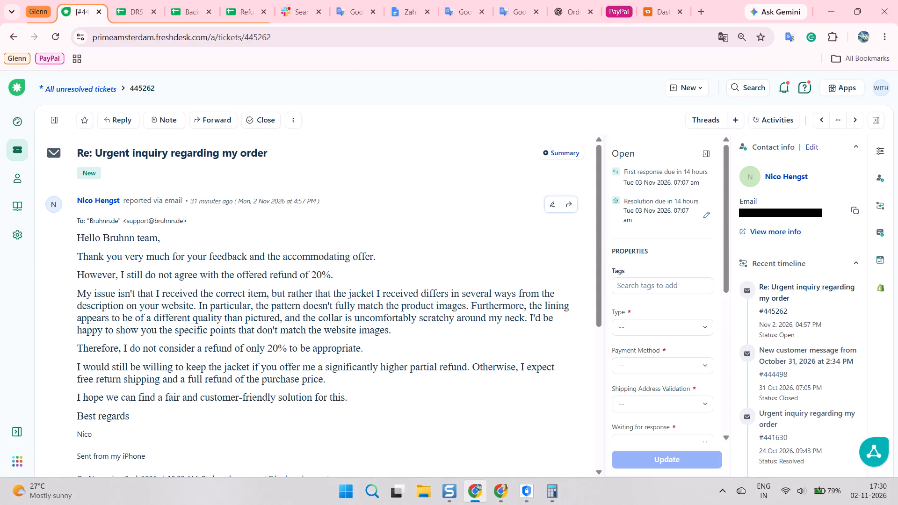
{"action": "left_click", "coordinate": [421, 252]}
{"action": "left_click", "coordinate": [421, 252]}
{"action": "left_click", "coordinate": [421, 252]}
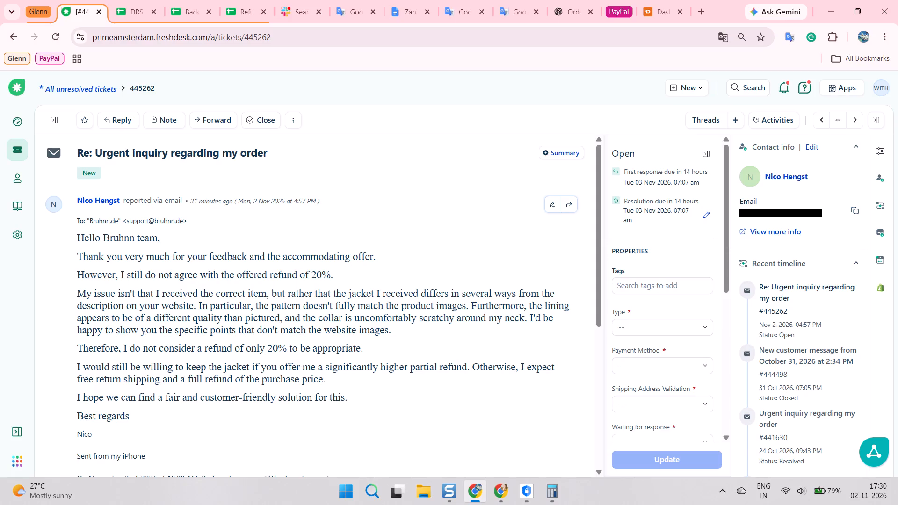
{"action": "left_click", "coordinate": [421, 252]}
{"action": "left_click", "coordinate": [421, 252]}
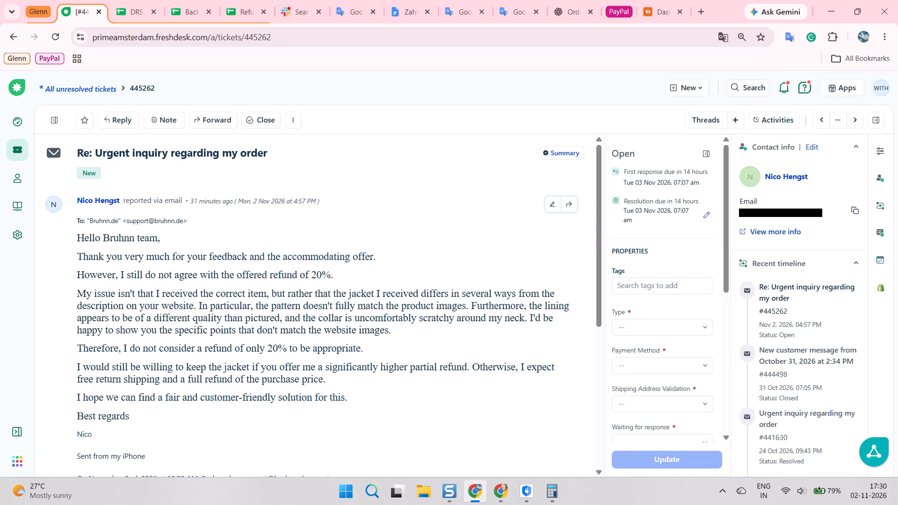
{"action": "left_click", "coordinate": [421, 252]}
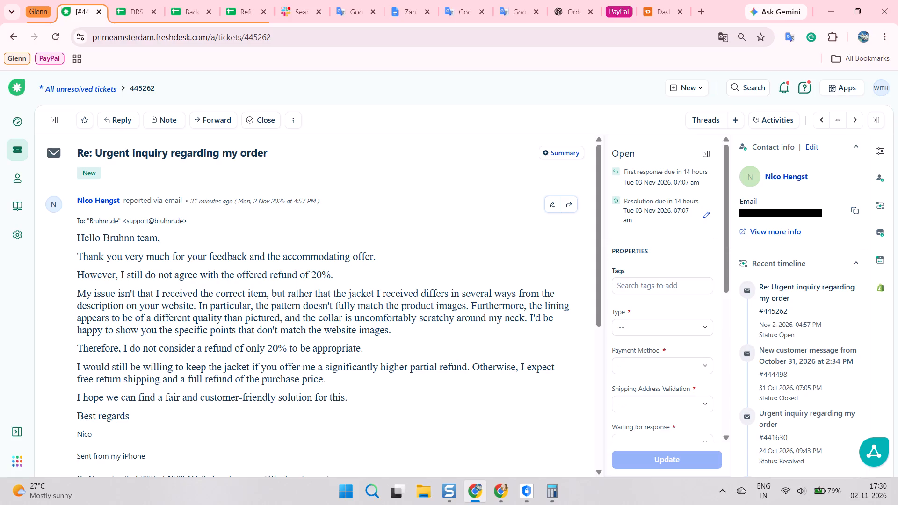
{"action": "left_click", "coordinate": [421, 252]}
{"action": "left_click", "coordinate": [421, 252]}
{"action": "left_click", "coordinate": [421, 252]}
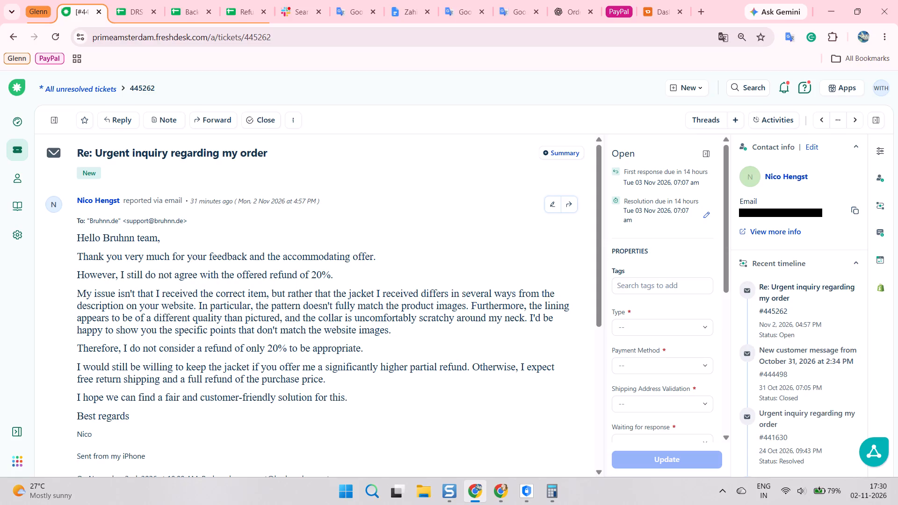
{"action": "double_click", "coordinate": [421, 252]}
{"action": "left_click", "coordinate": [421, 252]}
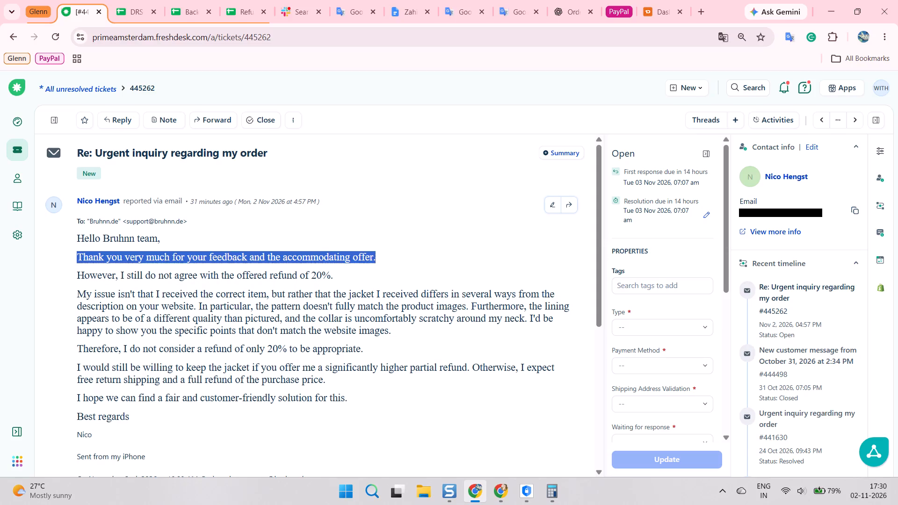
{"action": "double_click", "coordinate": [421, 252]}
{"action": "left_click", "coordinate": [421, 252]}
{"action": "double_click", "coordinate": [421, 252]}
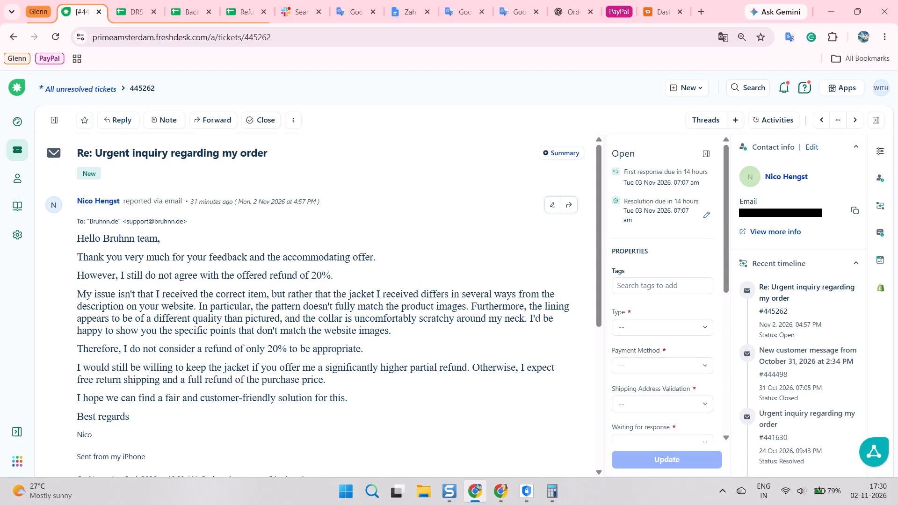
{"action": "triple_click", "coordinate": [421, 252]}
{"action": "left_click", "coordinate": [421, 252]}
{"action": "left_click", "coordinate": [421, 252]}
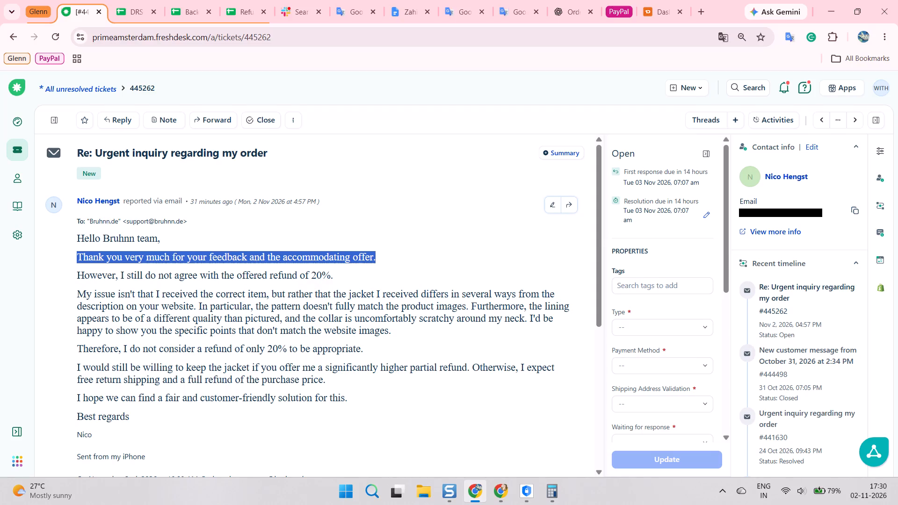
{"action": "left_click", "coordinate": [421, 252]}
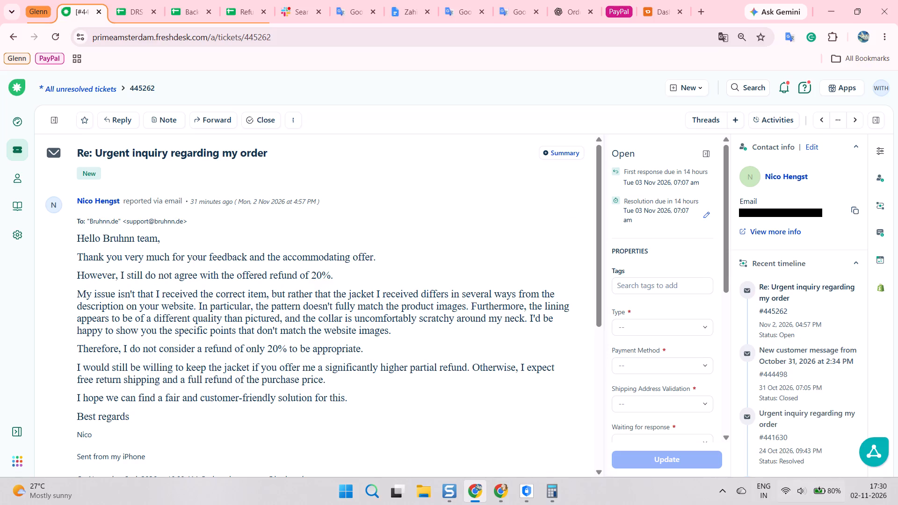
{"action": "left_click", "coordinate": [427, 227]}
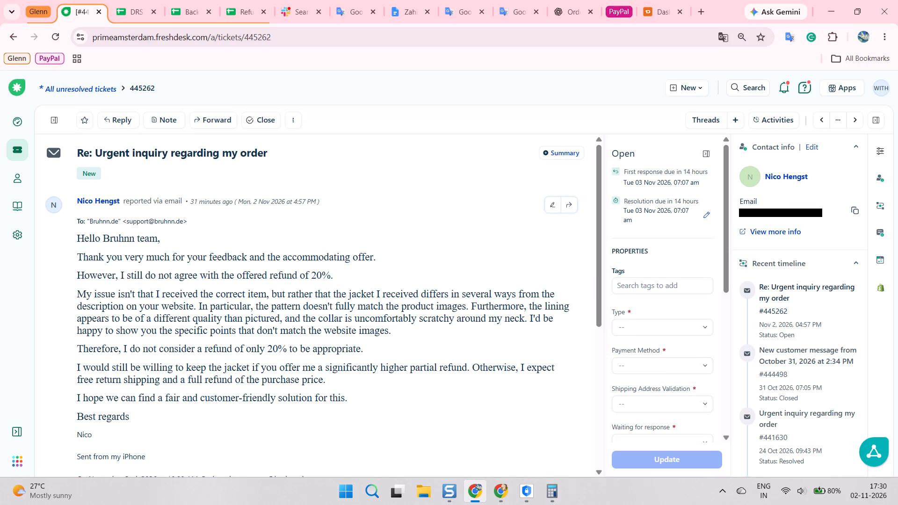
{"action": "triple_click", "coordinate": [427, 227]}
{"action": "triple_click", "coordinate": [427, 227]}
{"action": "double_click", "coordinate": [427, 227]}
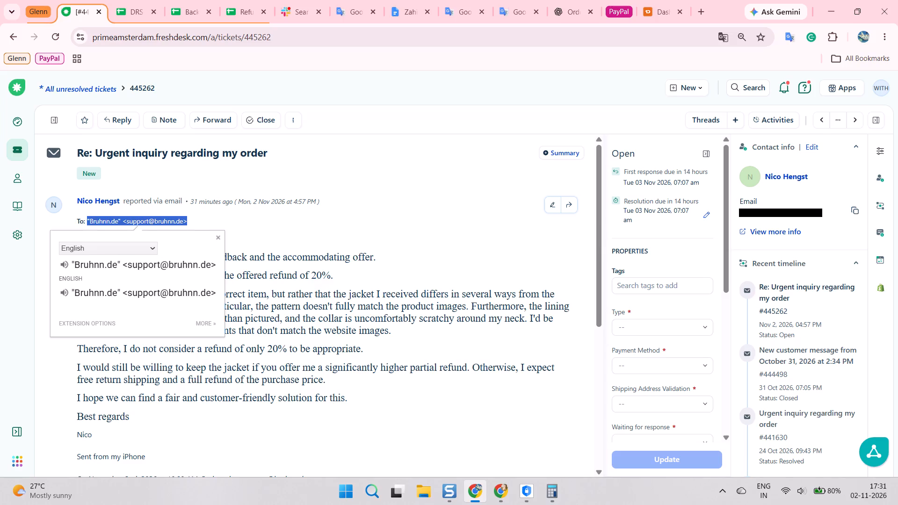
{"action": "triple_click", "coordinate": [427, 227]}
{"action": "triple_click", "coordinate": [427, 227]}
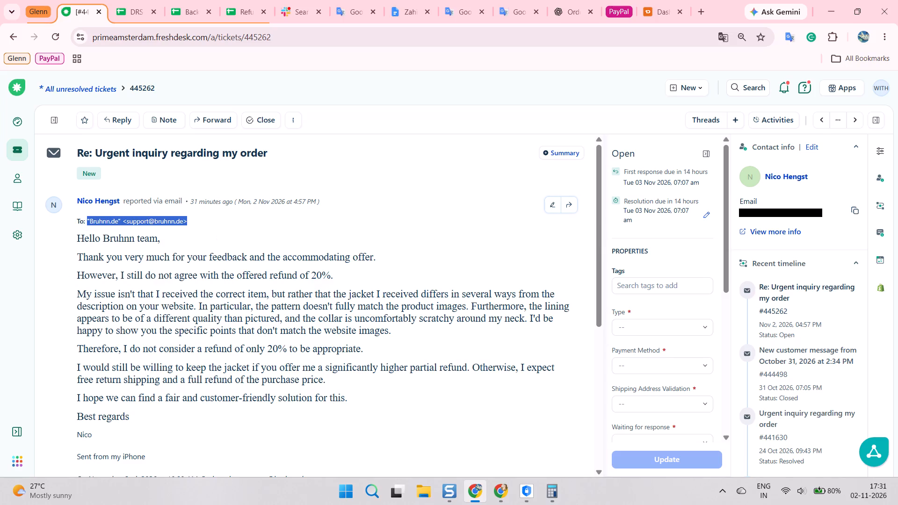
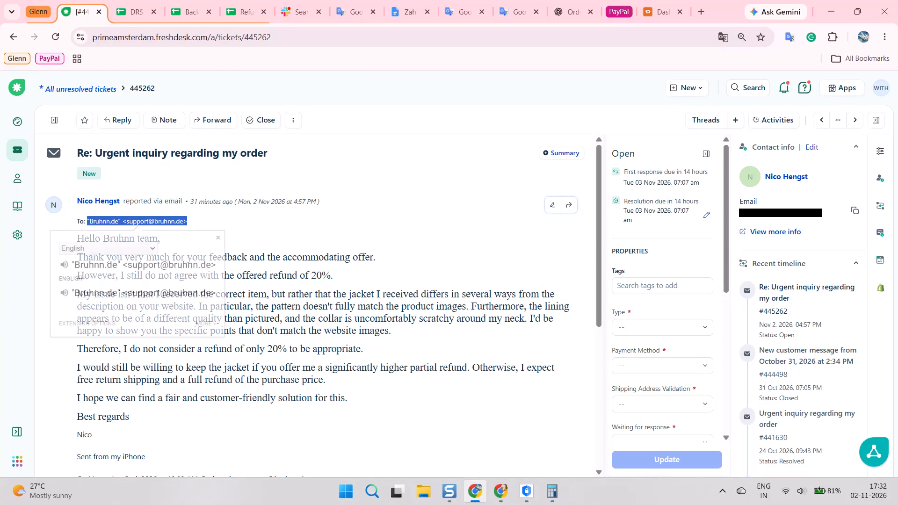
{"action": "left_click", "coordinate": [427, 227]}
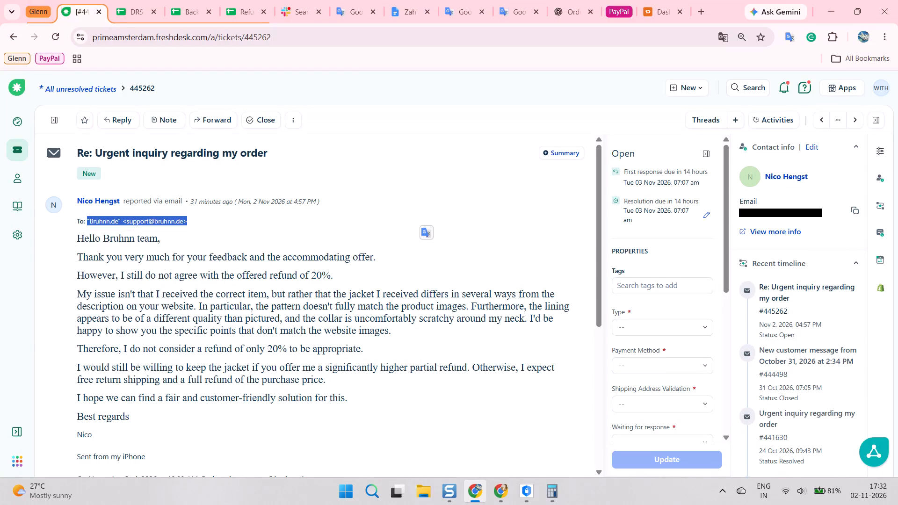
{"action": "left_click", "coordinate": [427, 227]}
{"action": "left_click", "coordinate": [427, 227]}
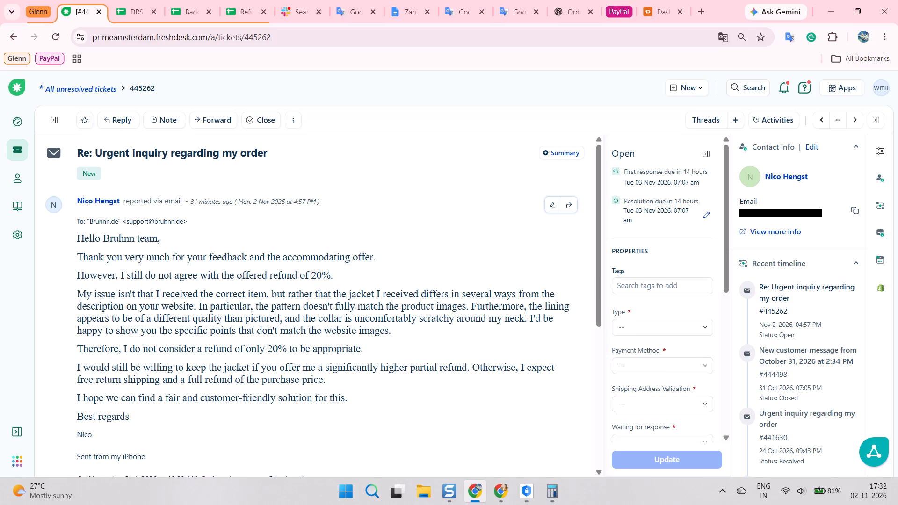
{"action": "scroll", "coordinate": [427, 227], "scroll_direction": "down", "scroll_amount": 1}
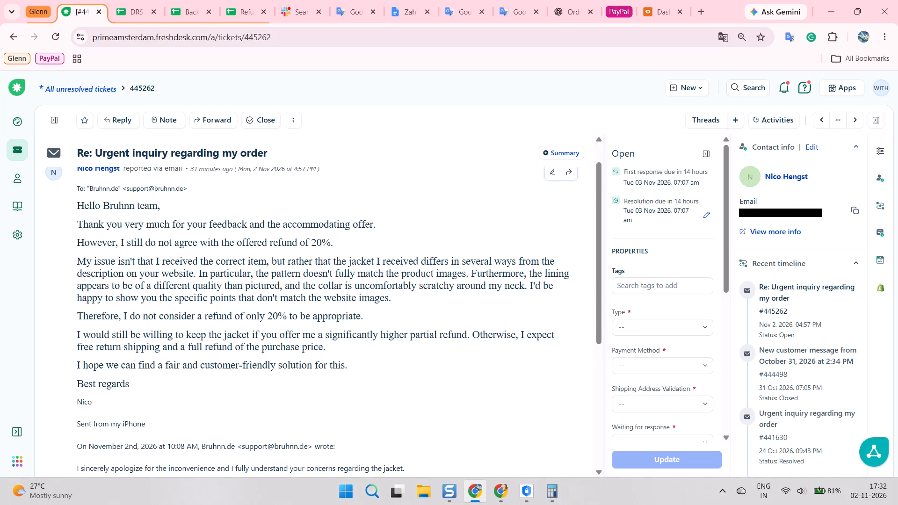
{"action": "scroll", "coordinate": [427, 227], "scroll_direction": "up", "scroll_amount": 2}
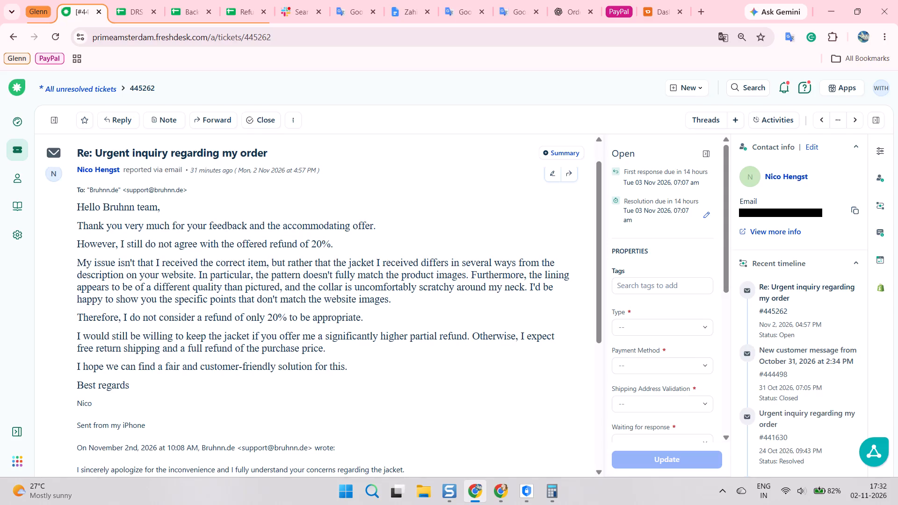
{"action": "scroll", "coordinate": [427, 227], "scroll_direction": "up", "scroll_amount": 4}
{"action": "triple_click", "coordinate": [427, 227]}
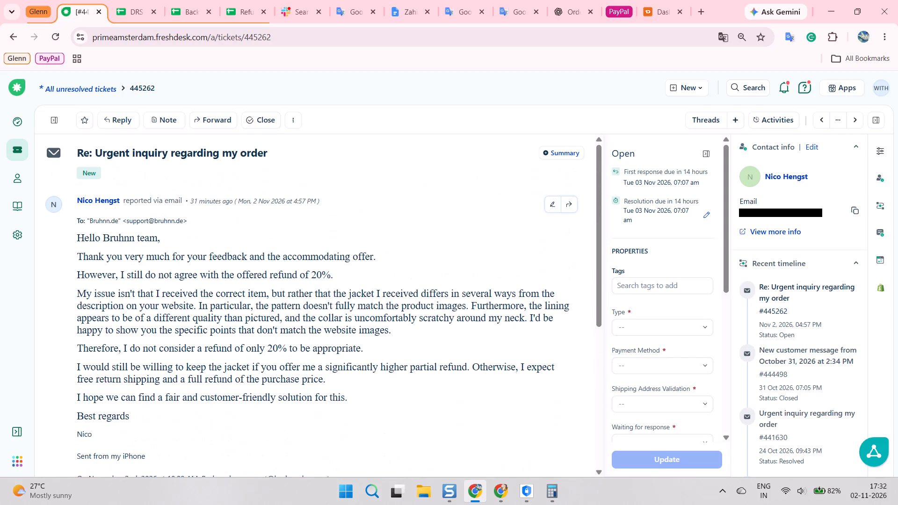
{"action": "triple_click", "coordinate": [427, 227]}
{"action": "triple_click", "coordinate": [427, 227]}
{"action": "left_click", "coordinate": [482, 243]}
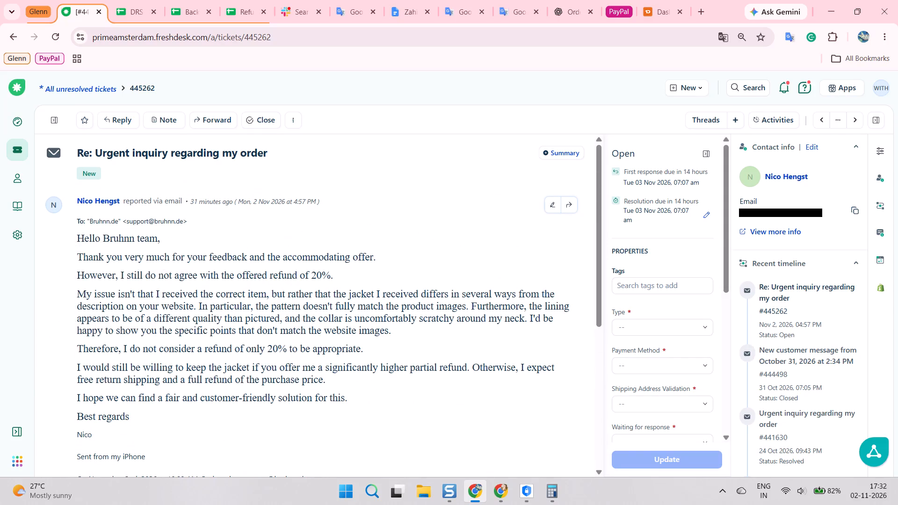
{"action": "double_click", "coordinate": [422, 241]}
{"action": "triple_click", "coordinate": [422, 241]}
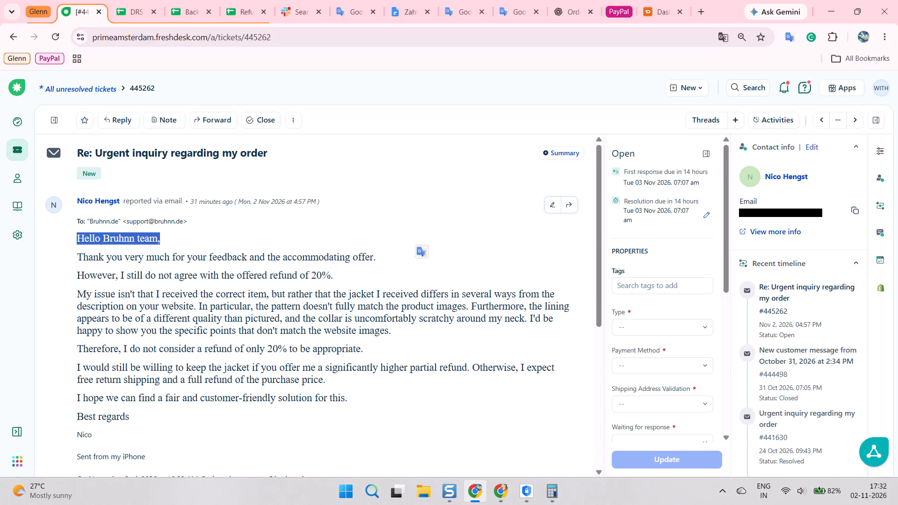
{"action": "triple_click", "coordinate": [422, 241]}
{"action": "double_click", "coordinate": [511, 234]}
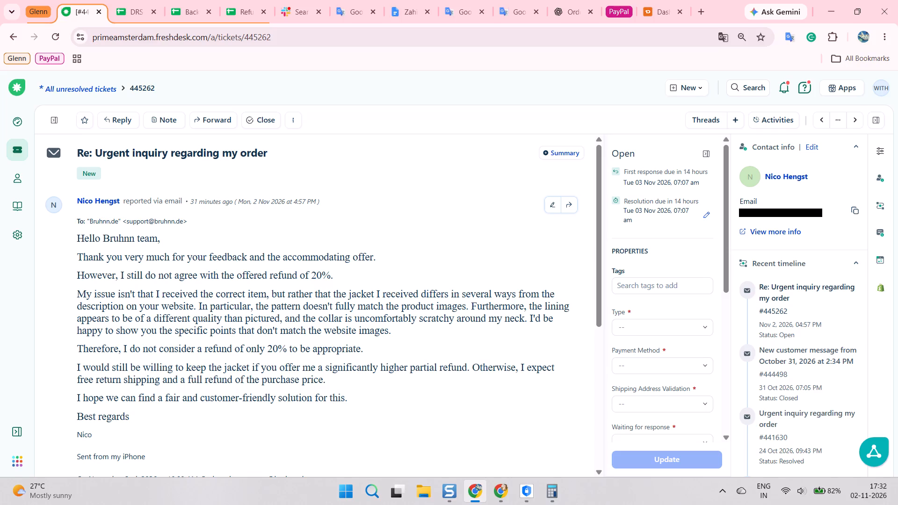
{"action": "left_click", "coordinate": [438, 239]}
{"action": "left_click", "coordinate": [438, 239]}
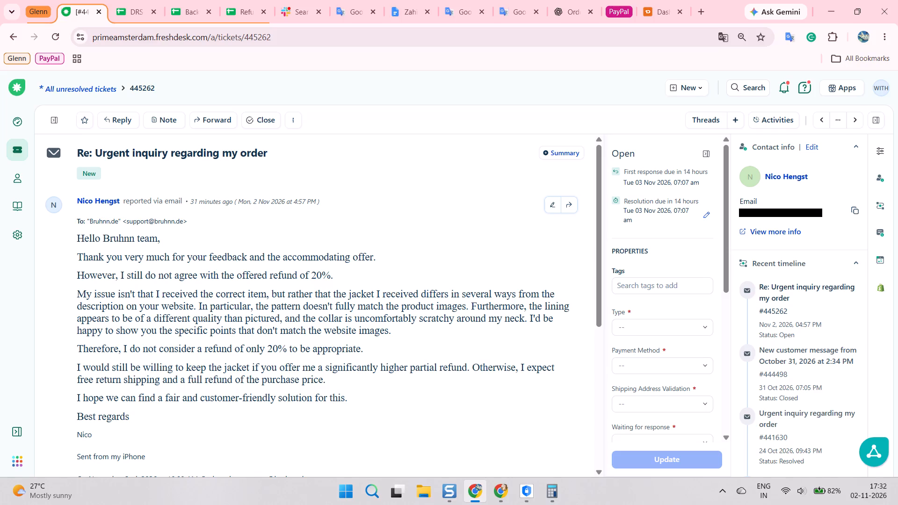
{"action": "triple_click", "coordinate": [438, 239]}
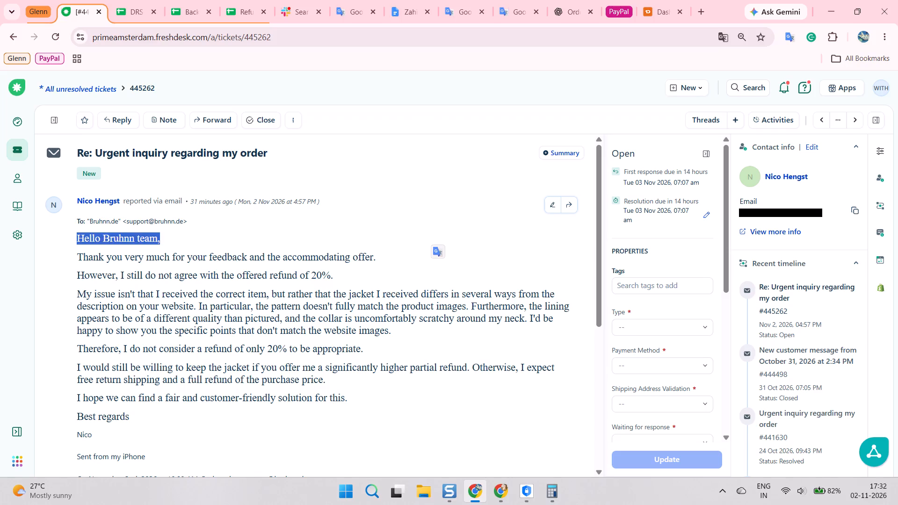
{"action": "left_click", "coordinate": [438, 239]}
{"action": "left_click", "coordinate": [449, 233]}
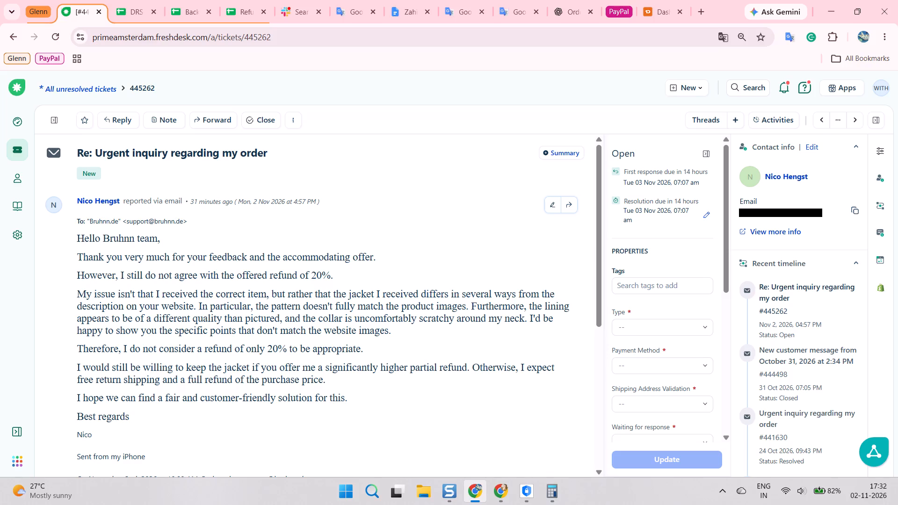
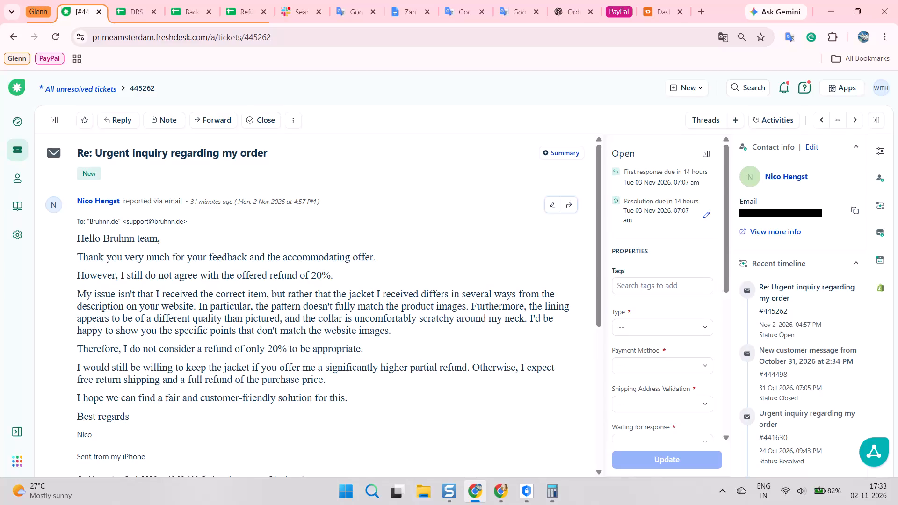
{"action": "triple_click", "coordinate": [449, 232]}
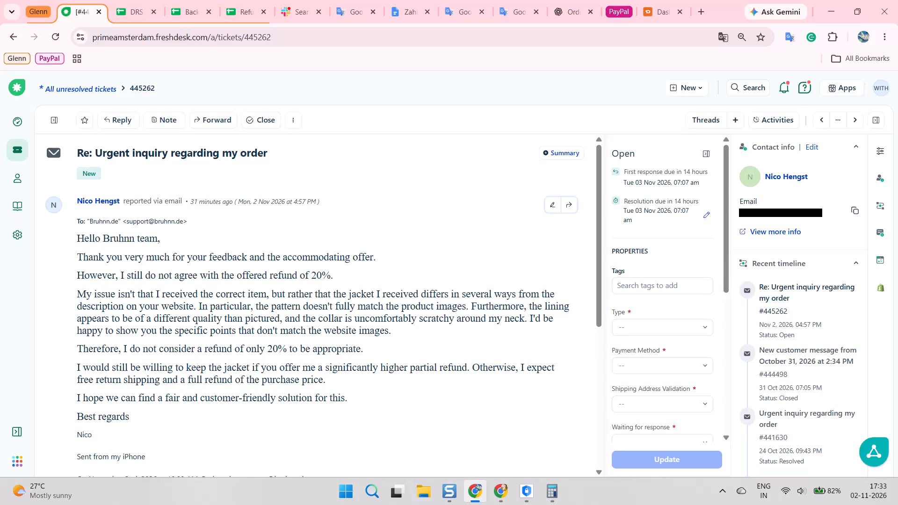
{"action": "left_click", "coordinate": [449, 232]}
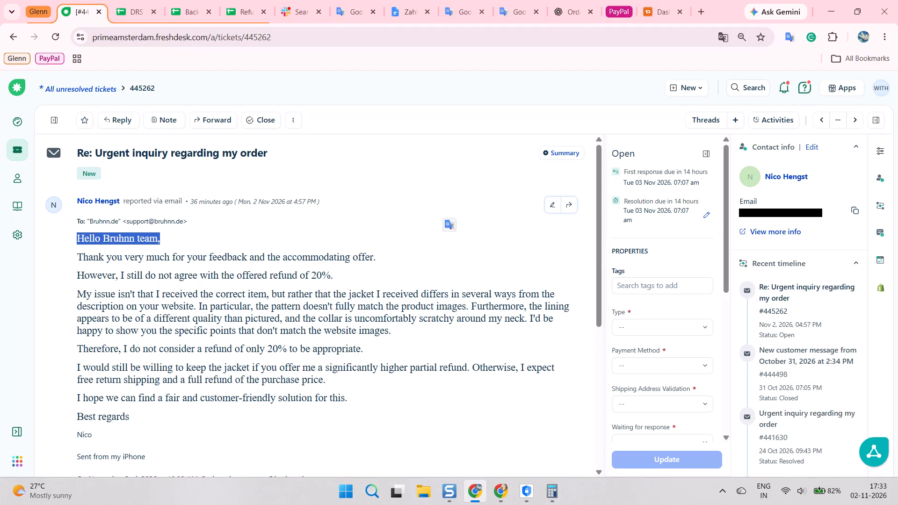
{"action": "left_click", "coordinate": [354, 317]}
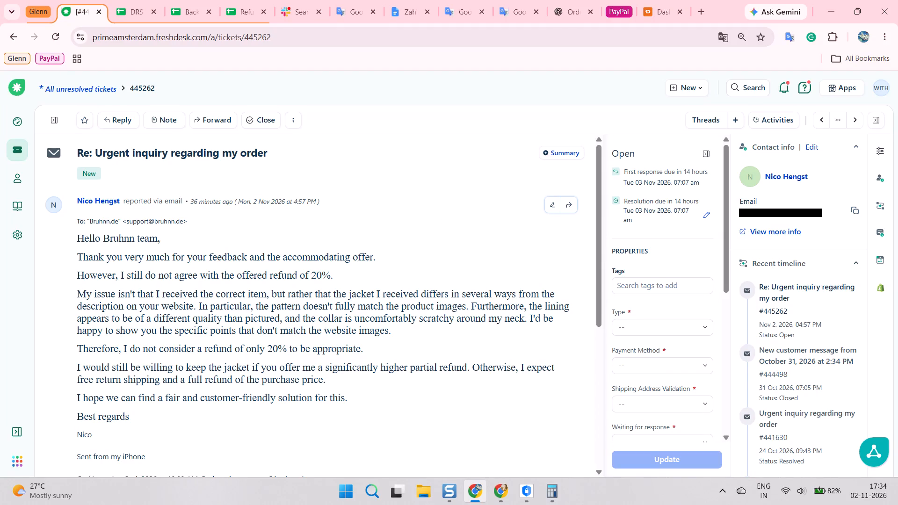
{"action": "key", "text": "alt+Tab"}
{"action": "key", "text": "alt+Tab"}
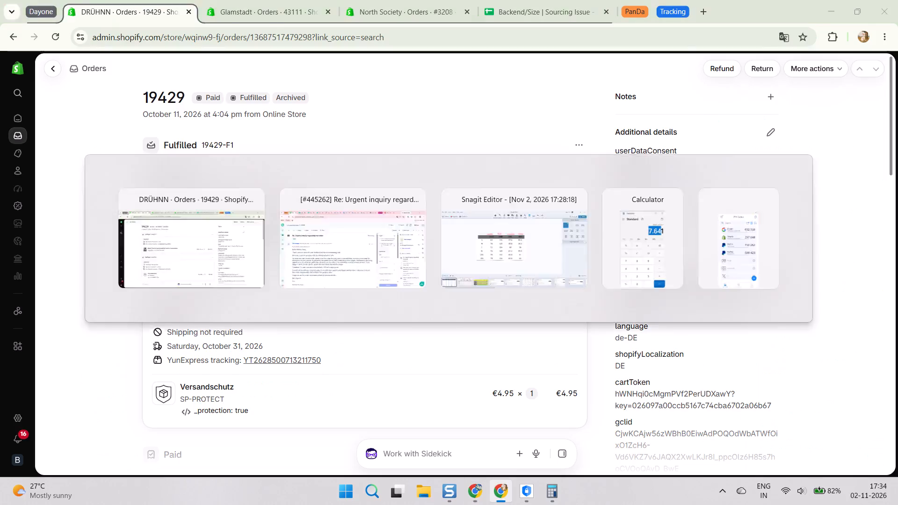
{"action": "key", "text": "alt+Tab"}
{"action": "key", "text": "alt+Tab"}
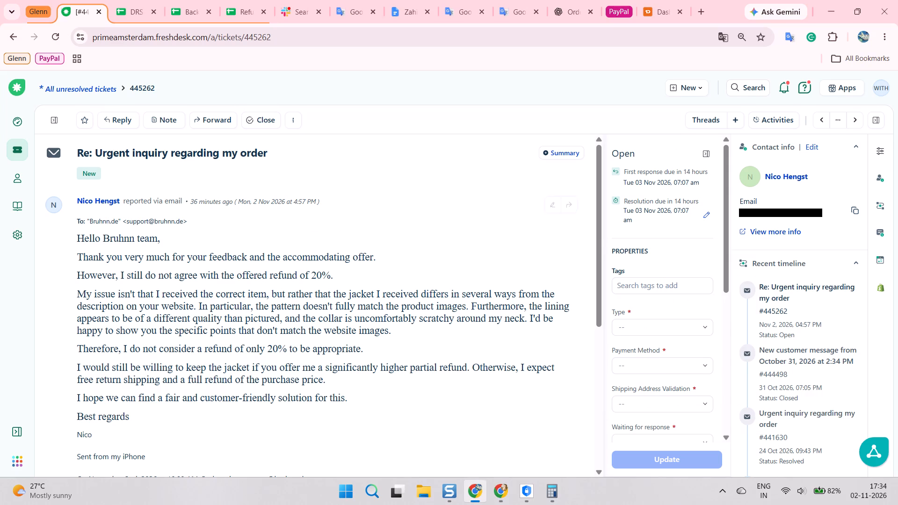
{"action": "key", "text": "alt+Tab"}
{"action": "scroll", "coordinate": [722, 238], "scroll_direction": "down", "scroll_amount": 5}
{"action": "key", "text": "alt+Tab"}
{"action": "scroll", "coordinate": [64, 187], "scroll_direction": "up", "scroll_amount": 6}
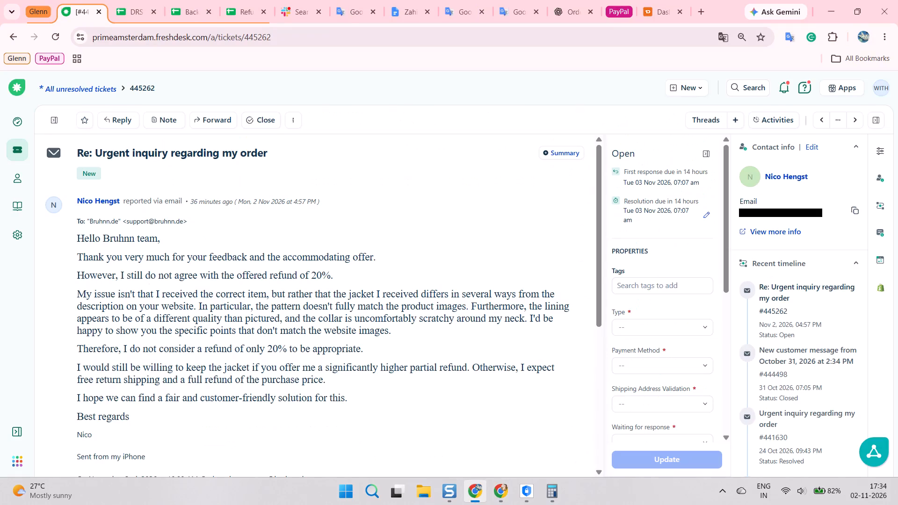
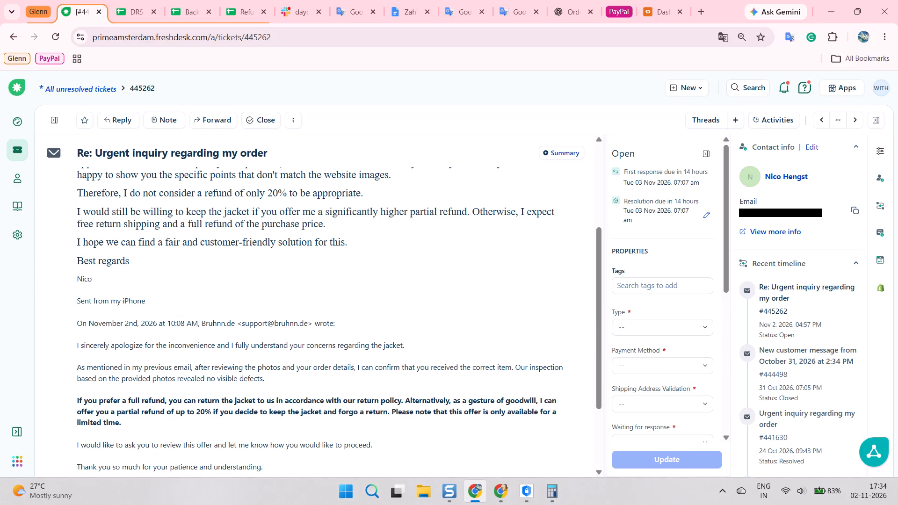
{"action": "scroll", "coordinate": [318, 243], "scroll_direction": "up", "scroll_amount": 1}
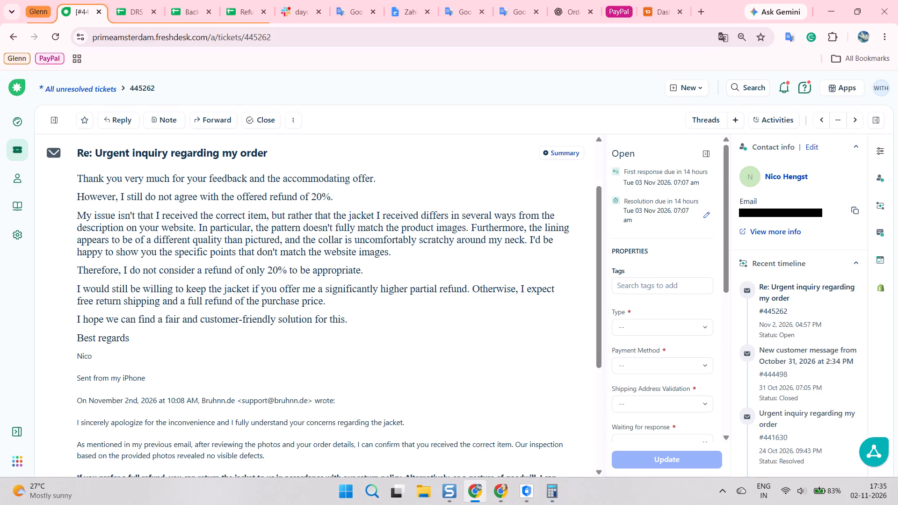
{"action": "scroll", "coordinate": [222, 211], "scroll_direction": "up", "scroll_amount": 1}
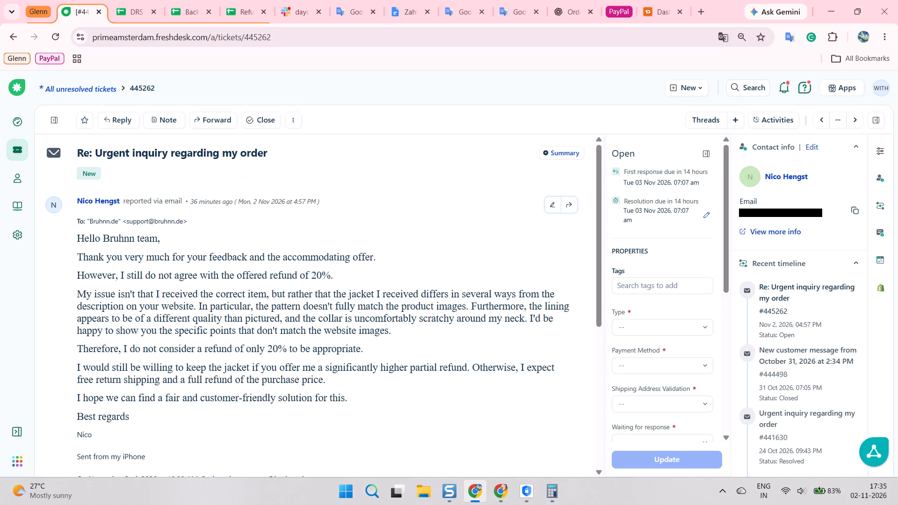
{"action": "left_click_drag", "start_coordinate": [66, 251], "coordinate": [196, 305]}
{"action": "scroll", "coordinate": [196, 305], "scroll_direction": "down", "scroll_amount": 1}
{"action": "left_click", "coordinate": [192, 267]}
{"action": "left_click_drag", "start_coordinate": [77, 242], "coordinate": [173, 279]}
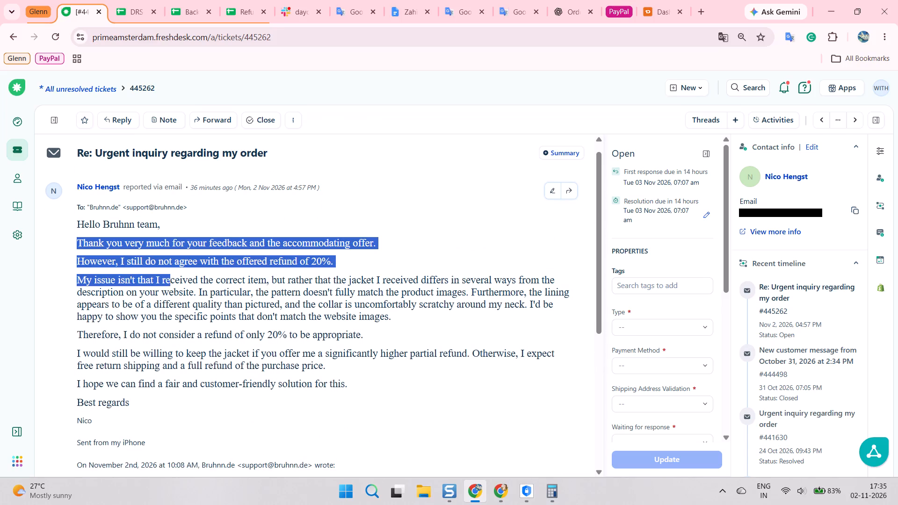
{"action": "left_click_drag", "start_coordinate": [173, 279], "coordinate": [355, 358]}
{"action": "scroll", "coordinate": [176, 286], "scroll_direction": "down", "scroll_amount": 1}
{"action": "key", "text": "ctrl+c"}
{"action": "key", "text": "ctrl+c"}
{"action": "key", "text": "ctrl+c"}
{"action": "key", "text": "ctrl+c"}
{"action": "left_click", "coordinate": [511, 1]}
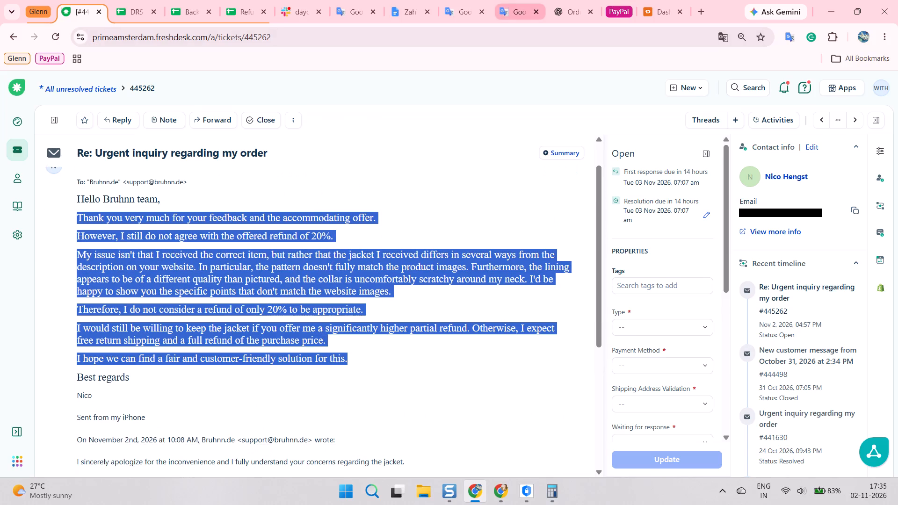
{"action": "scroll", "coordinate": [309, 153], "scroll_direction": "up", "scroll_amount": 8}
{"action": "left_click", "coordinate": [418, 183]}
{"action": "key", "text": "ctrl+v"}
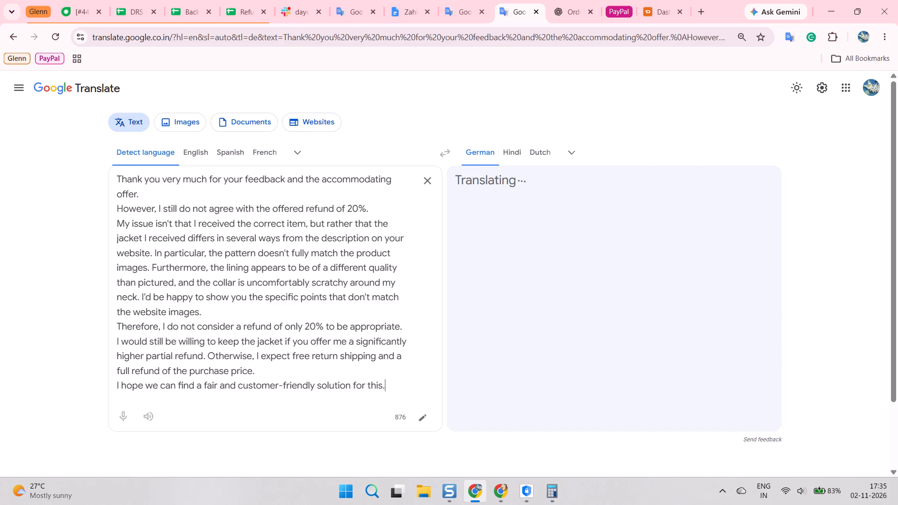
{"action": "left_click", "coordinate": [511, 152]}
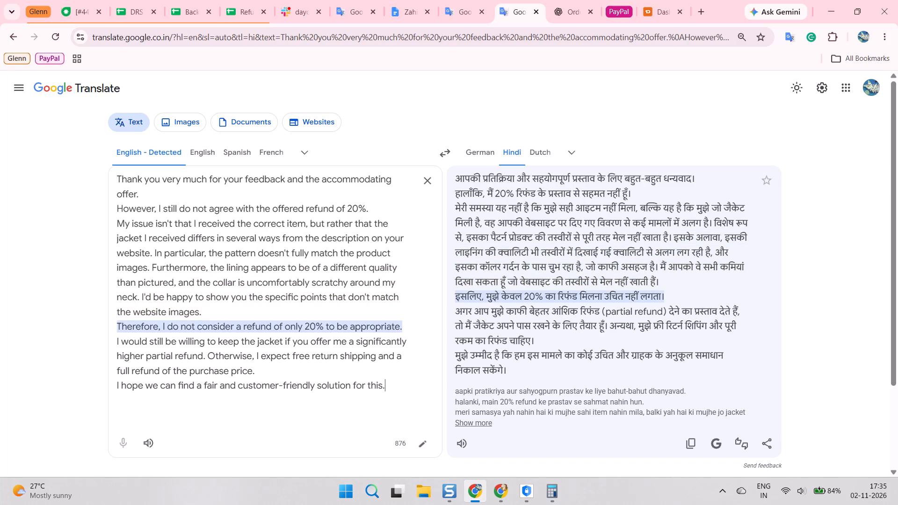
{"action": "scroll", "coordinate": [567, 303], "scroll_direction": "down", "scroll_amount": 1}
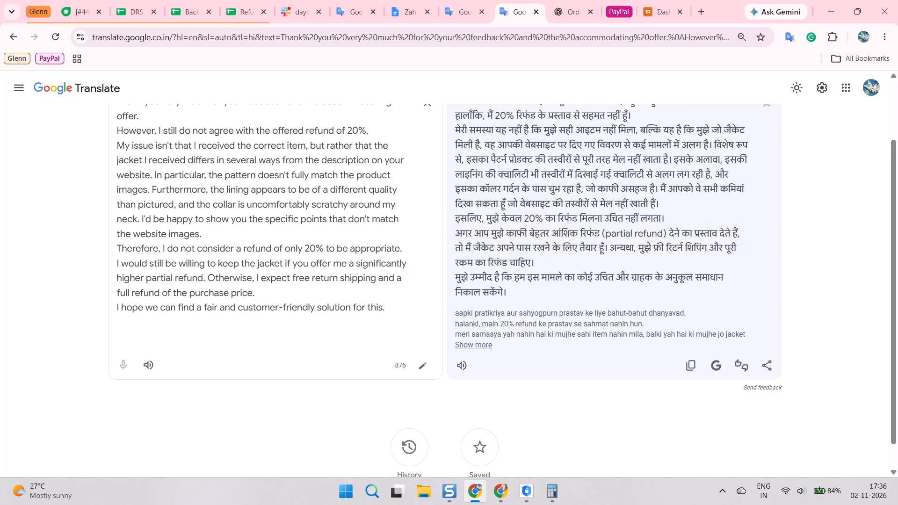
{"action": "left_click", "coordinate": [64, 0]}
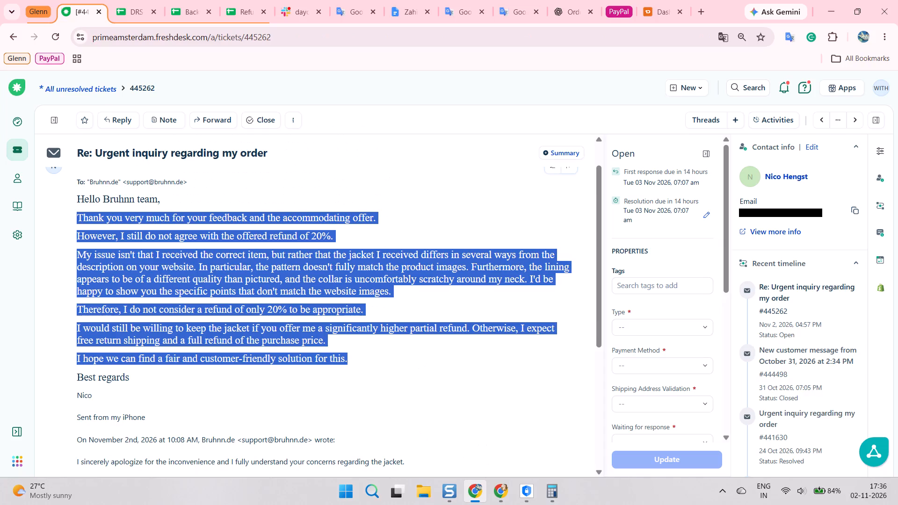
{"action": "left_click", "coordinate": [329, 204]}
{"action": "scroll", "coordinate": [648, 295], "scroll_direction": "down", "scroll_amount": 1}
{"action": "scroll", "coordinate": [561, 267], "scroll_direction": "up", "scroll_amount": 1}
{"action": "scroll", "coordinate": [865, 328], "scroll_direction": "down", "scroll_amount": 1}
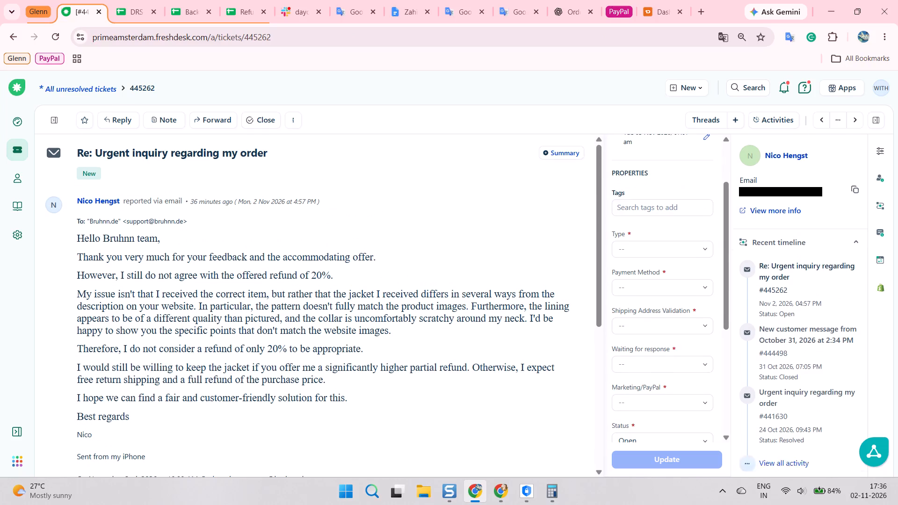
{"action": "scroll", "coordinate": [335, 228], "scroll_direction": "up", "scroll_amount": 2}
{"action": "key", "text": "alt+Tab"}
{"action": "scroll", "coordinate": [227, 144], "scroll_direction": "up", "scroll_amount": 2}
{"action": "scroll", "coordinate": [463, 182], "scroll_direction": "down", "scroll_amount": 4}
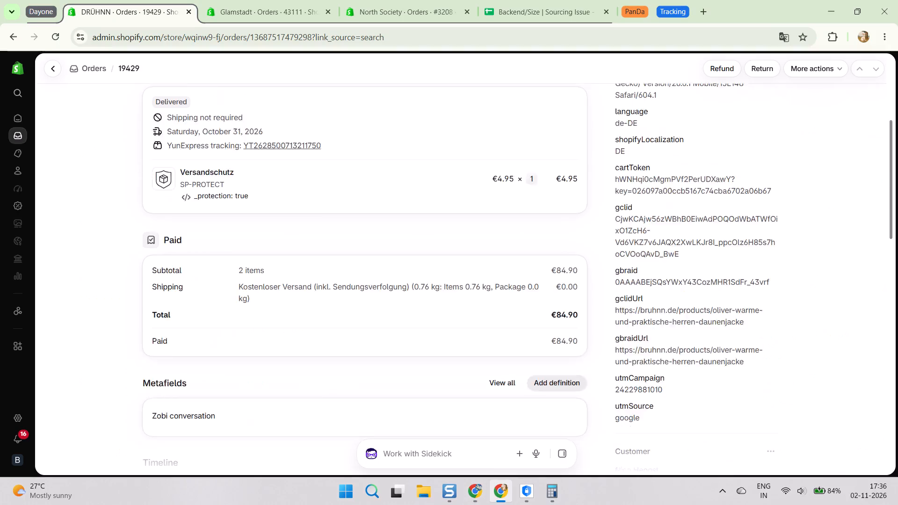
{"action": "scroll", "coordinate": [463, 184], "scroll_direction": "down", "scroll_amount": 6}
{"action": "scroll", "coordinate": [401, 208], "scroll_direction": "up", "scroll_amount": 13}
{"action": "left_click", "coordinate": [398, 157]}
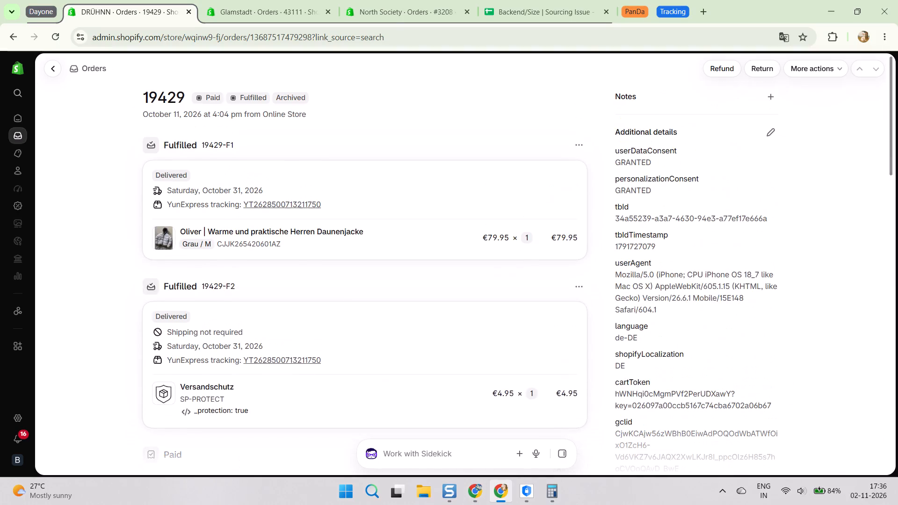
{"action": "scroll", "coordinate": [394, 154], "scroll_direction": "up", "scroll_amount": 4}
{"action": "left_click", "coordinate": [401, 146]}
{"action": "key", "text": "alt+Tab"}
{"action": "scroll", "coordinate": [795, 273], "scroll_direction": "down", "scroll_amount": 2}
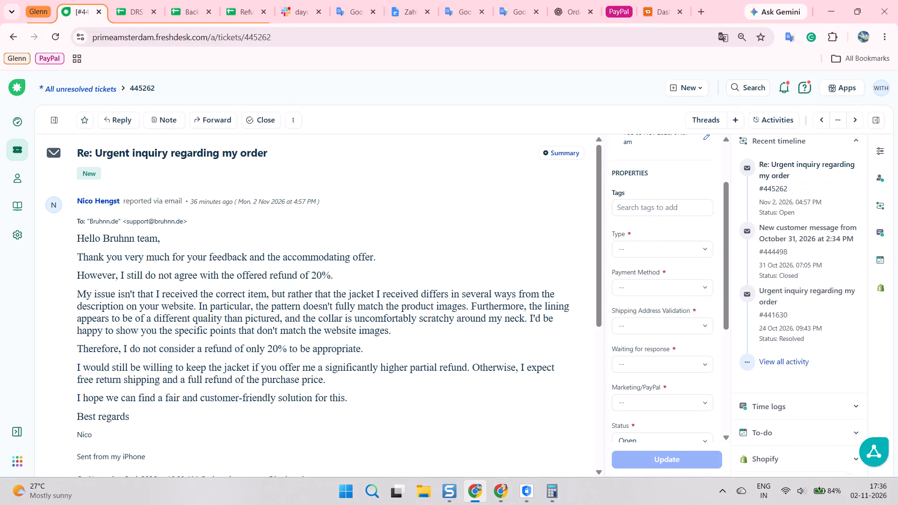
{"action": "left_click", "coordinate": [793, 291]}
{"action": "scroll", "coordinate": [379, 254], "scroll_direction": "down", "scroll_amount": 11}
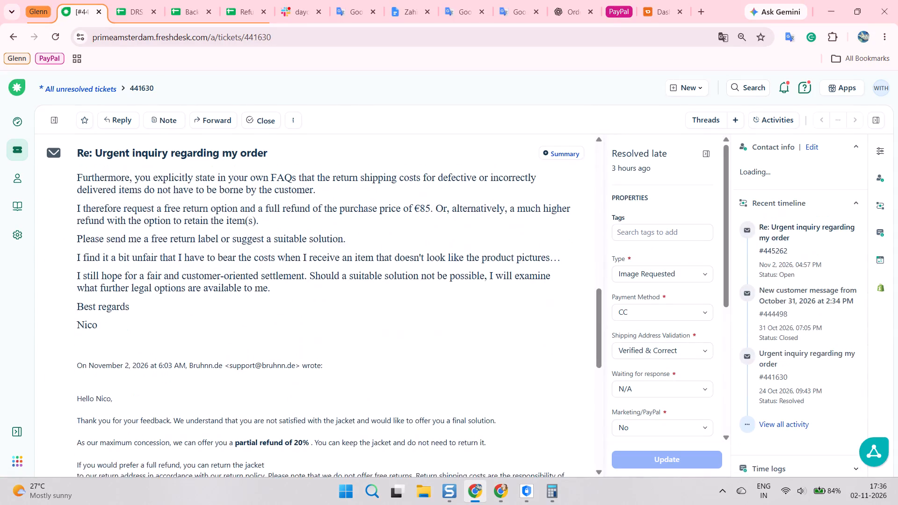
{"action": "scroll", "coordinate": [349, 237], "scroll_direction": "down", "scroll_amount": 5}
{"action": "left_click", "coordinate": [789, 361]}
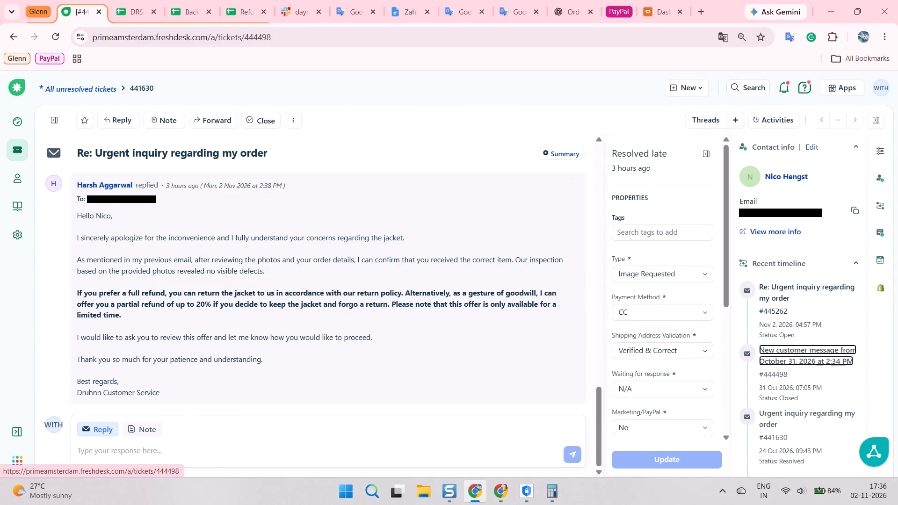
{"action": "scroll", "coordinate": [410, 310], "scroll_direction": "down", "scroll_amount": 14}
{"action": "left_click", "coordinate": [812, 414]}
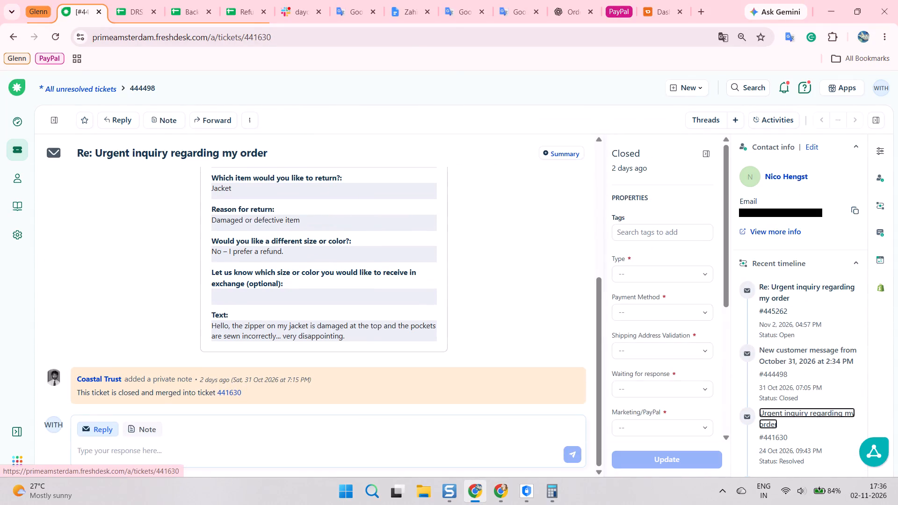
{"action": "scroll", "coordinate": [456, 287], "scroll_direction": "up", "scroll_amount": 4}
{"action": "scroll", "coordinate": [201, 264], "scroll_direction": "down", "scroll_amount": 3}
{"action": "scroll", "coordinate": [822, 293], "scroll_direction": "up", "scroll_amount": 2}
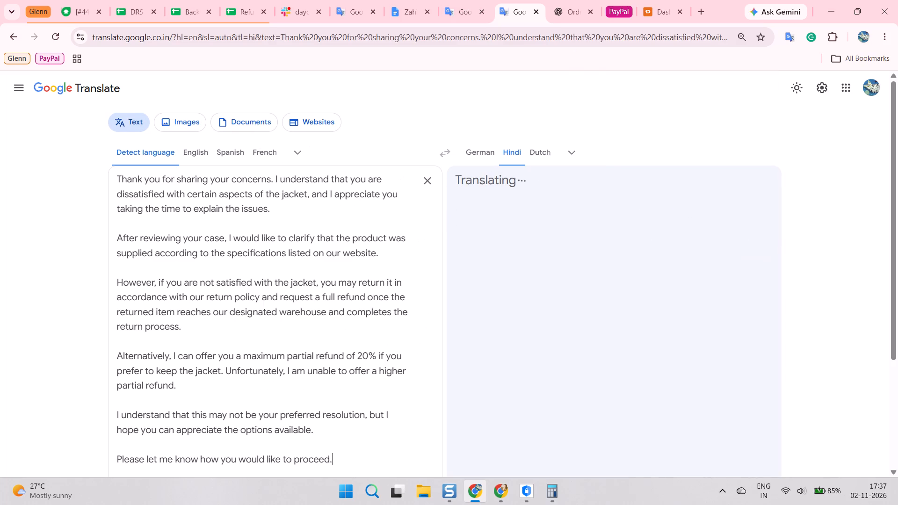
{"action": "left_click", "coordinate": [275, 180]}
{"action": "key", "text": "BackSpace"}
{"action": "key", "text": "Return"}
{"action": "key", "text": "Return"}
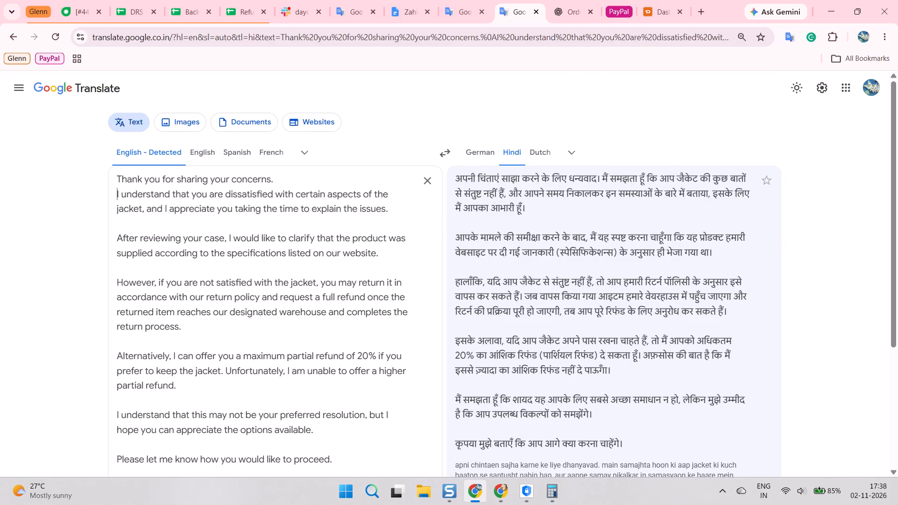
{"action": "scroll", "coordinate": [304, 223], "scroll_direction": "down", "scroll_amount": 3}
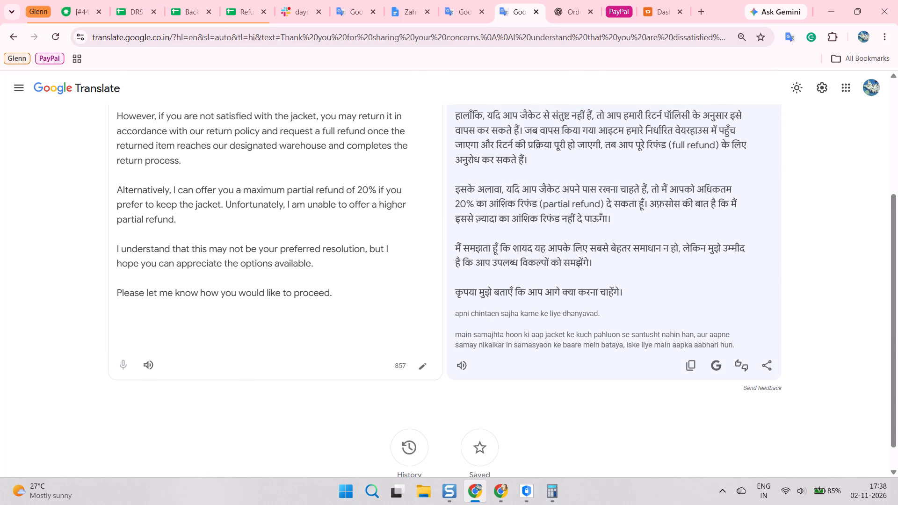
{"action": "scroll", "coordinate": [593, 209], "scroll_direction": "up", "scroll_amount": 5}
{"action": "scroll", "coordinate": [568, 165], "scroll_direction": "down", "scroll_amount": 7}
{"action": "scroll", "coordinate": [441, 181], "scroll_direction": "up", "scroll_amount": 8}
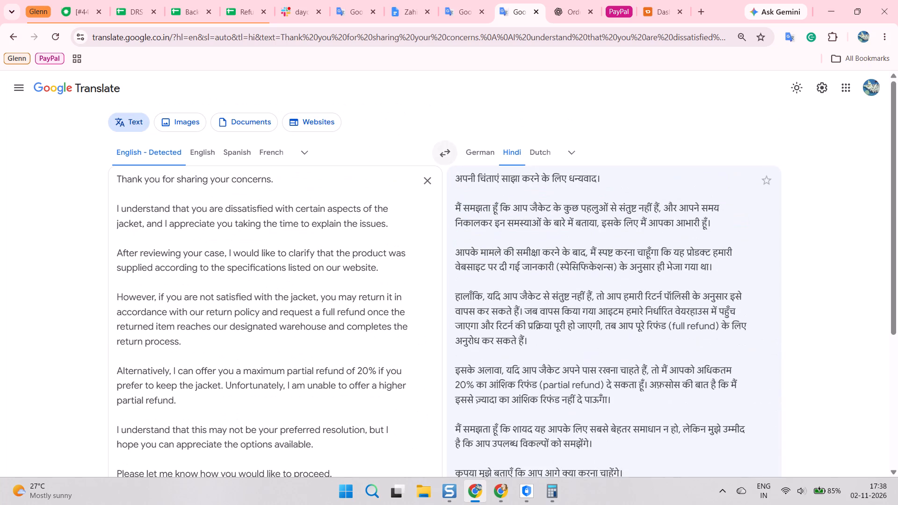
Translate the refund response into German and copy the translation.
{"action": "left_click", "coordinate": [484, 151]}
{"action": "scroll", "coordinate": [484, 151], "scroll_direction": "up", "scroll_amount": 4}
{"action": "scroll", "coordinate": [484, 151], "scroll_direction": "down", "scroll_amount": 10}
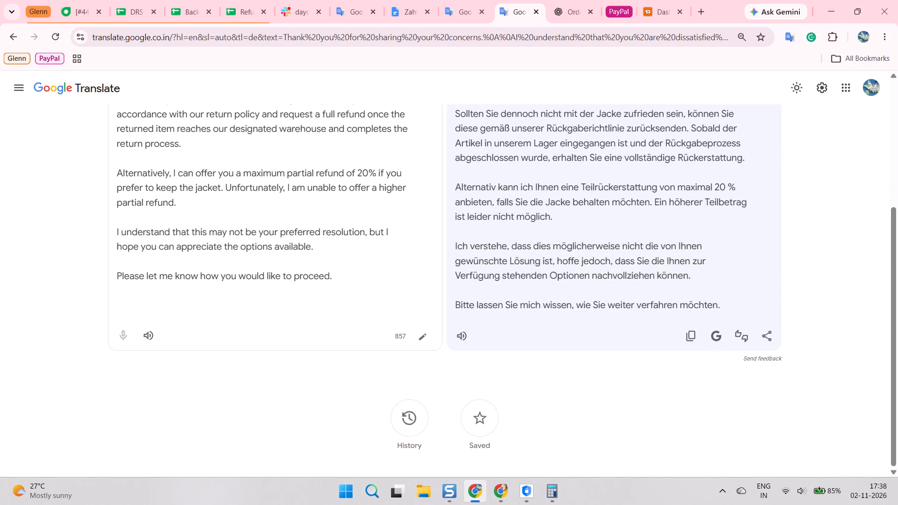
{"action": "scroll", "coordinate": [646, 267], "scroll_direction": "down", "scroll_amount": 2}
{"action": "left_click", "coordinate": [684, 337]}
Start a reply on ticket 445262 and replace its default text with the canned response "asn".
{"action": "left_click", "coordinate": [92, 0]}
{"action": "left_click", "coordinate": [323, 273]}
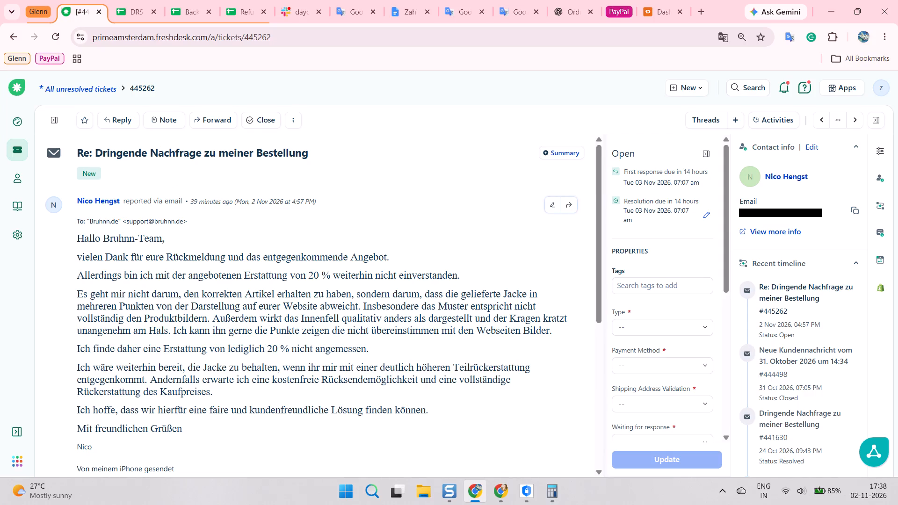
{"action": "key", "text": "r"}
{"action": "scroll", "coordinate": [128, 317], "scroll_direction": "down", "scroll_amount": 7}
{"action": "left_click", "coordinate": [100, 411]}
{"action": "left_click", "coordinate": [102, 406], "text": "ctrl"}
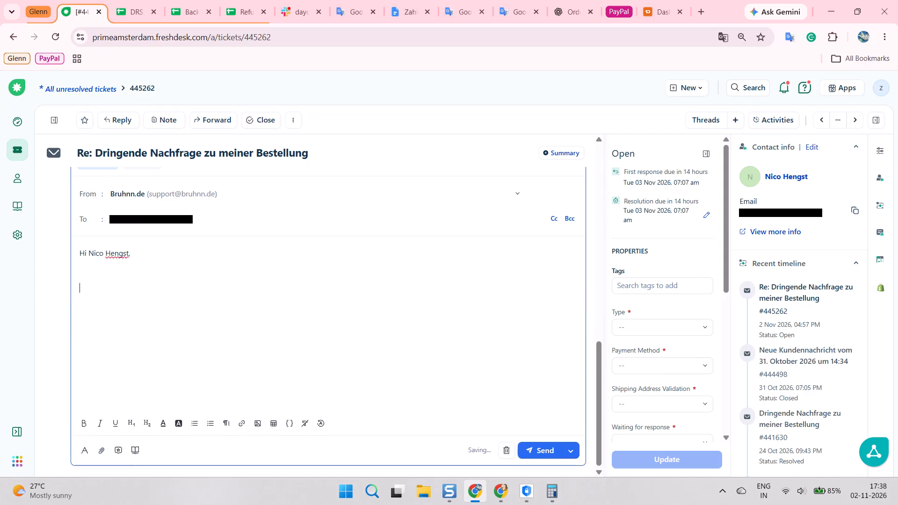
{"action": "key", "text": "ctrl+a"}
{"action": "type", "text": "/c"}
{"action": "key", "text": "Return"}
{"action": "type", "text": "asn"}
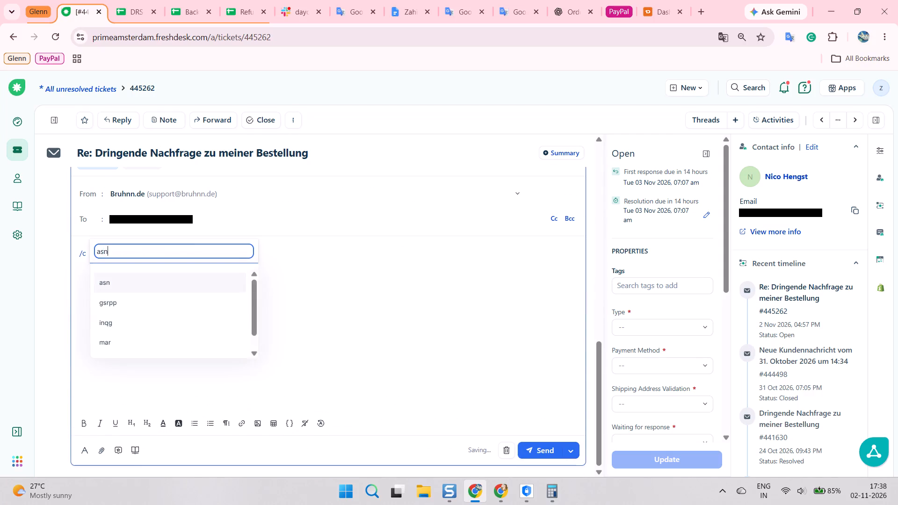
{"action": "left_click", "coordinate": [140, 286]}
{"action": "left_click", "coordinate": [109, 278]}
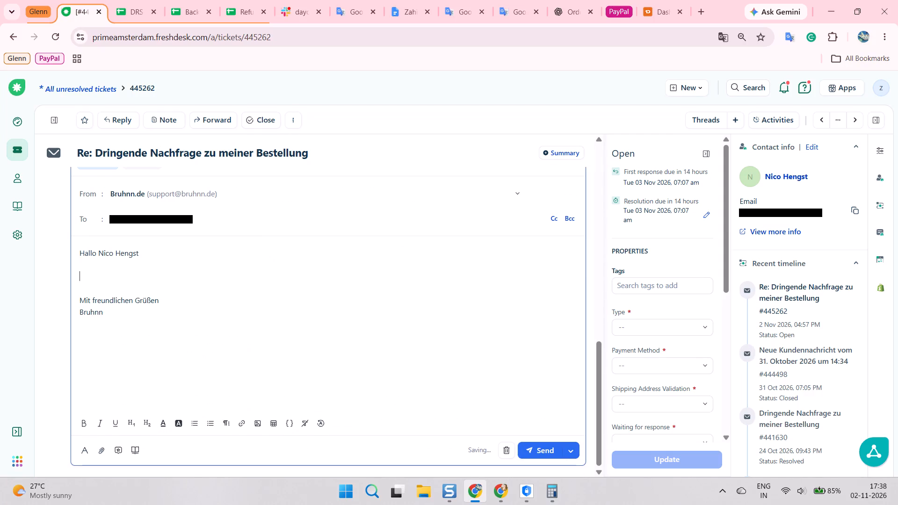
Insert the German translation between the greeting and sign-off, remove the surplus blank line, and send the reply.
{"action": "key", "text": "ctrl+v"}
{"action": "scroll", "coordinate": [162, 283], "scroll_direction": "down", "scroll_amount": 7}
{"action": "left_click", "coordinate": [129, 368]}
{"action": "key", "text": "BackSpace"}
{"action": "scroll", "coordinate": [356, 384], "scroll_direction": "down", "scroll_amount": 4}
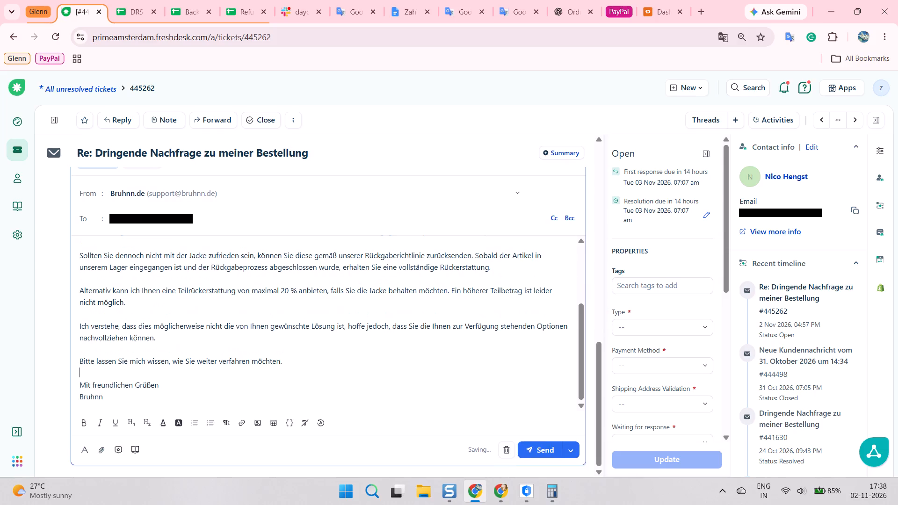
{"action": "scroll", "coordinate": [435, 396], "scroll_direction": "down", "scroll_amount": 5}
{"action": "left_click", "coordinate": [536, 450]}
{"action": "left_click", "coordinate": [652, 328]}
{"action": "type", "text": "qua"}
{"action": "left_click", "coordinate": [667, 369]}
{"action": "key", "text": "Tab"}
{"action": "key", "text": "alt+Tab"}
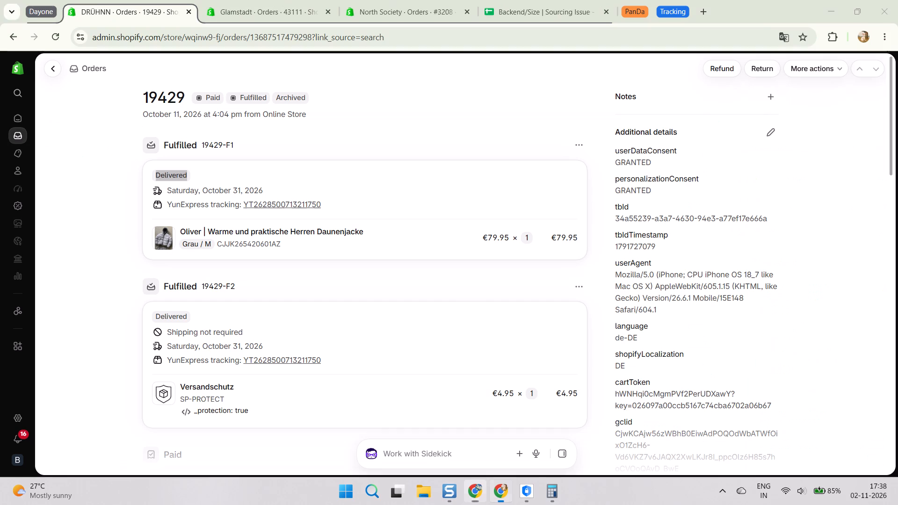
{"action": "key", "text": "alt+Tab"}
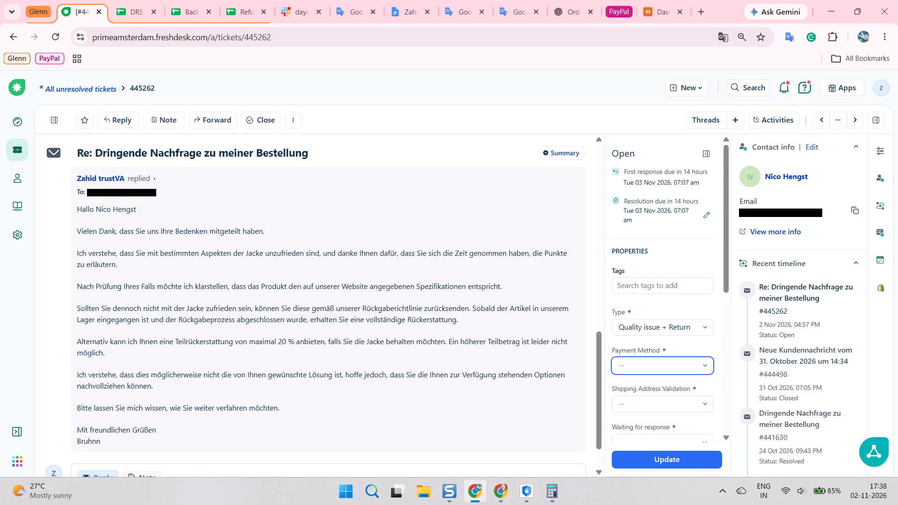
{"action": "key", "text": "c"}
Set address validation to Verified & Correct, waiting N/A, Marketing/PayPal No and status Resolved, assign the ticket to your own agent, and update it.
{"action": "key", "text": "Tab"}
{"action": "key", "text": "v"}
{"action": "key", "text": "Tab"}
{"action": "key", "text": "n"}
{"action": "key", "text": "Tab"}
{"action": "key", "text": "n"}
{"action": "key", "text": "Tab"}
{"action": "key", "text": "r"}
{"action": "key", "text": "Tab"}
{"action": "key", "text": "Tab"}
{"action": "key", "text": "Tab"}
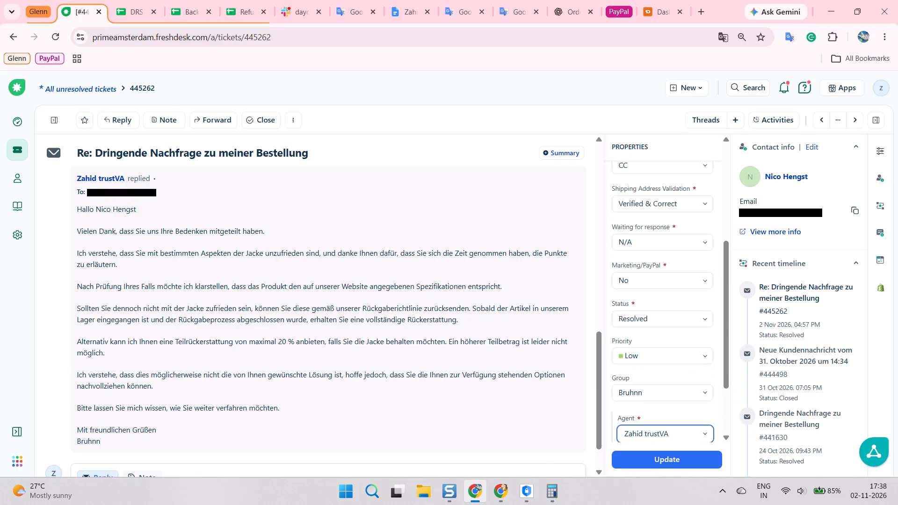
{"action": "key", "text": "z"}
{"action": "scroll", "coordinate": [605, 327], "scroll_direction": "down", "scroll_amount": 4}
{"action": "left_click", "coordinate": [666, 461]}
Log ticket number 445262 in cell AN28 of the DRS- Nov 2026 spreadsheet.
{"action": "double_click", "coordinate": [140, 92]}
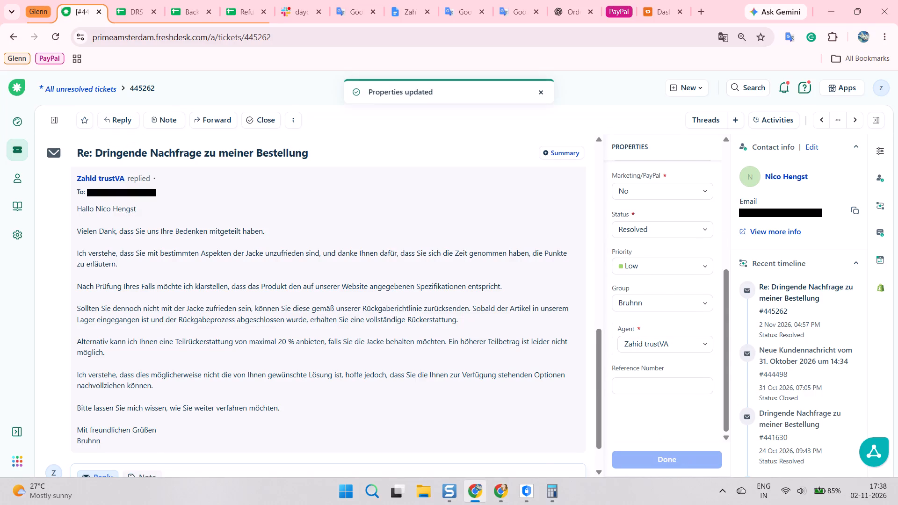
{"action": "key", "text": "ctrl+c"}
{"action": "key", "text": "ctrl+c"}
{"action": "left_click", "coordinate": [126, 0]}
{"action": "key", "text": "ctrl+v"}
{"action": "left_click", "coordinate": [296, 245]}
{"action": "scroll", "coordinate": [300, 245], "scroll_direction": "down", "scroll_amount": 1}
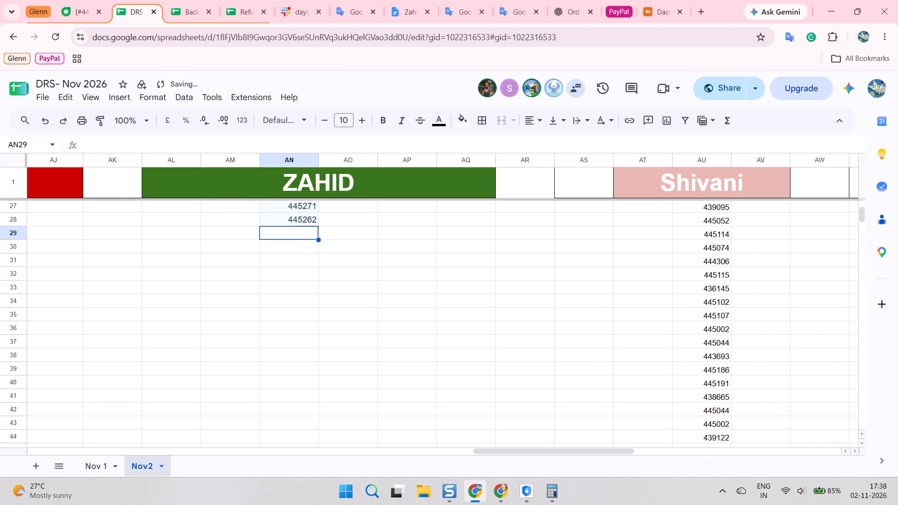
Return to the Freshdesk unresolved tickets list and open the Google Workspace invoice ticket 445278.
{"action": "left_click", "coordinate": [73, 0]}
{"action": "left_click", "coordinate": [18, 154]}
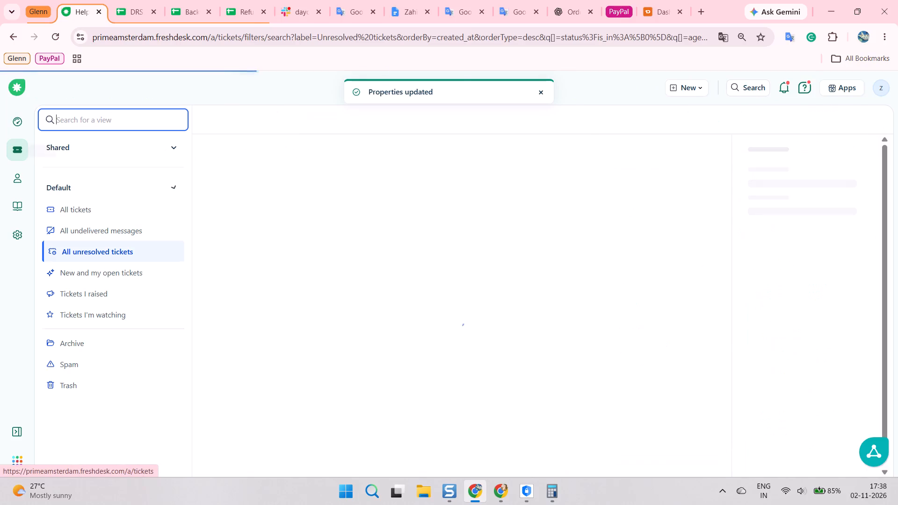
{"action": "scroll", "coordinate": [206, 196], "scroll_direction": "up", "scroll_amount": 3}
{"action": "left_click", "coordinate": [316, 168]}
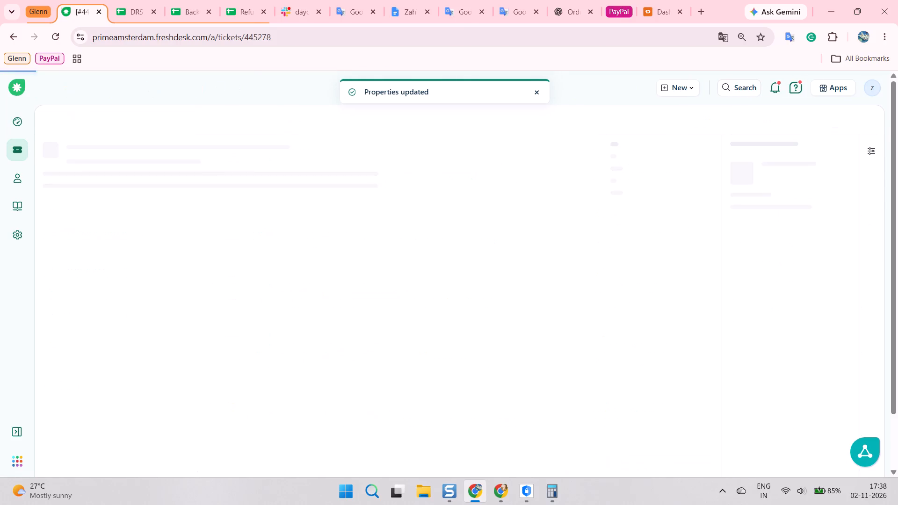
{"action": "scroll", "coordinate": [615, 258], "scroll_direction": "down", "scroll_amount": 1}
{"action": "left_click", "coordinate": [647, 254]}
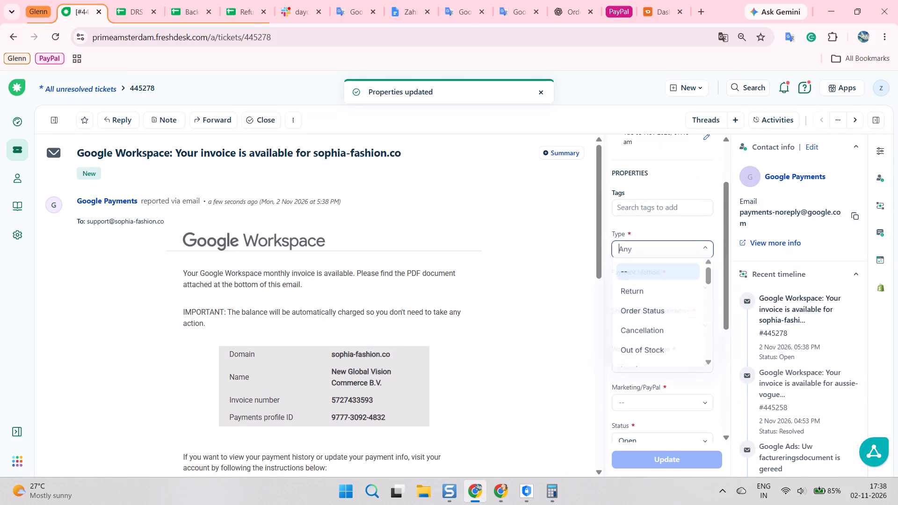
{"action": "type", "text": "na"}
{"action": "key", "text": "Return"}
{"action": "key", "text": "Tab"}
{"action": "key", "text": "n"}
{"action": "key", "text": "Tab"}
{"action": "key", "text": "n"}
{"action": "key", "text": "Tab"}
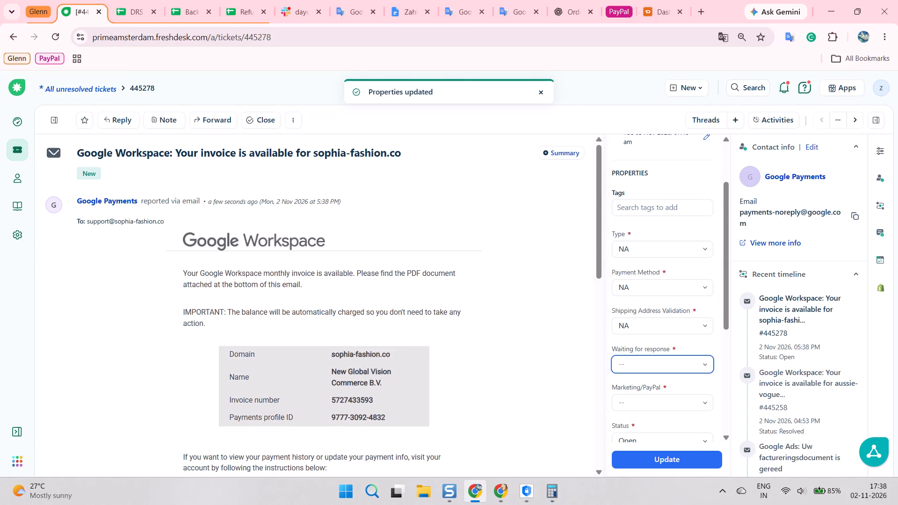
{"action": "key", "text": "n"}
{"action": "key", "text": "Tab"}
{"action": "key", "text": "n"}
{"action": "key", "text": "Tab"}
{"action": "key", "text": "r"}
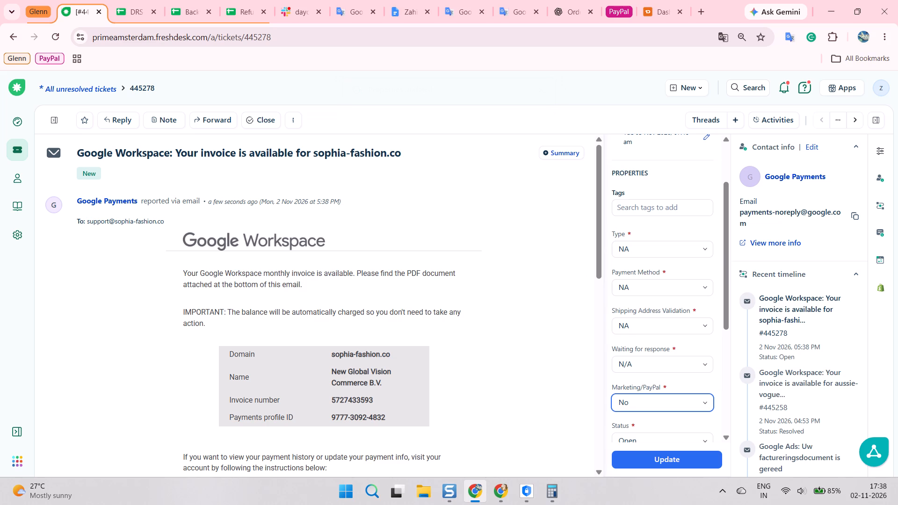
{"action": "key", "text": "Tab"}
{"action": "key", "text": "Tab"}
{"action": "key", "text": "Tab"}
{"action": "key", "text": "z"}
{"action": "scroll", "coordinate": [645, 316], "scroll_direction": "down", "scroll_amount": 5}
{"action": "left_click", "coordinate": [670, 459]}
{"action": "scroll", "coordinate": [665, 452], "scroll_direction": "up", "scroll_amount": 8}
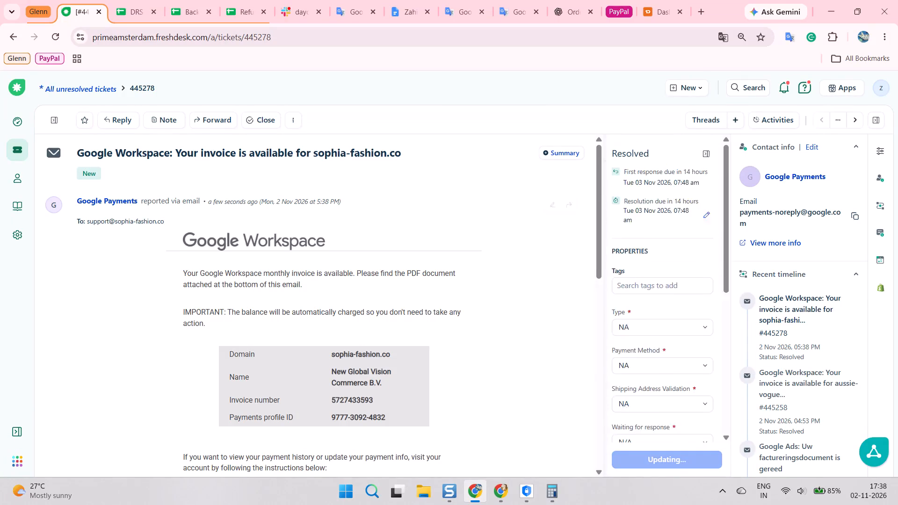
{"action": "scroll", "coordinate": [527, 307], "scroll_direction": "up", "scroll_amount": 7}
{"action": "left_click", "coordinate": [446, 205]}
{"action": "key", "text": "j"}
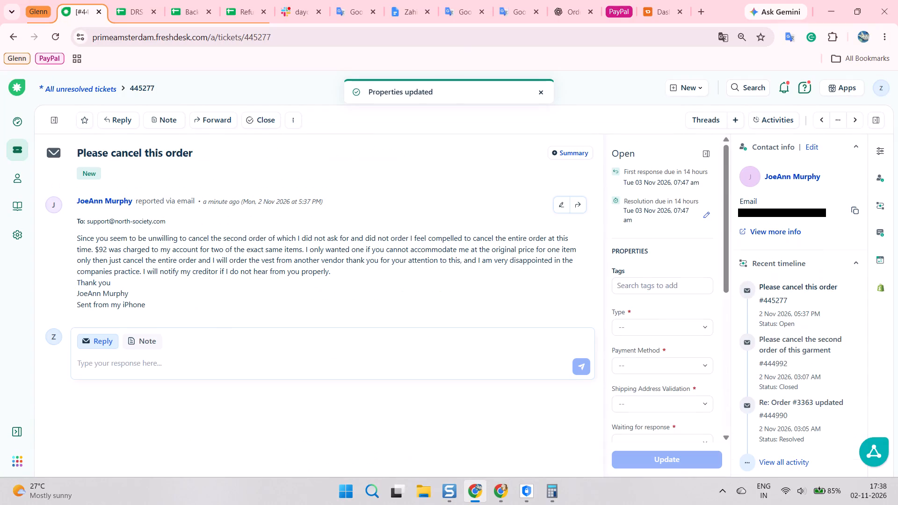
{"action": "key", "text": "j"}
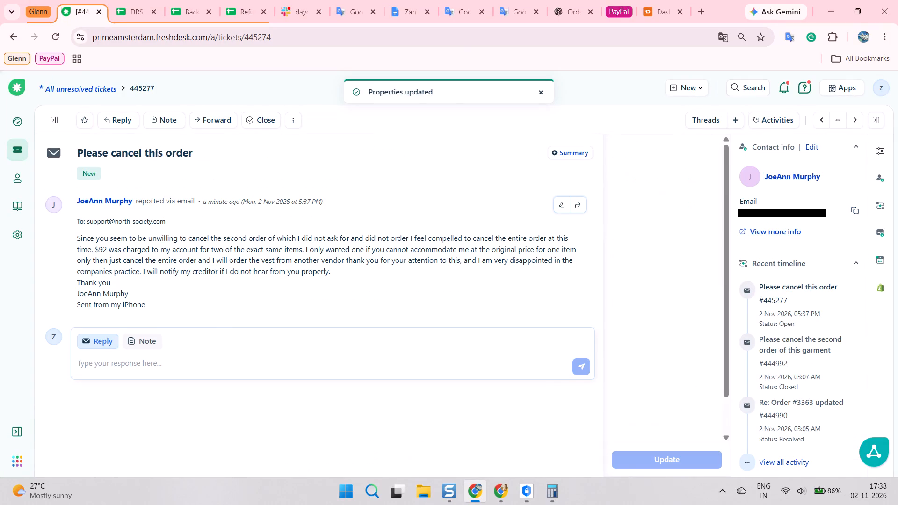
{"action": "scroll", "coordinate": [384, 217], "scroll_direction": "down", "scroll_amount": 2}
{"action": "scroll", "coordinate": [390, 224], "scroll_direction": "up", "scroll_amount": 4}
{"action": "right_click", "coordinate": [395, 182]}
{"action": "scroll", "coordinate": [446, 343], "scroll_direction": "down", "scroll_amount": 2}
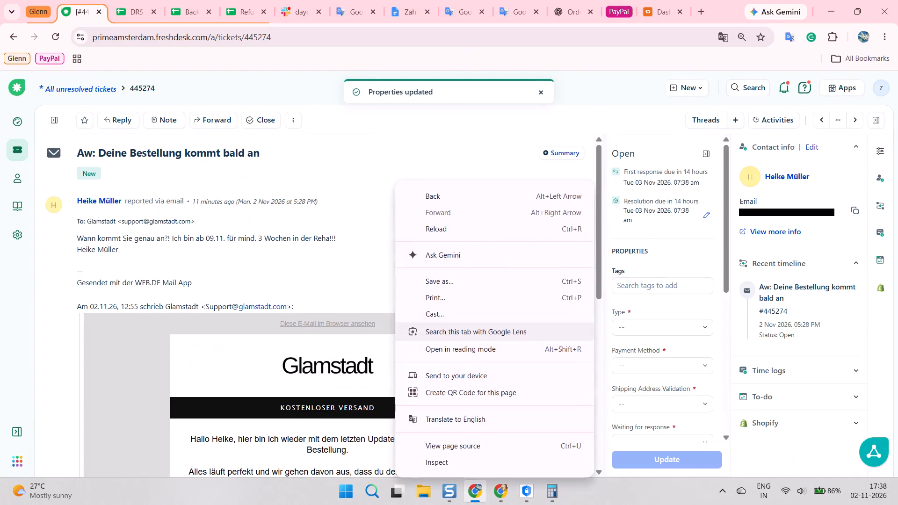
{"action": "scroll", "coordinate": [447, 346], "scroll_direction": "down", "scroll_amount": 1}
{"action": "left_click", "coordinate": [468, 425]}
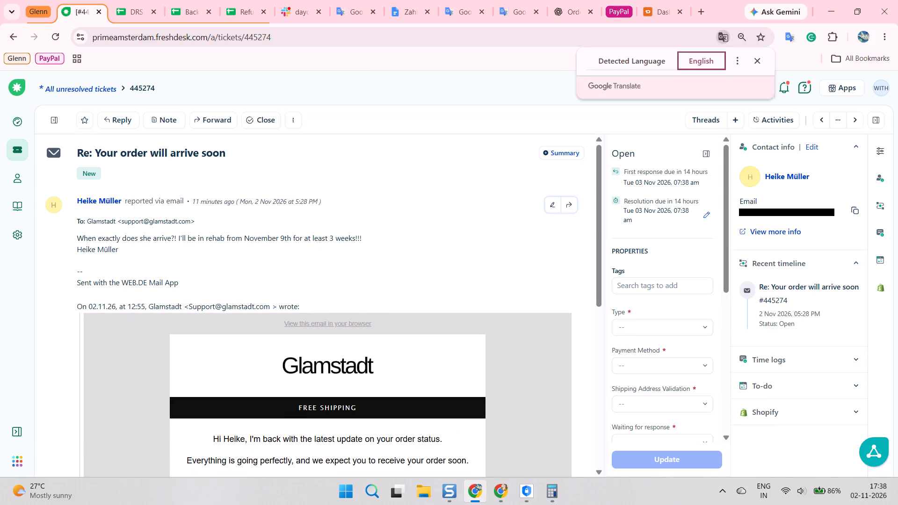
{"action": "scroll", "coordinate": [639, 73], "scroll_direction": "up", "scroll_amount": 1}
{"action": "left_click", "coordinate": [636, 63]}
{"action": "scroll", "coordinate": [811, 168], "scroll_direction": "up", "scroll_amount": 5}
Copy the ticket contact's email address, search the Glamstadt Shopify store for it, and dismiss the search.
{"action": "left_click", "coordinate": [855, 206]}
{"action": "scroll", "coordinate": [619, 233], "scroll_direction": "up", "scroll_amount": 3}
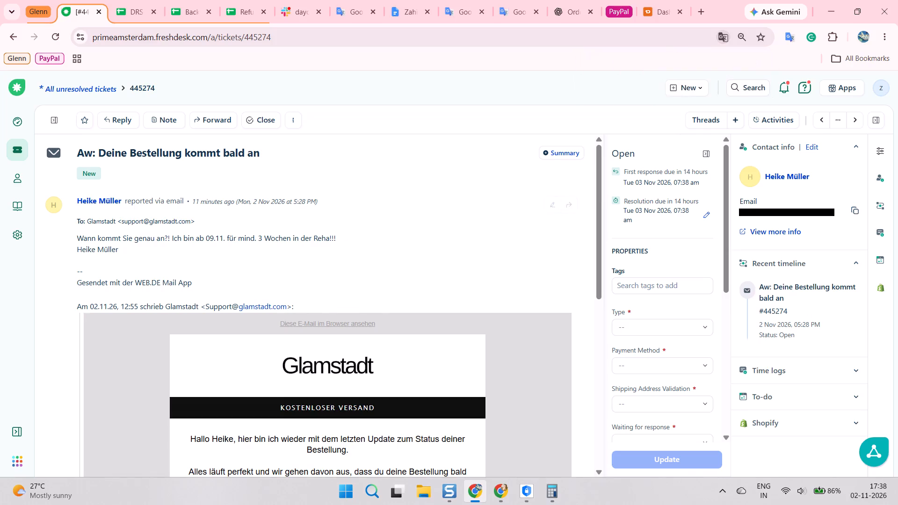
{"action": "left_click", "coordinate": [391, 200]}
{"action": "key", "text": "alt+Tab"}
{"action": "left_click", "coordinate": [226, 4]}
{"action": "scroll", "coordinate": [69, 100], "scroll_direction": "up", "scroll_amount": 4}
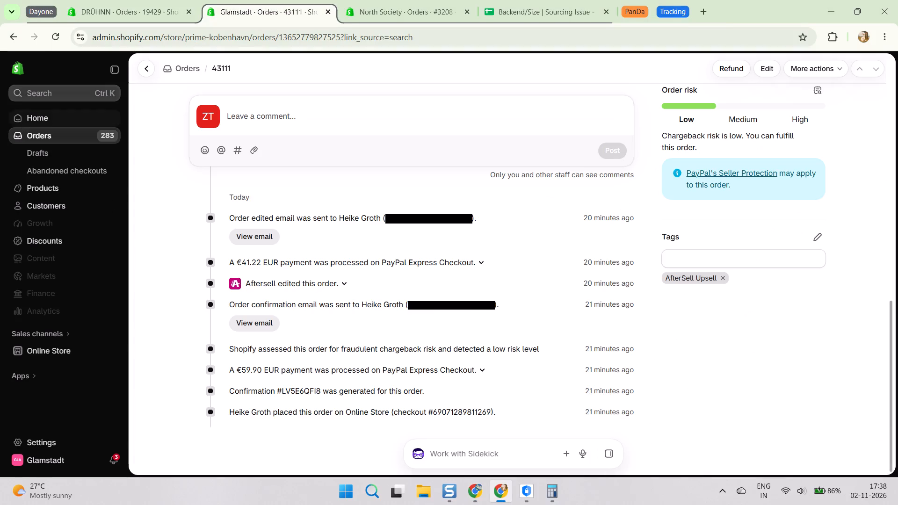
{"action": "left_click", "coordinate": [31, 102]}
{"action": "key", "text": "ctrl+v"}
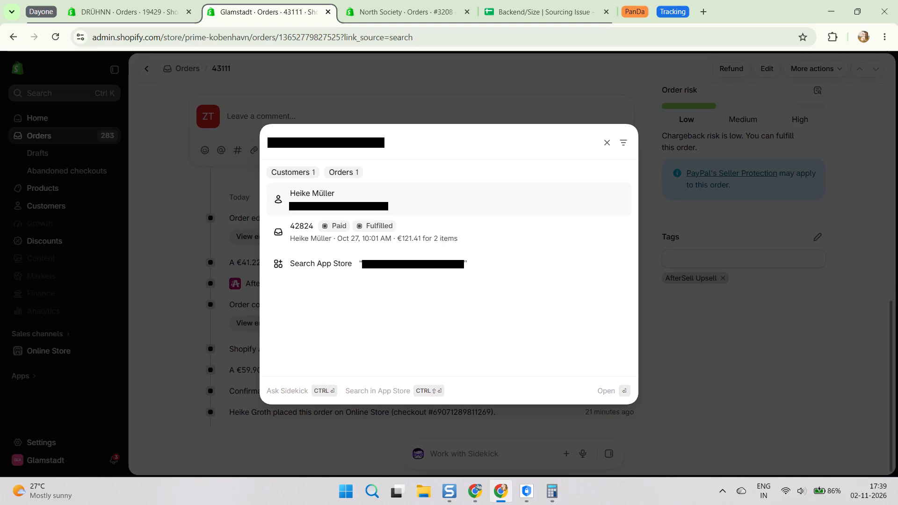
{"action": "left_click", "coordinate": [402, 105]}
{"action": "key", "text": "alt+Tab"}
{"action": "scroll", "coordinate": [323, 217], "scroll_direction": "up", "scroll_amount": 2}
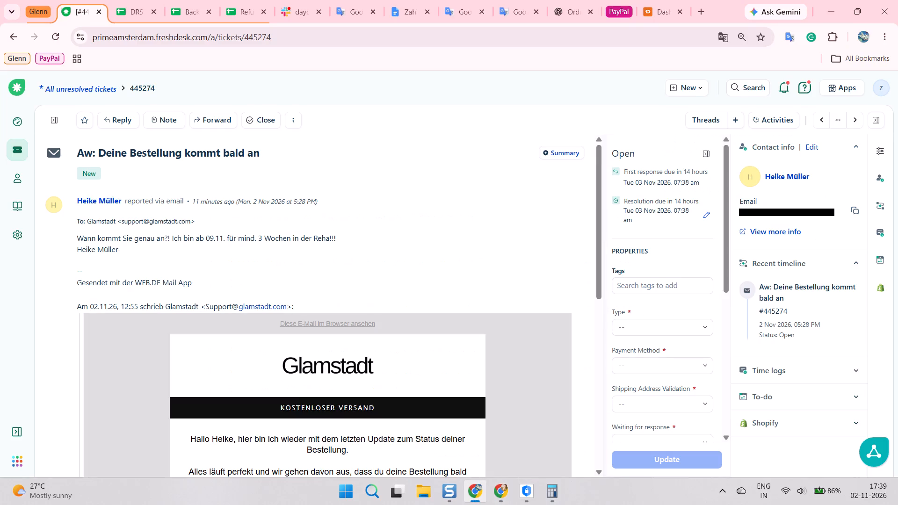
{"action": "left_click", "coordinate": [858, 208]}
{"action": "key", "text": "alt+Tab"}
{"action": "scroll", "coordinate": [236, 200], "scroll_direction": "up", "scroll_amount": 6}
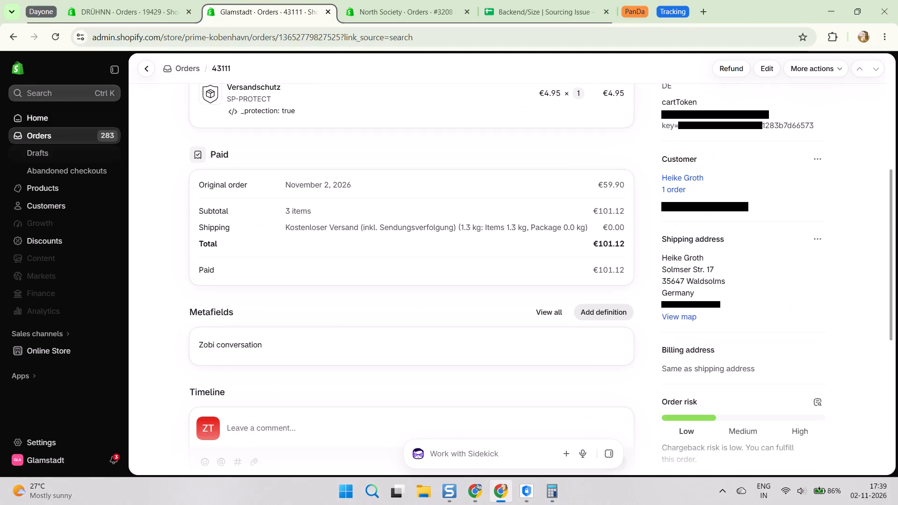
{"action": "left_click", "coordinate": [59, 93]}
{"action": "key", "text": "ctrl+v"}
{"action": "scroll", "coordinate": [344, 187], "scroll_direction": "up", "scroll_amount": 2}
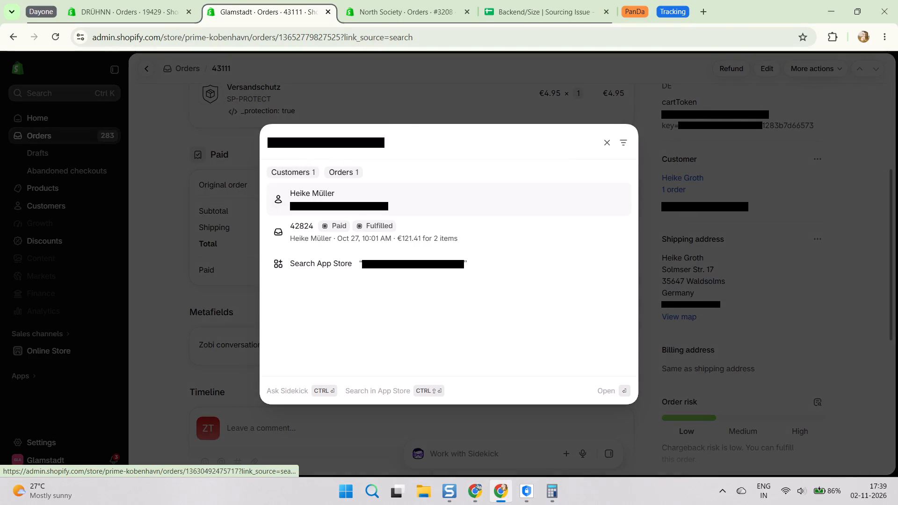
{"action": "left_click", "coordinate": [299, 228]}
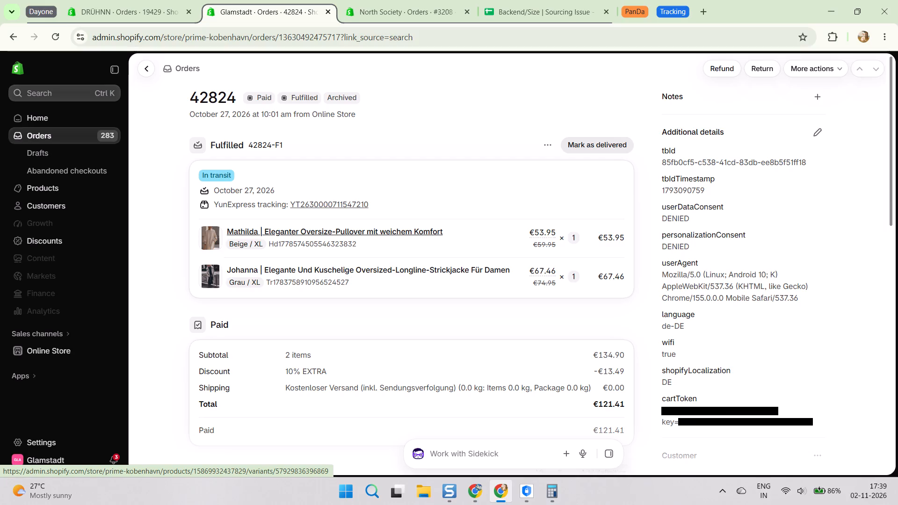
{"action": "left_click", "coordinate": [377, 140]}
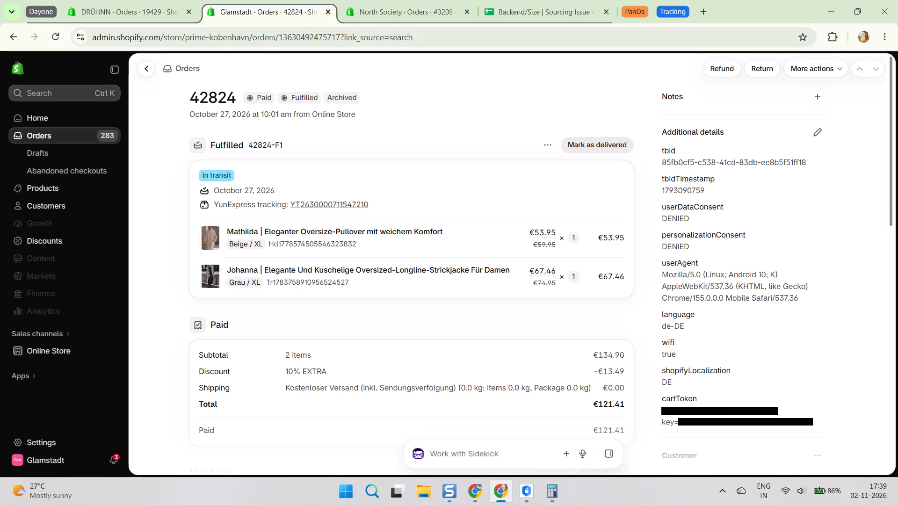
{"action": "key", "text": "ctrl+f"}
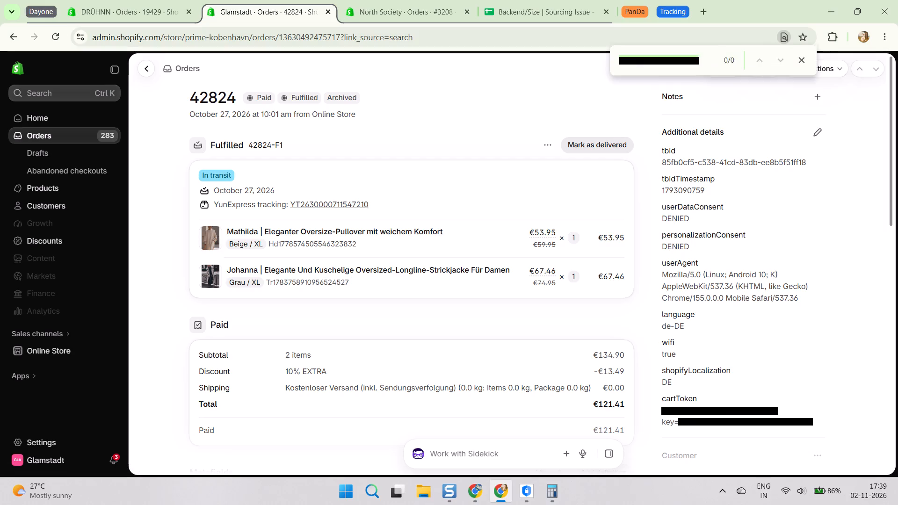
{"action": "key", "text": "ctrl+v"}
{"action": "scroll", "coordinate": [498, 146], "scroll_direction": "up", "scroll_amount": 6}
{"action": "left_click", "coordinate": [804, 65]}
{"action": "scroll", "coordinate": [550, 185], "scroll_direction": "up", "scroll_amount": 7}
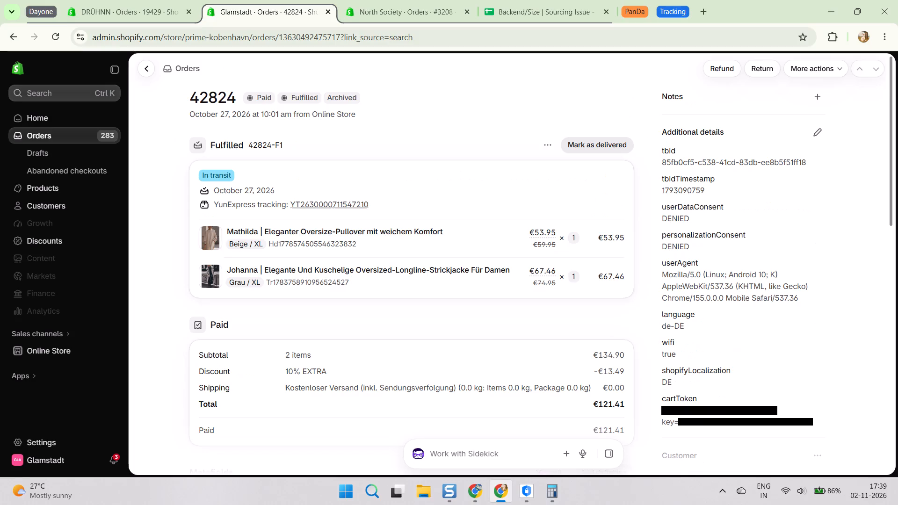
{"action": "scroll", "coordinate": [348, 215], "scroll_direction": "up", "scroll_amount": 2}
{"action": "double_click", "coordinate": [325, 209]}
{"action": "key", "text": "ctrl+c"}
{"action": "key", "text": "ctrl+c"}
{"action": "key", "text": "ctrl+c"}
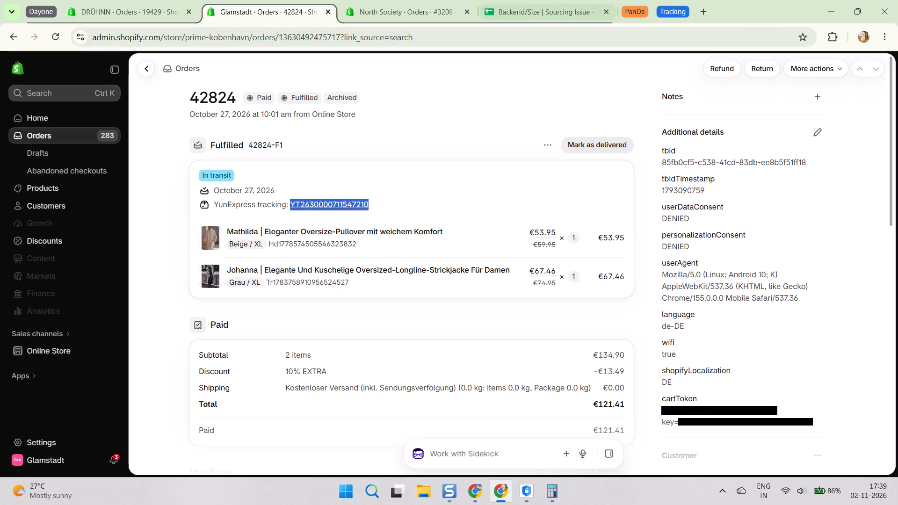
{"action": "left_click", "coordinate": [671, 12]}
{"action": "scroll", "coordinate": [625, 59], "scroll_direction": "up", "scroll_amount": 5}
{"action": "left_click", "coordinate": [709, 1]}
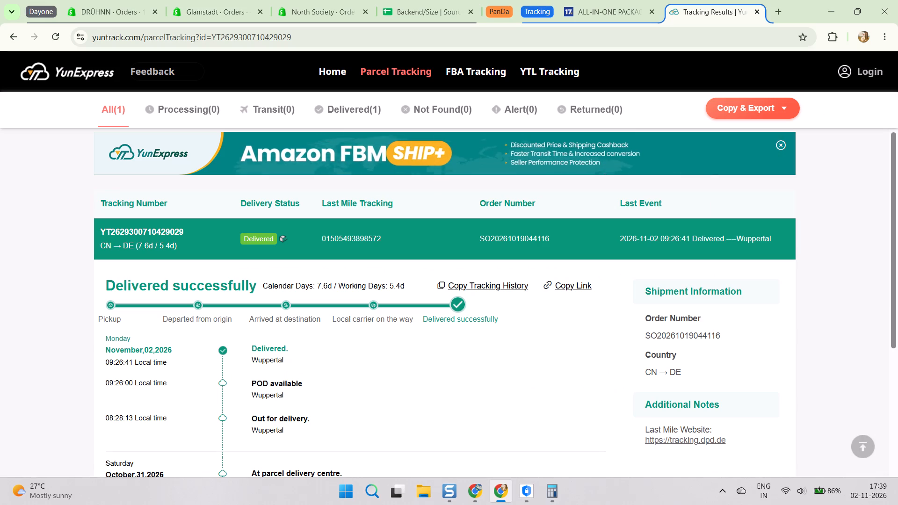
{"action": "scroll", "coordinate": [461, 180], "scroll_direction": "up", "scroll_amount": 3}
{"action": "left_click", "coordinate": [370, 161]}
{"action": "scroll", "coordinate": [435, 172], "scroll_direction": "up", "scroll_amount": 4}
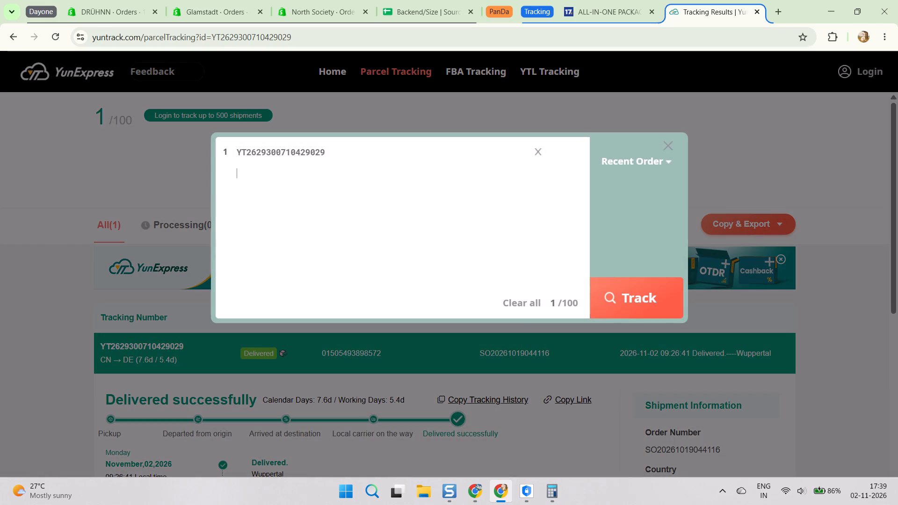
{"action": "left_click", "coordinate": [539, 150]}
{"action": "key", "text": "ctrl+v"}
{"action": "left_click_drag", "start_coordinate": [635, 282], "coordinate": [636, 287]}
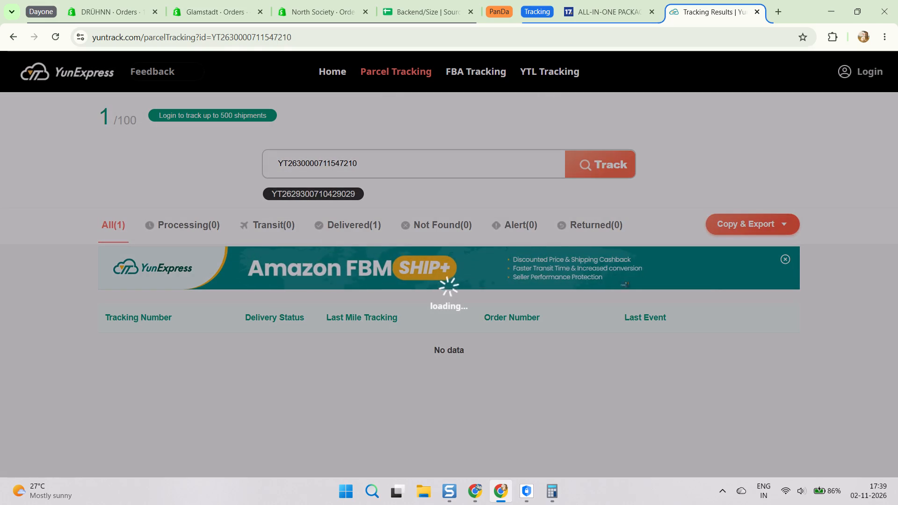
{"action": "scroll", "coordinate": [438, 245], "scroll_direction": "down", "scroll_amount": 3}
{"action": "scroll", "coordinate": [391, 209], "scroll_direction": "down", "scroll_amount": 1}
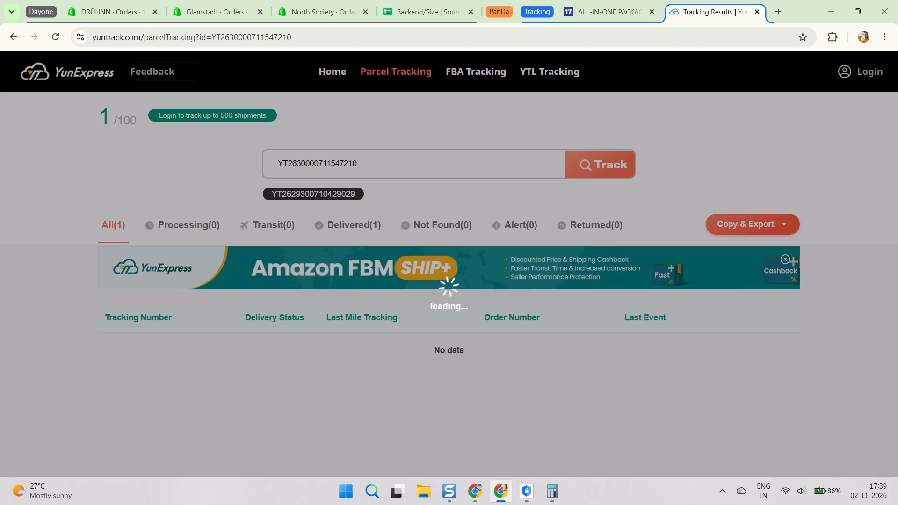
{"action": "scroll", "coordinate": [317, 202], "scroll_direction": "down", "scroll_amount": 2}
{"action": "scroll", "coordinate": [355, 213], "scroll_direction": "down", "scroll_amount": 2}
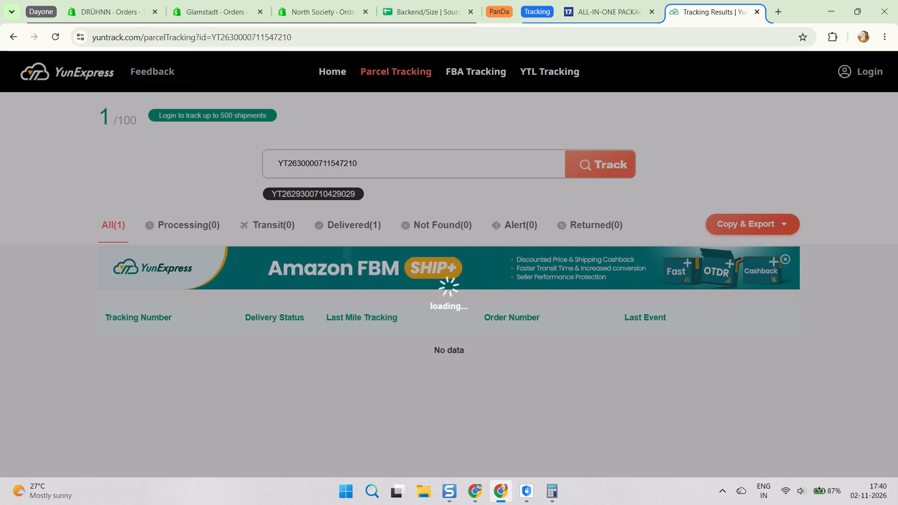
Switch the computer's Wi-Fi connection to the welcome5G network, keeping automatic connection enabled.
{"action": "left_click", "coordinate": [820, 489]}
{"action": "scroll", "coordinate": [742, 346], "scroll_direction": "up", "scroll_amount": 2}
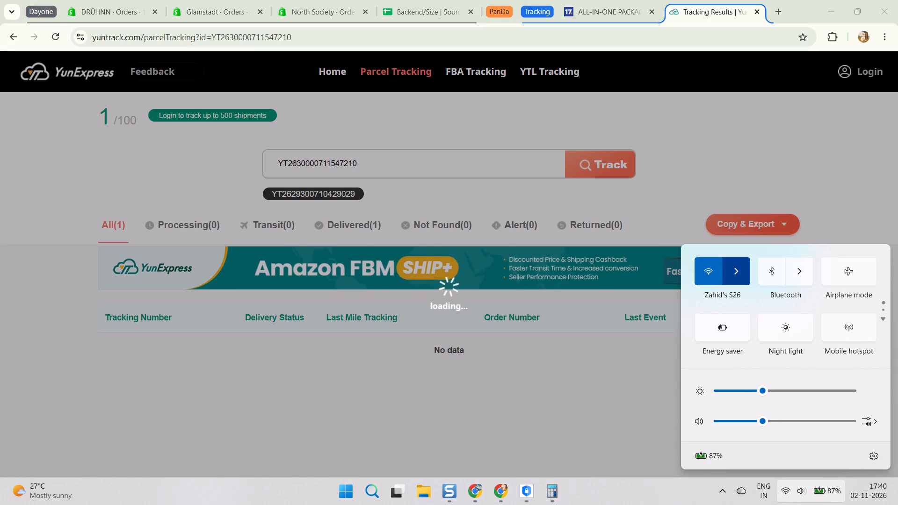
{"action": "left_click", "coordinate": [738, 269]}
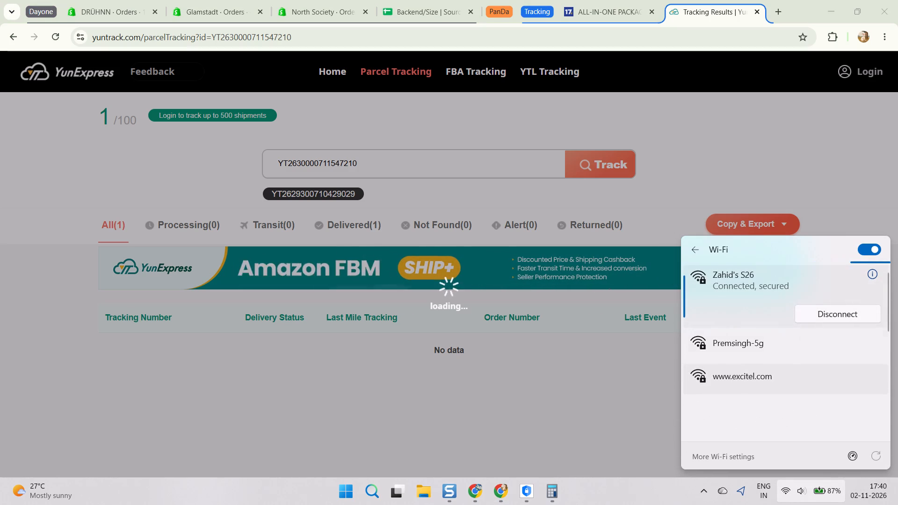
{"action": "scroll", "coordinate": [761, 364], "scroll_direction": "up", "scroll_amount": 2}
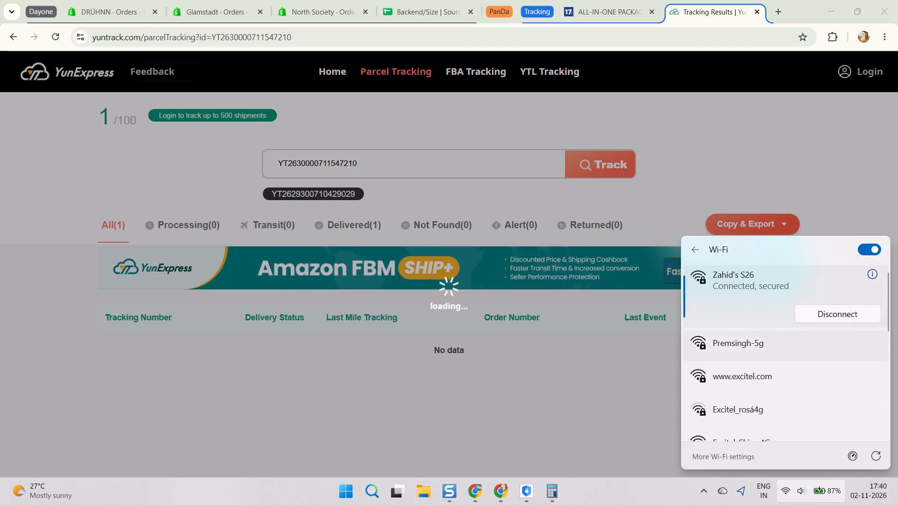
{"action": "scroll", "coordinate": [769, 323], "scroll_direction": "down", "scroll_amount": 2}
{"action": "scroll", "coordinate": [774, 325], "scroll_direction": "up", "scroll_amount": 2}
{"action": "left_click", "coordinate": [753, 383]}
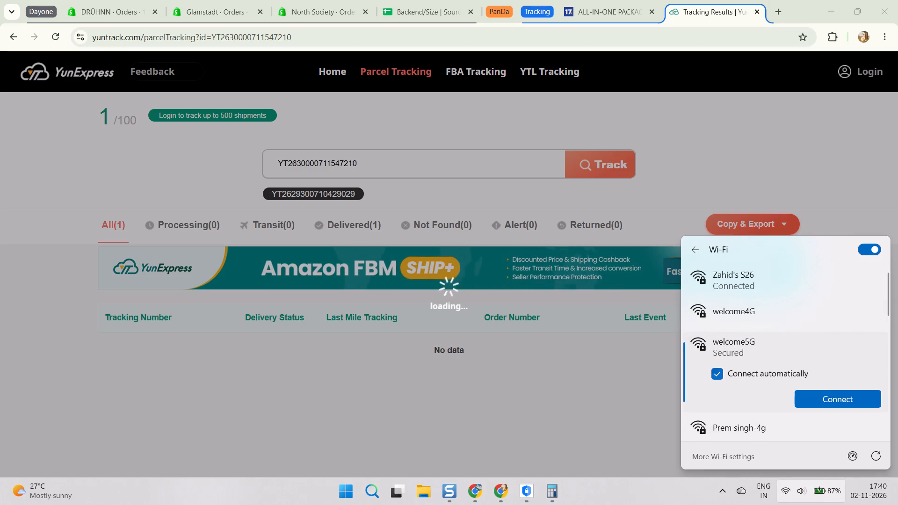
{"action": "left_click", "coordinate": [834, 398]}
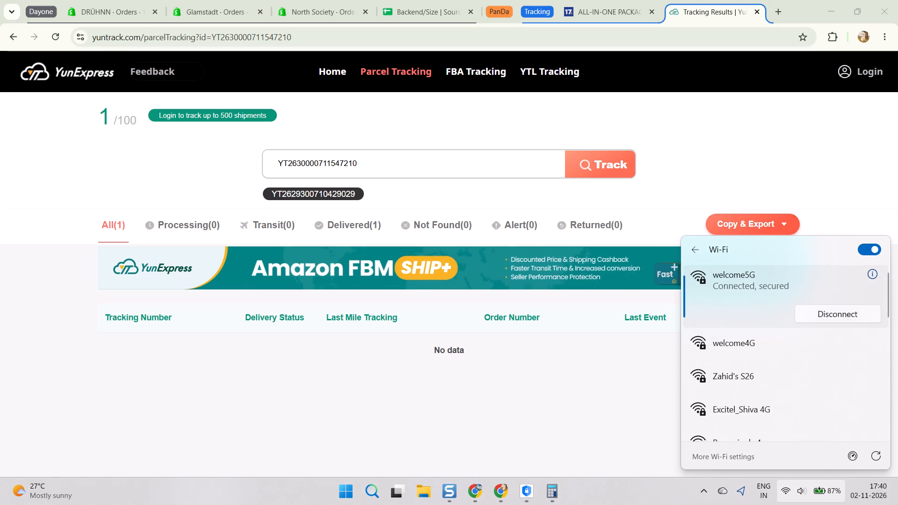
{"action": "left_click", "coordinate": [759, 175]}
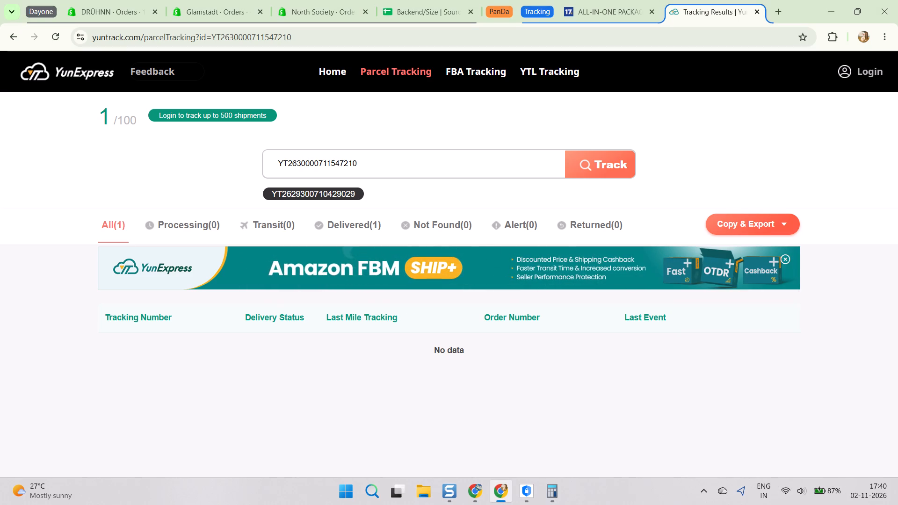
{"action": "scroll", "coordinate": [230, 155], "scroll_direction": "up", "scroll_amount": 3}
{"action": "left_click", "coordinate": [59, 39]}
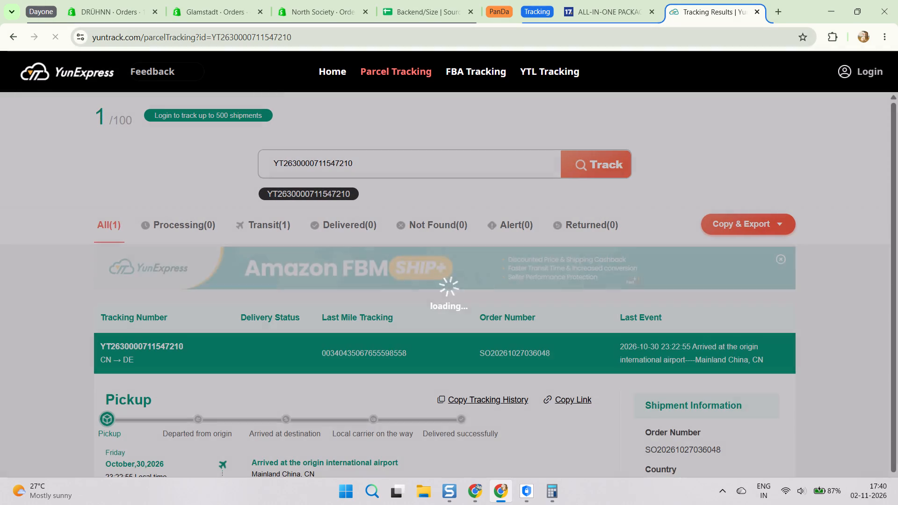
{"action": "scroll", "coordinate": [331, 213], "scroll_direction": "down", "scroll_amount": 2}
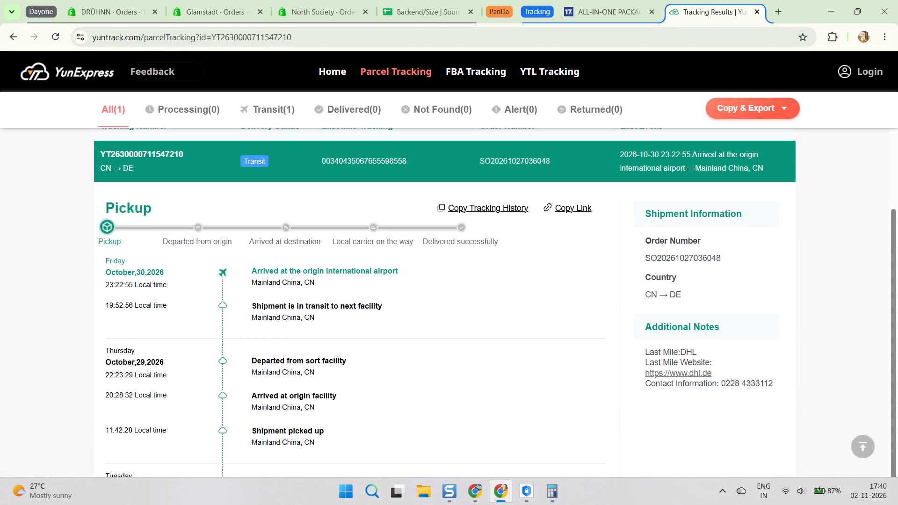
{"action": "key", "text": "alt+Tab"}
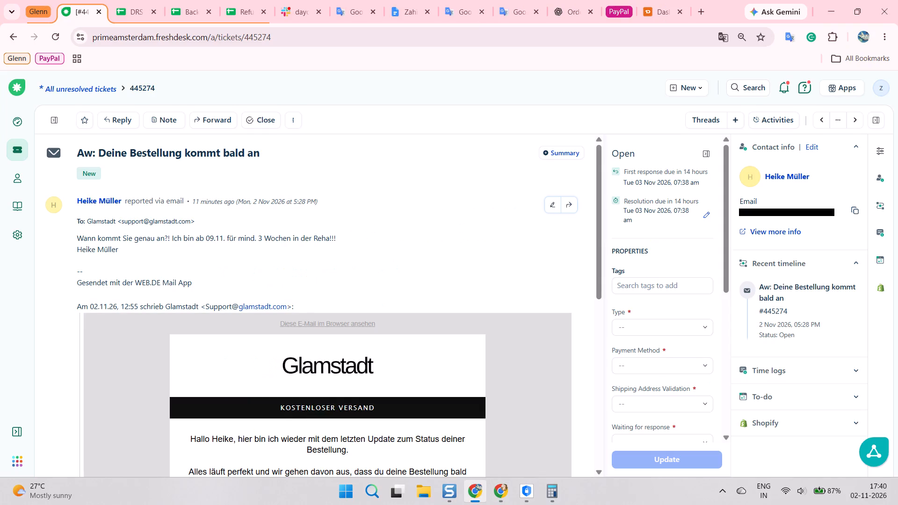
{"action": "key", "text": "alt+Tab"}
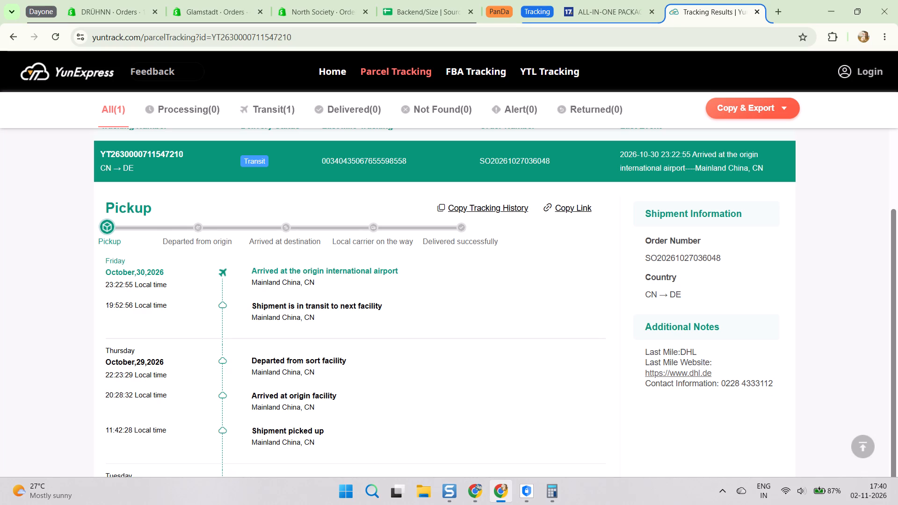
{"action": "key", "text": "alt+Tab"}
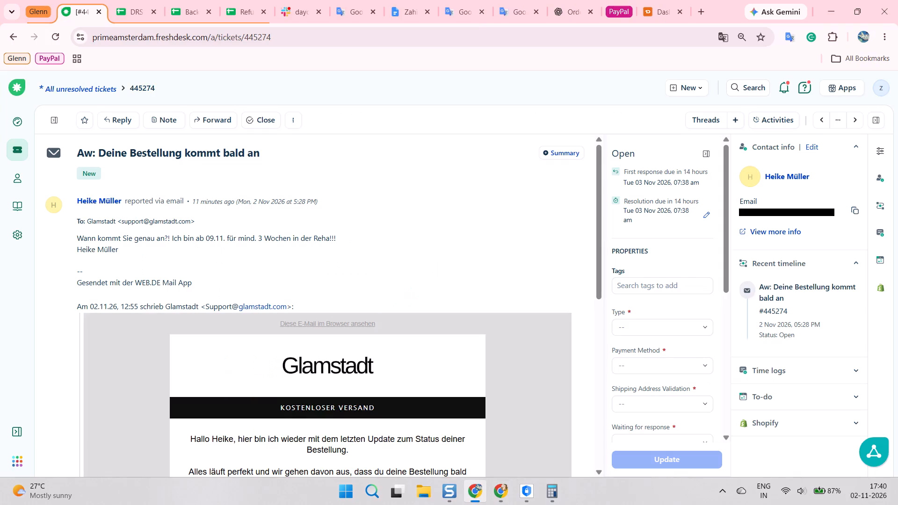
{"action": "key", "text": "alt+Tab"}
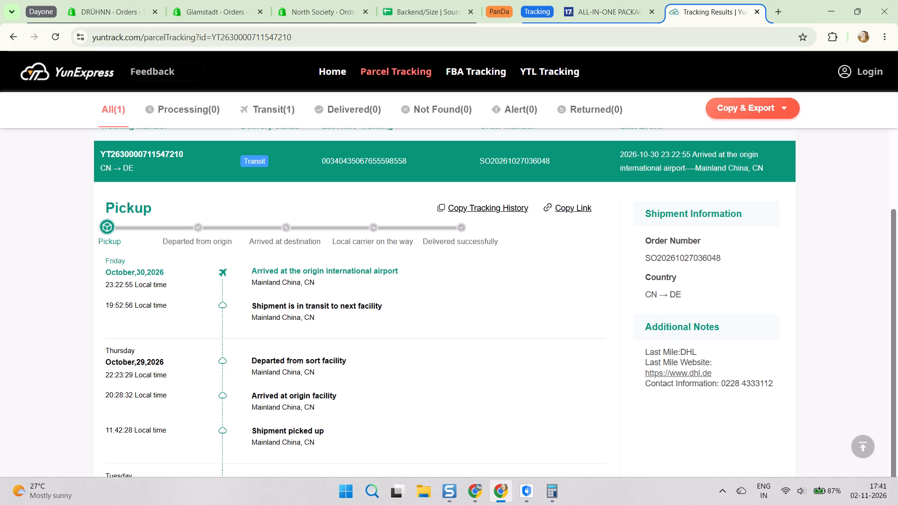
{"action": "scroll", "coordinate": [339, 276], "scroll_direction": "down", "scroll_amount": 3}
{"action": "scroll", "coordinate": [362, 257], "scroll_direction": "up", "scroll_amount": 1}
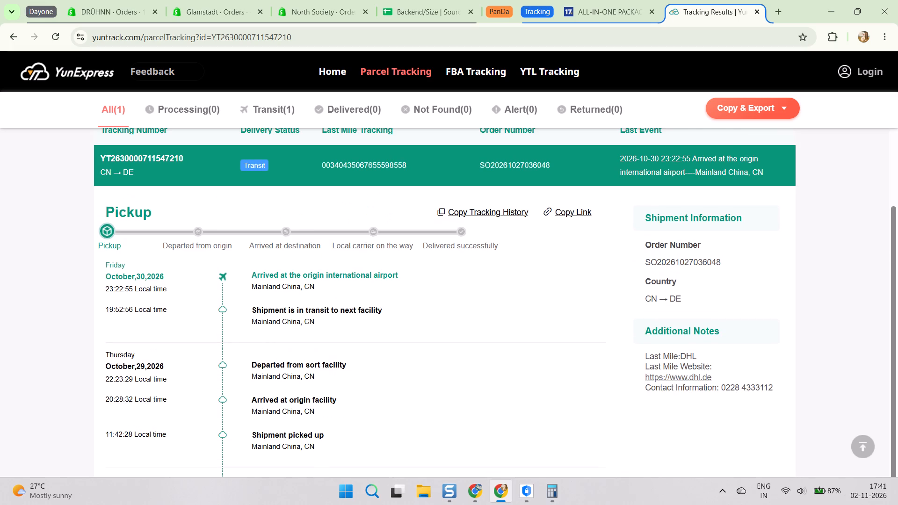
{"action": "key", "text": "alt+Tab"}
{"action": "key", "text": "alt+Tab"}
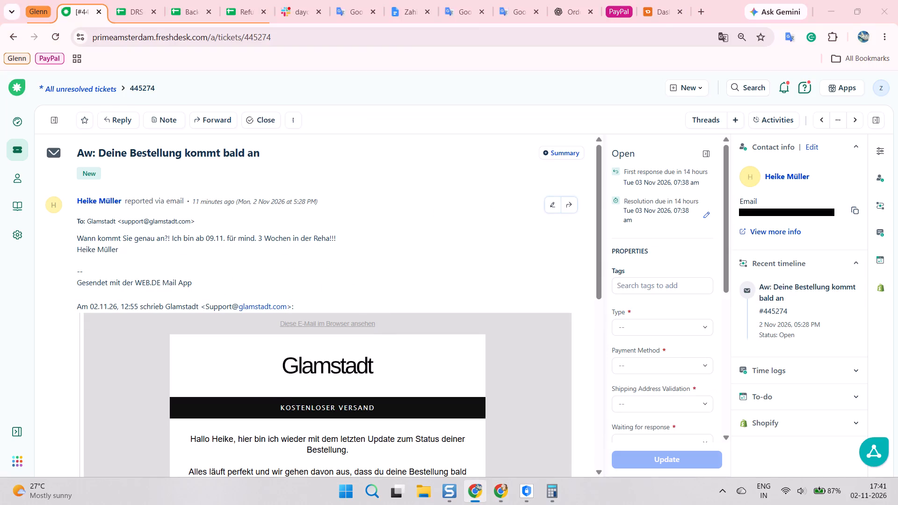
{"action": "key", "text": "alt+Tab"}
Translate ticket 445274 into English to reread the customer's question, and restore its original language.
{"action": "scroll", "coordinate": [422, 257], "scroll_direction": "up", "scroll_amount": 4}
{"action": "triple_click", "coordinate": [429, 211]}
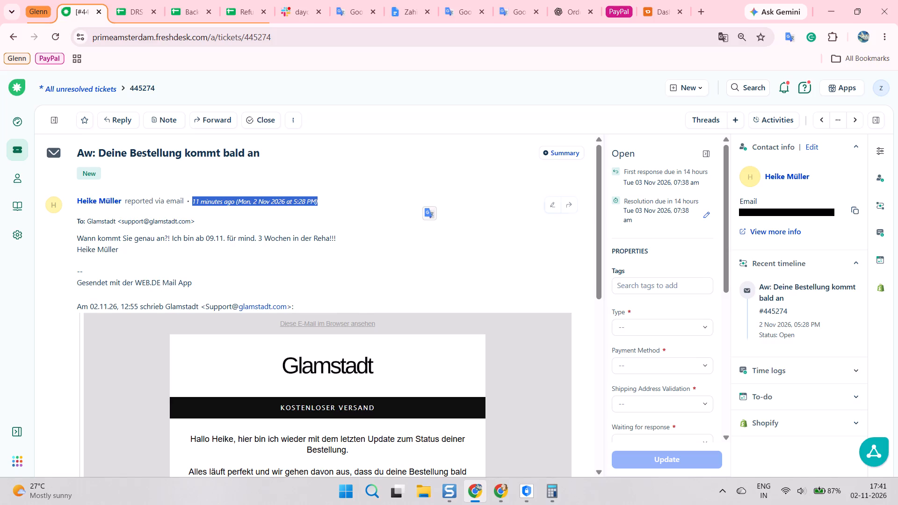
{"action": "left_click", "coordinate": [364, 235]}
{"action": "left_click", "coordinate": [355, 221]}
{"action": "left_click", "coordinate": [369, 209]}
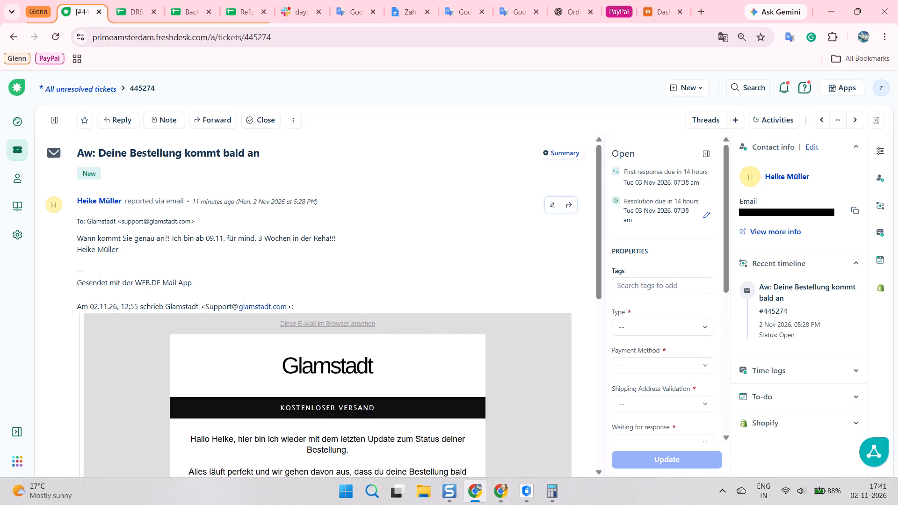
{"action": "right_click", "coordinate": [371, 190]}
{"action": "scroll", "coordinate": [408, 325], "scroll_direction": "down", "scroll_amount": 3}
{"action": "left_click", "coordinate": [446, 426]}
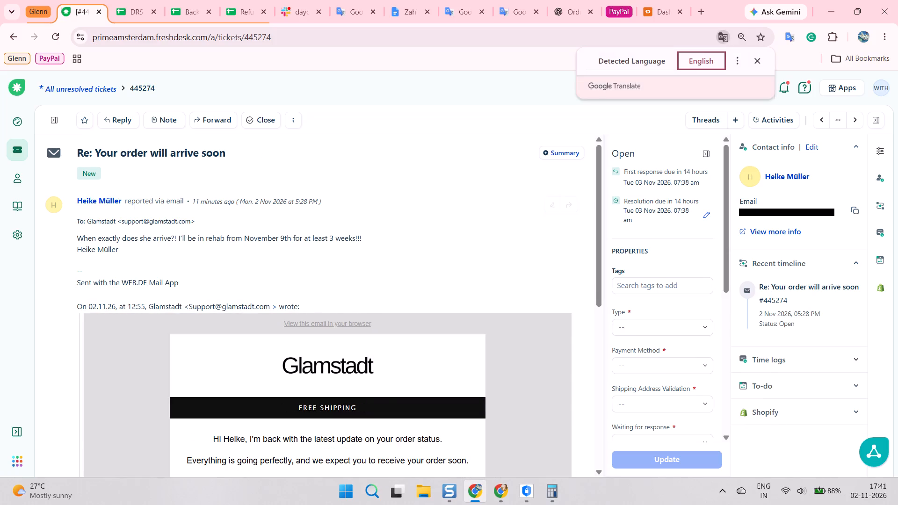
{"action": "scroll", "coordinate": [596, 56], "scroll_direction": "up", "scroll_amount": 1}
{"action": "left_click", "coordinate": [612, 58]}
{"action": "left_click", "coordinate": [412, 185]}
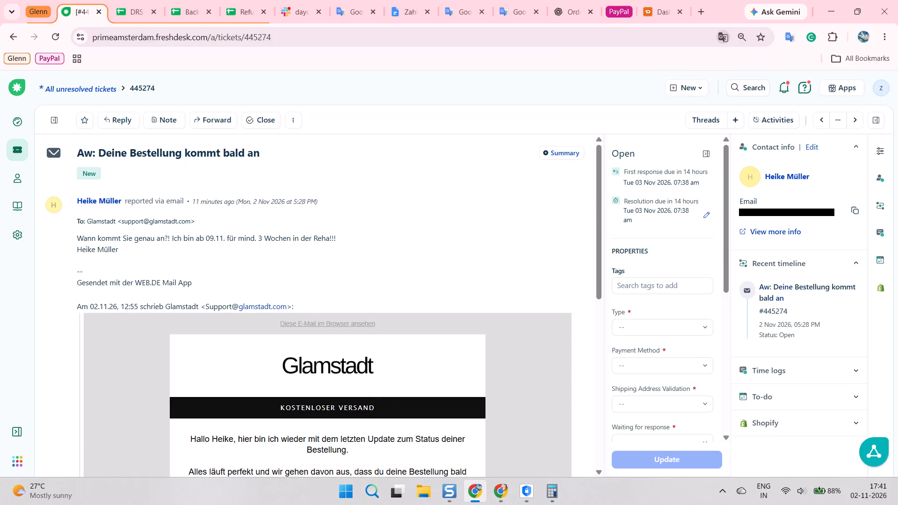
{"action": "left_click", "coordinate": [856, 209]}
{"action": "left_click", "coordinate": [415, 196]}
{"action": "key", "text": "alt+Tab"}
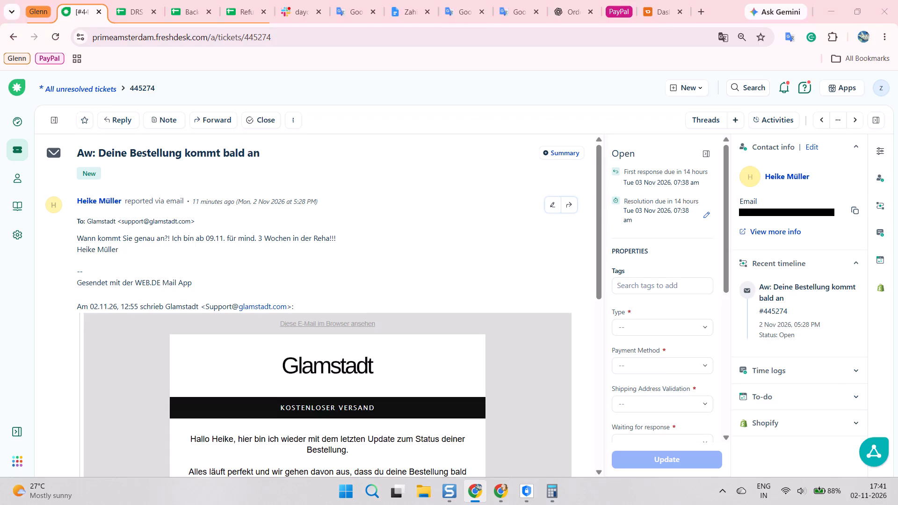
{"action": "scroll", "coordinate": [197, 108], "scroll_direction": "up", "scroll_amount": 2}
{"action": "left_click", "coordinate": [199, 16]}
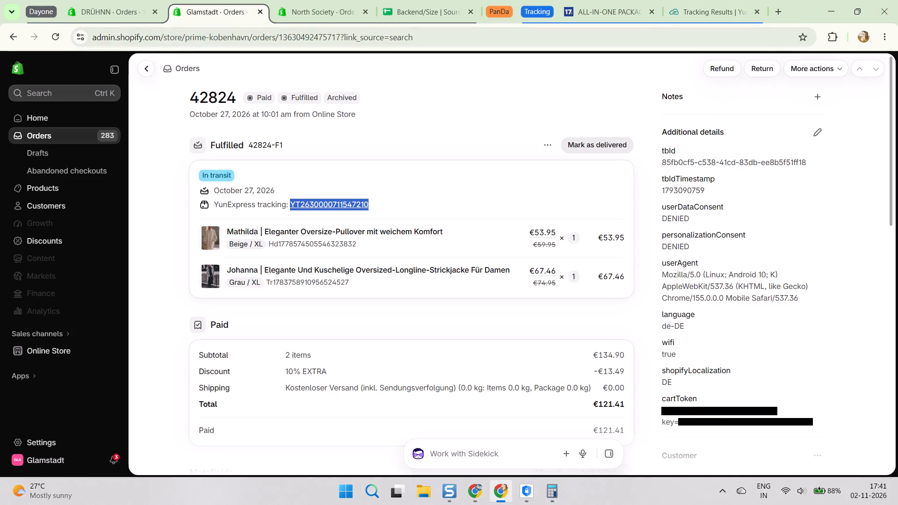
{"action": "left_click", "coordinate": [409, 158]}
{"action": "scroll", "coordinate": [410, 158], "scroll_direction": "up", "scroll_amount": 4}
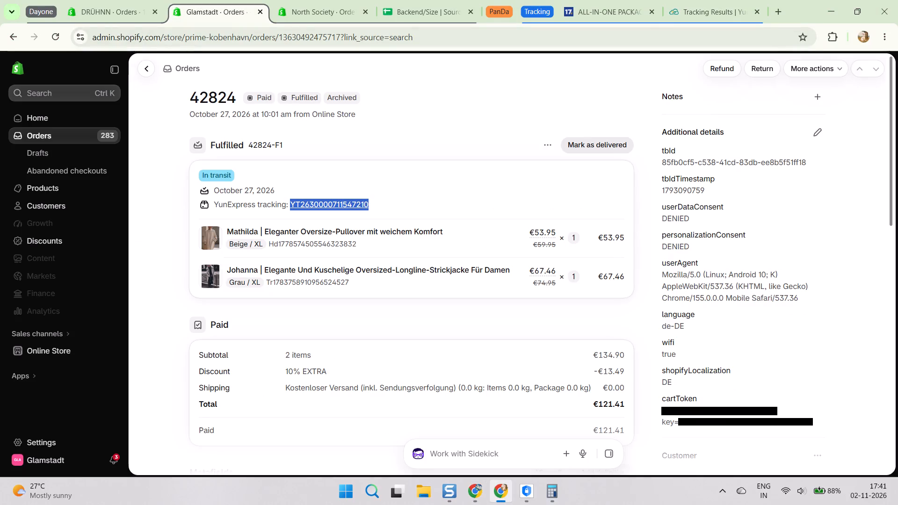
{"action": "key", "text": "ctrl+f"}
{"action": "key", "text": "ctrl+v"}
{"action": "scroll", "coordinate": [664, 156], "scroll_direction": "up", "scroll_amount": 7}
{"action": "left_click", "coordinate": [799, 62]}
{"action": "scroll", "coordinate": [471, 165], "scroll_direction": "up", "scroll_amount": 5}
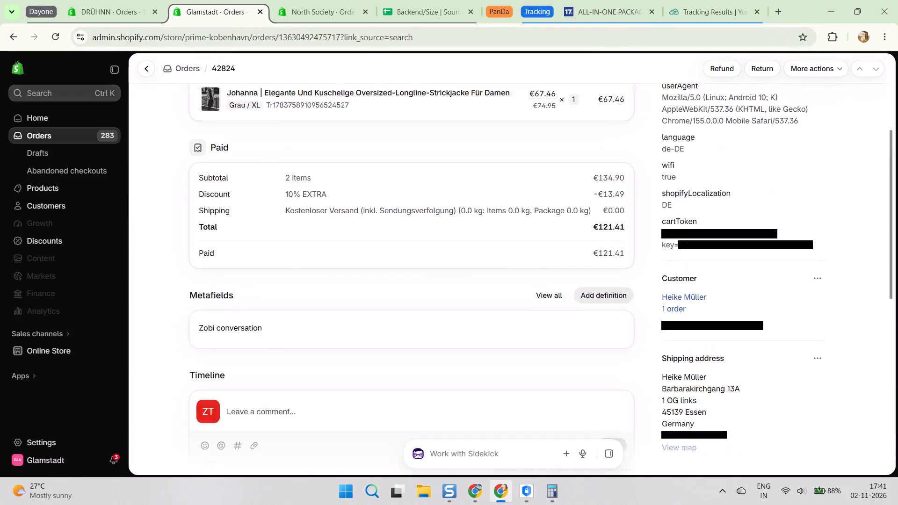
{"action": "scroll", "coordinate": [266, 193], "scroll_direction": "up", "scroll_amount": 6}
{"action": "double_click", "coordinate": [312, 211]}
{"action": "key", "text": "ctrl+c"}
{"action": "key", "text": "ctrl+c"}
{"action": "key", "text": "ctrl+c"}
{"action": "left_click", "coordinate": [703, 0]}
{"action": "scroll", "coordinate": [589, 85], "scroll_direction": "up", "scroll_amount": 4}
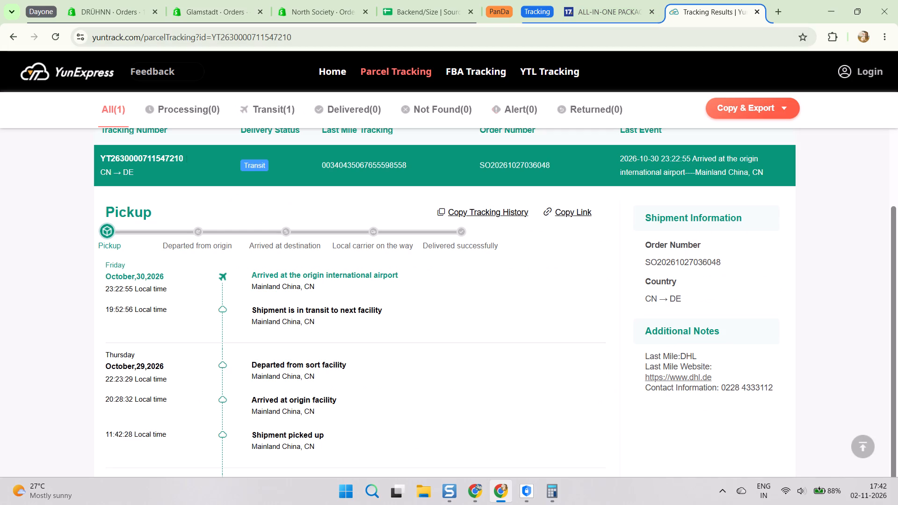
{"action": "scroll", "coordinate": [437, 145], "scroll_direction": "up", "scroll_amount": 9}
{"action": "left_click", "coordinate": [390, 155]}
{"action": "scroll", "coordinate": [417, 170], "scroll_direction": "up", "scroll_amount": 5}
{"action": "left_click", "coordinate": [534, 154]}
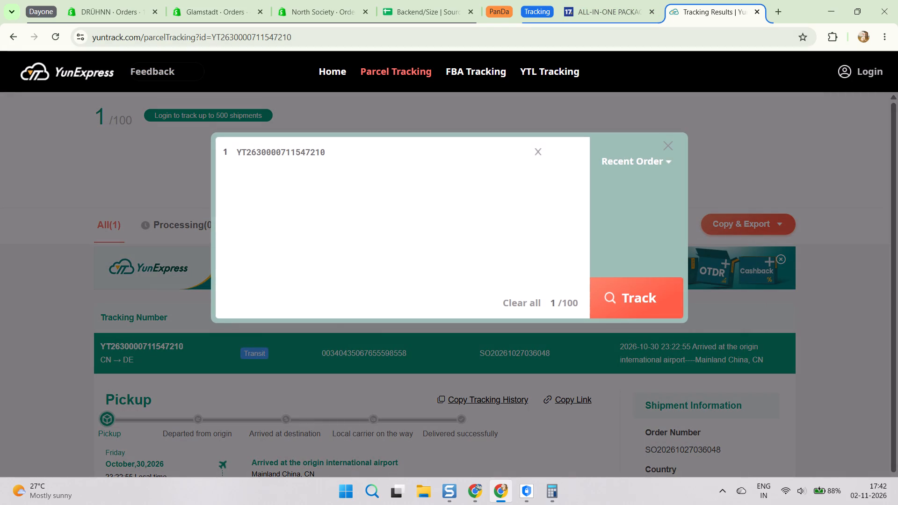
{"action": "left_click", "coordinate": [540, 148]}
{"action": "key", "text": "ctrl+v"}
{"action": "left_click", "coordinate": [654, 305]}
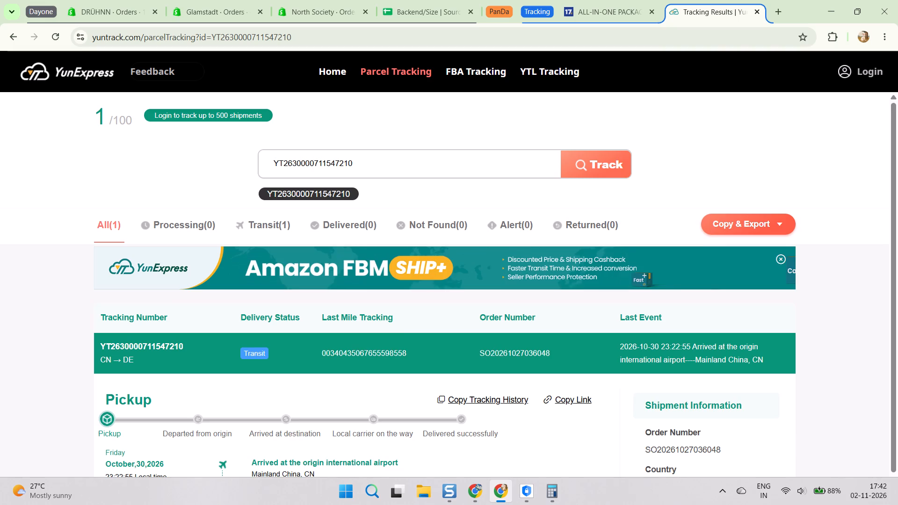
{"action": "scroll", "coordinate": [648, 328], "scroll_direction": "down", "scroll_amount": 9}
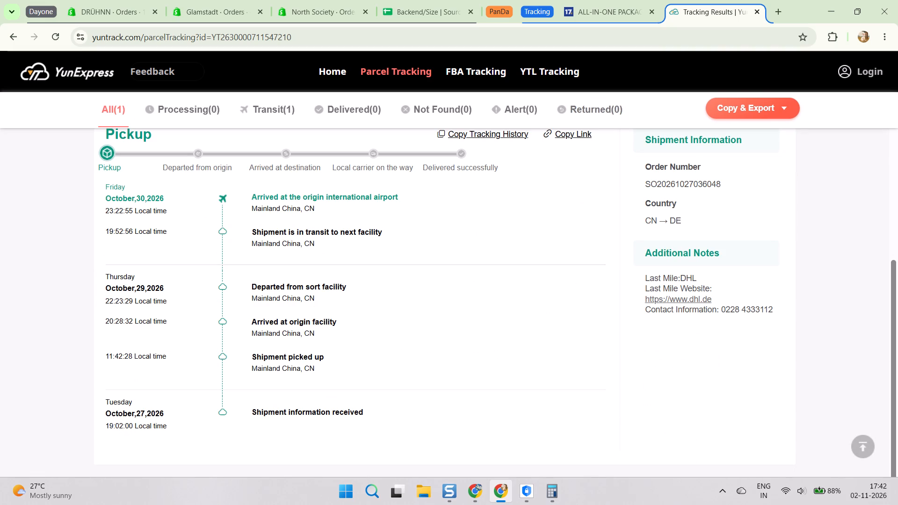
{"action": "scroll", "coordinate": [659, 330], "scroll_direction": "down", "scroll_amount": 1}
{"action": "scroll", "coordinate": [558, 368], "scroll_direction": "down", "scroll_amount": 3}
{"action": "scroll", "coordinate": [254, 214], "scroll_direction": "up", "scroll_amount": 3}
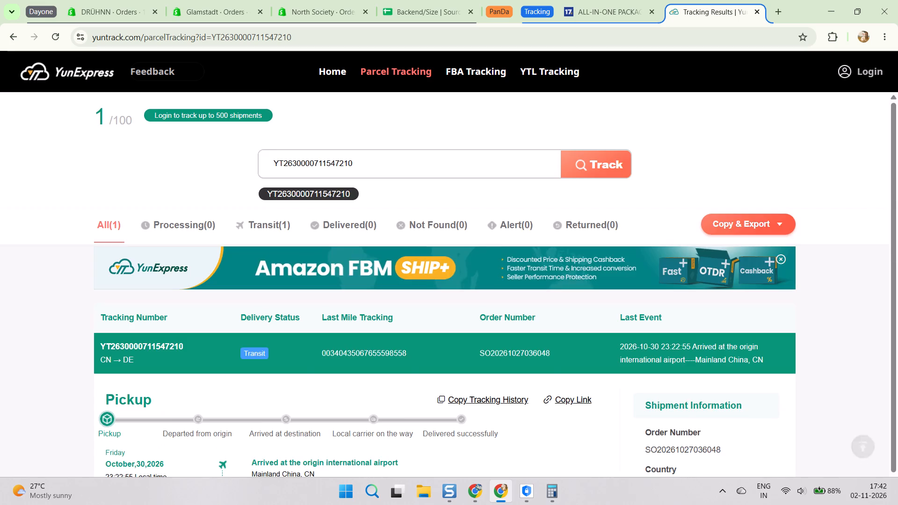
{"action": "scroll", "coordinate": [260, 207], "scroll_direction": "down", "scroll_amount": 2}
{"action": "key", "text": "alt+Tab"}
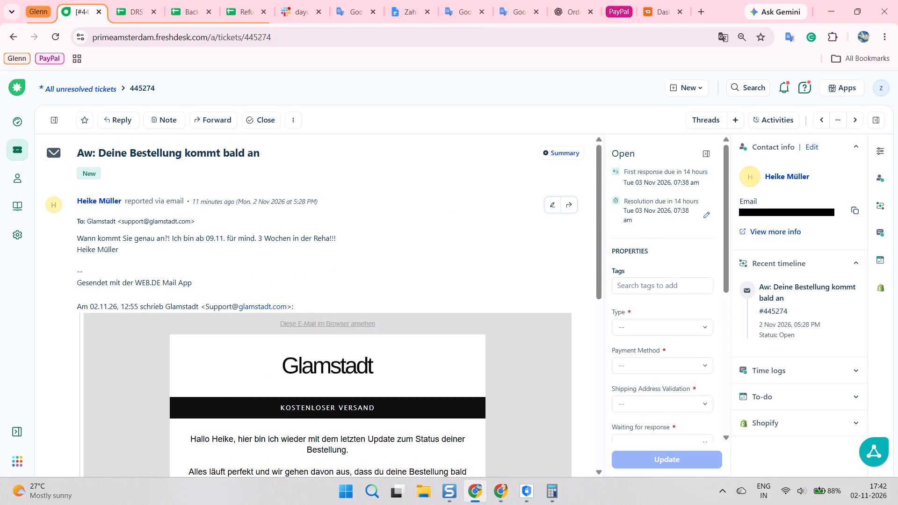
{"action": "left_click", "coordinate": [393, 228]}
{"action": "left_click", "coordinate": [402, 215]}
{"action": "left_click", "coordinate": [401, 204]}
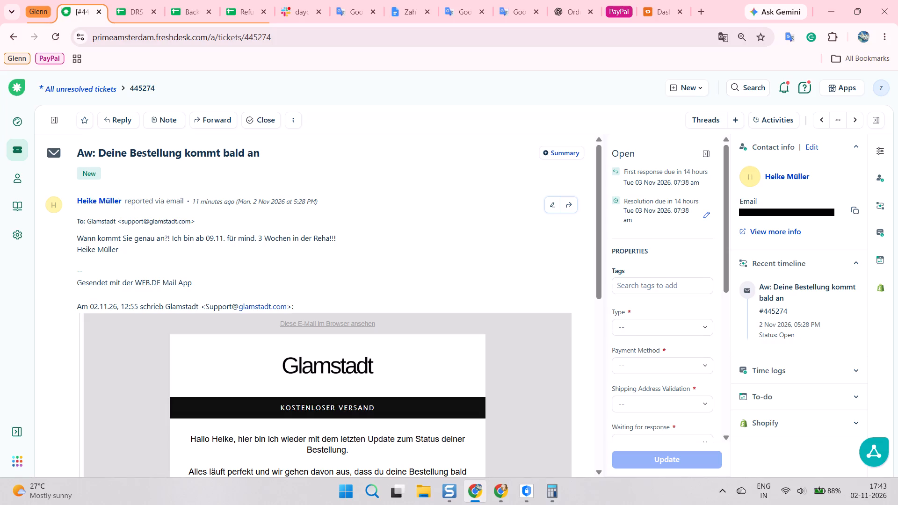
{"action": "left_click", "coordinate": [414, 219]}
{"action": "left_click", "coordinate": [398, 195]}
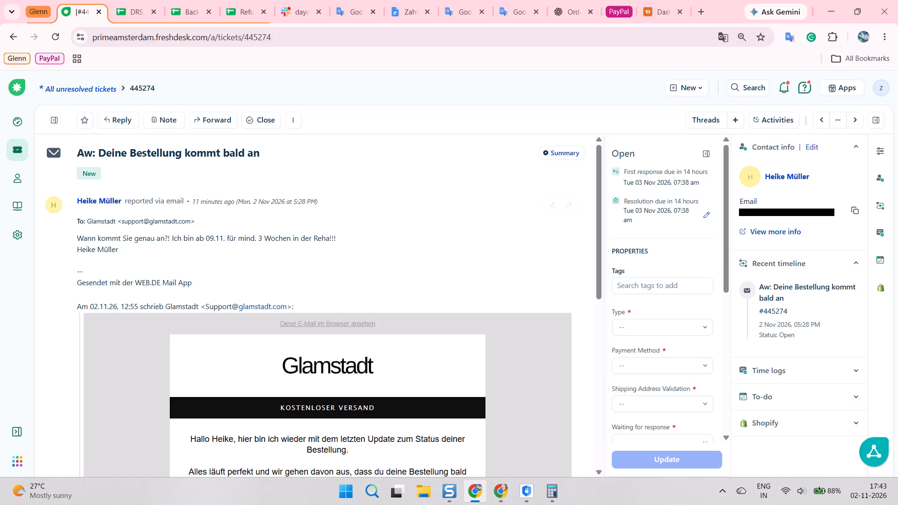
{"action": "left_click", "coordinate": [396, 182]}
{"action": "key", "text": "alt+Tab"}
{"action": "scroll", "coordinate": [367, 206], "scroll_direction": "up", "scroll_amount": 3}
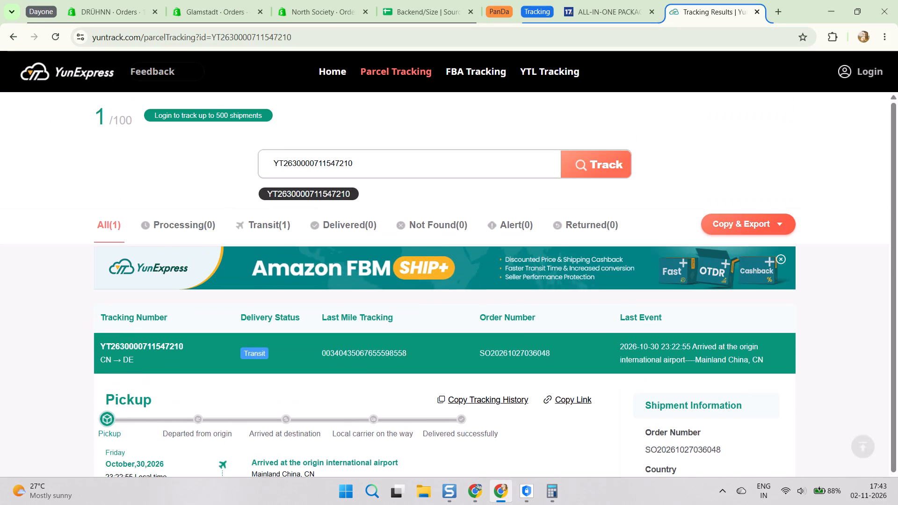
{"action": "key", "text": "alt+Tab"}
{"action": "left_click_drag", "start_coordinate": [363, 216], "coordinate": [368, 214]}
{"action": "key", "text": "alt+Tab"}
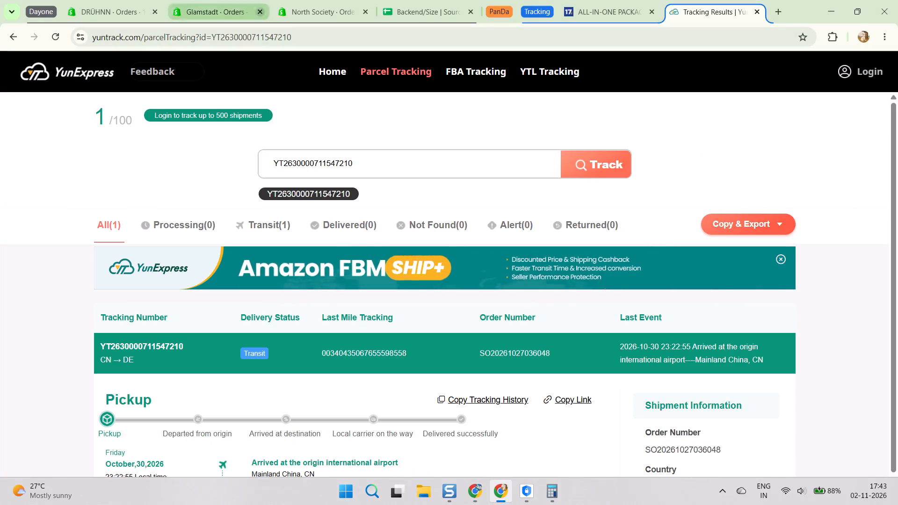
{"action": "left_click", "coordinate": [206, 1]}
{"action": "scroll", "coordinate": [317, 164], "scroll_direction": "up", "scroll_amount": 2}
{"action": "left_click", "coordinate": [316, 208]}
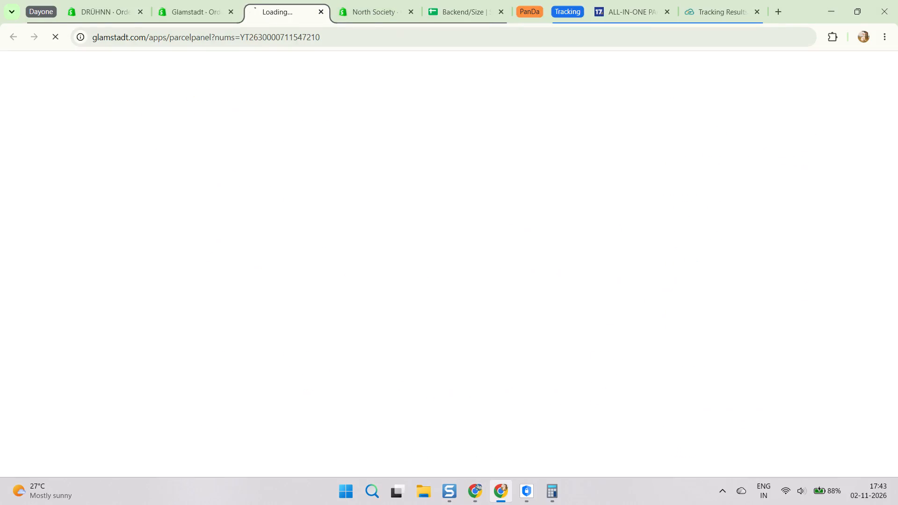
{"action": "left_click", "coordinate": [198, 0]}
{"action": "scroll", "coordinate": [635, 238], "scroll_direction": "down", "scroll_amount": 8}
{"action": "scroll", "coordinate": [657, 239], "scroll_direction": "up", "scroll_amount": 4}
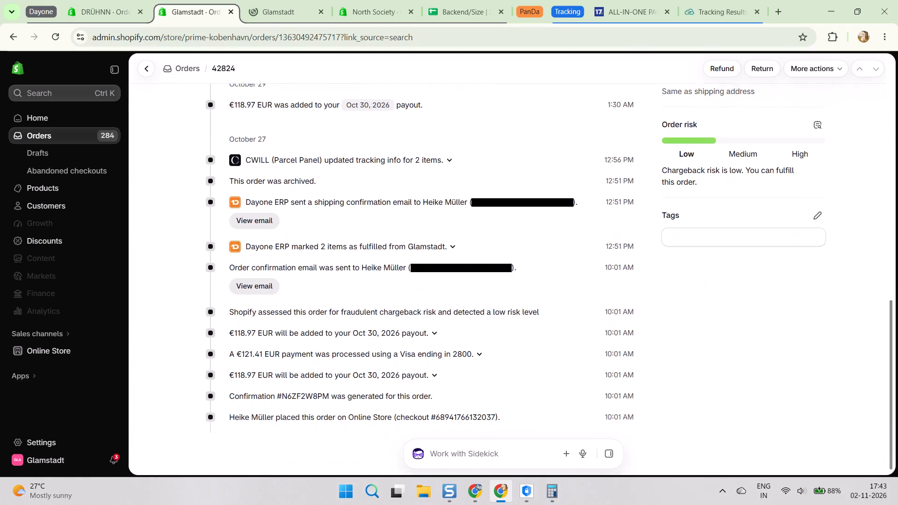
{"action": "key", "text": "alt+Tab"}
{"action": "scroll", "coordinate": [422, 266], "scroll_direction": "up", "scroll_amount": 1}
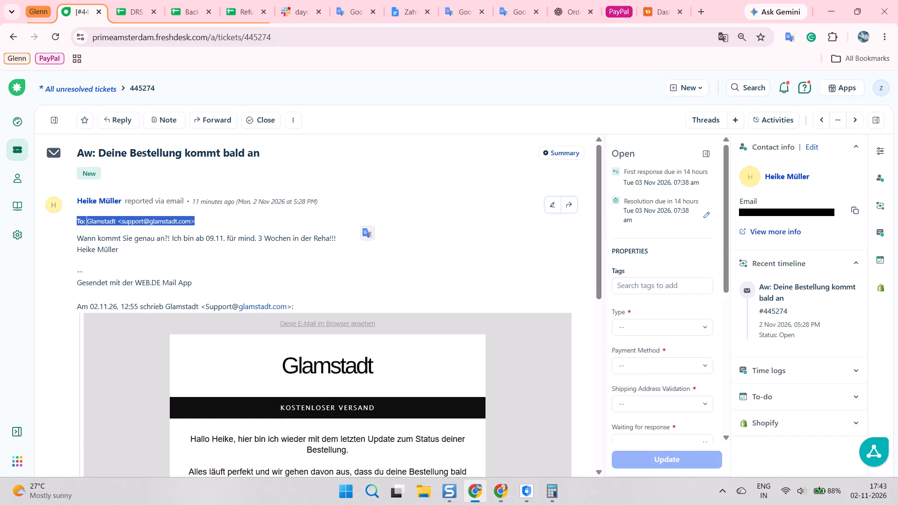
Start a reply to ticket 445274 and replace its default greeting with the canned response os1.
{"action": "left_click", "coordinate": [406, 218]}
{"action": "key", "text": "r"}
{"action": "scroll", "coordinate": [261, 292], "scroll_direction": "down", "scroll_amount": 2}
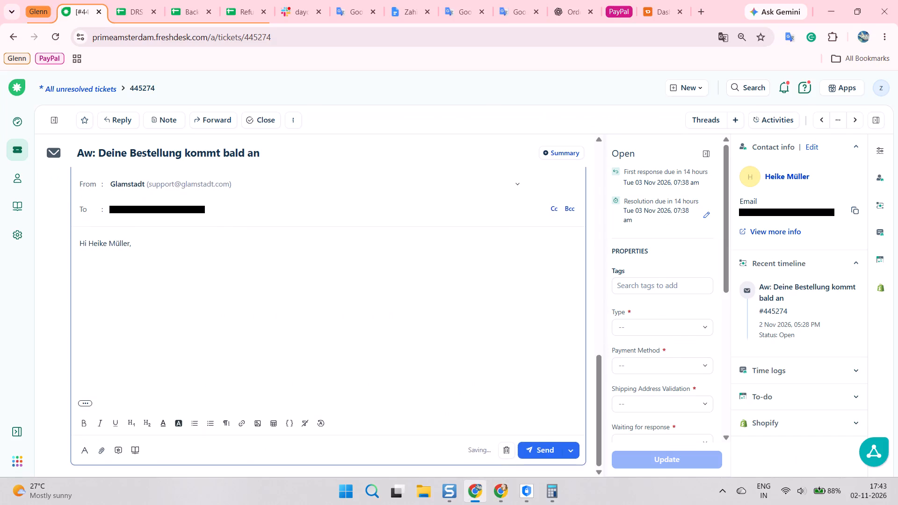
{"action": "scroll", "coordinate": [250, 303], "scroll_direction": "down", "scroll_amount": 1}
{"action": "scroll", "coordinate": [101, 431], "scroll_direction": "down", "scroll_amount": 2}
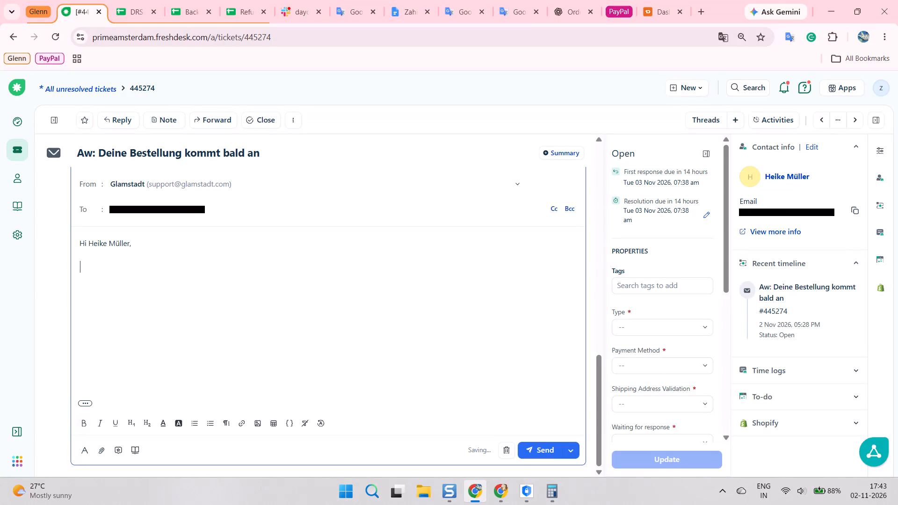
{"action": "left_click", "coordinate": [101, 403]}
{"action": "left_click_drag", "start_coordinate": [101, 401], "coordinate": [107, 395]}
{"action": "key", "text": "ctrl+a"}
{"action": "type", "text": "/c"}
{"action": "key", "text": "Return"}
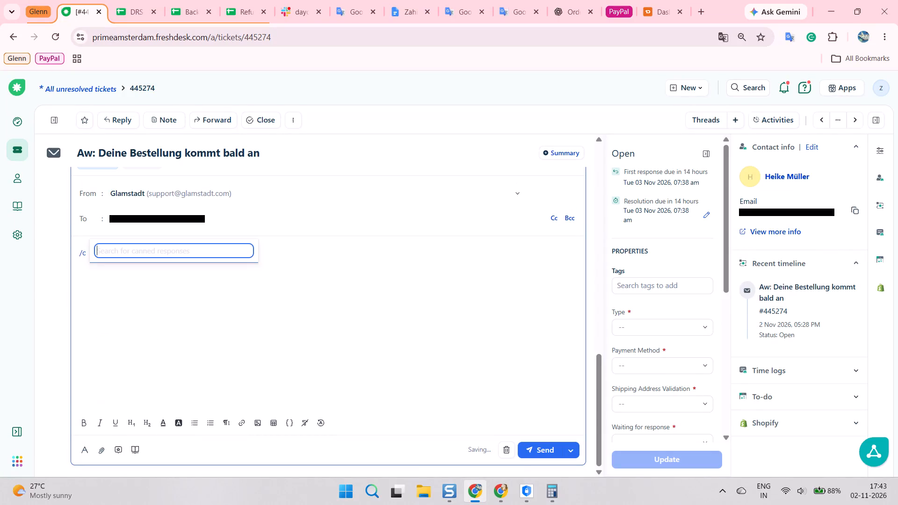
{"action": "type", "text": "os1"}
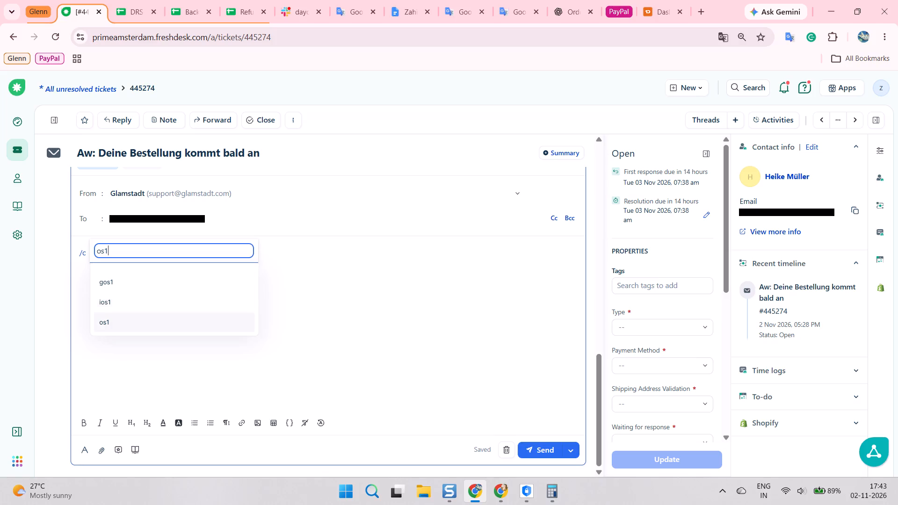
{"action": "left_click", "coordinate": [119, 322]}
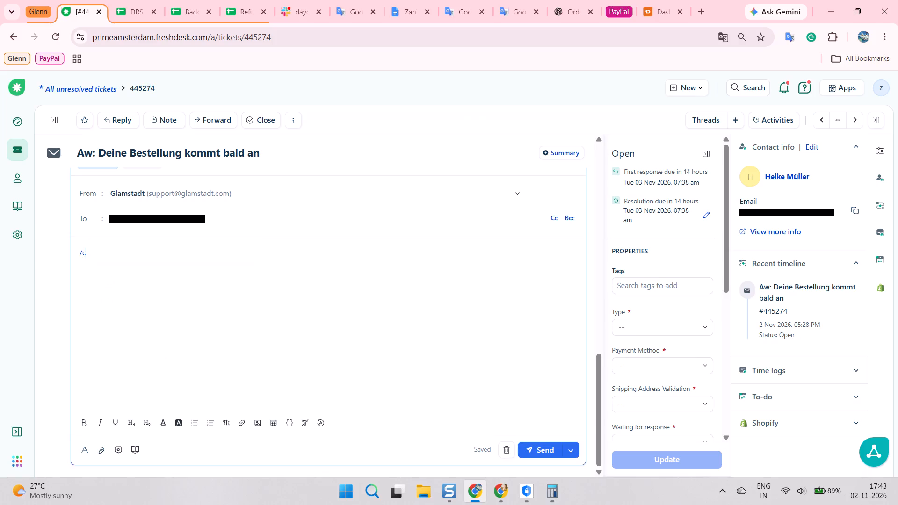
Remove the leftover blank lines after the Glamstadt signature in the reply.
{"action": "scroll", "coordinate": [171, 258], "scroll_direction": "down", "scroll_amount": 9}
{"action": "key", "text": "BackSpace"}
{"action": "key", "text": "BackSpace"}
{"action": "key", "text": "BackSpace"}
{"action": "key", "text": "BackSpace"}
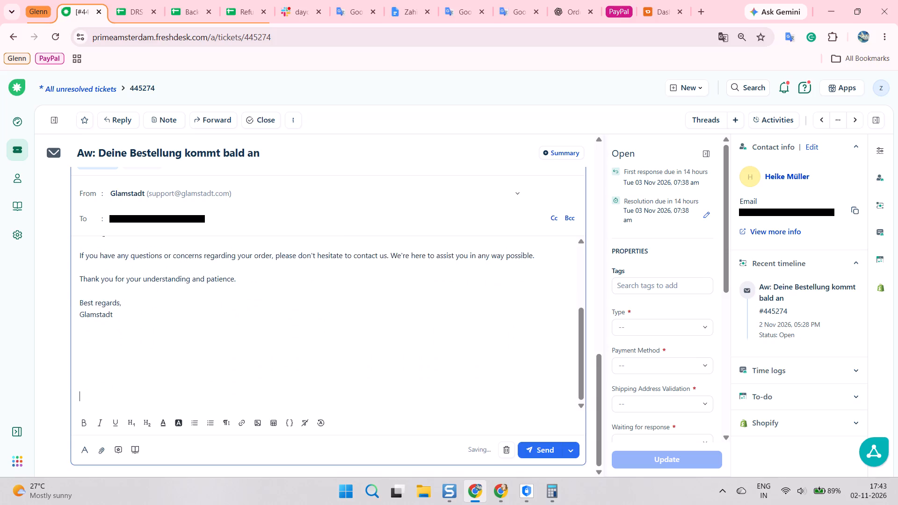
{"action": "key", "text": "BackSpace"}
{"action": "key", "text": "BackSpace"}
{"action": "key", "text": "BackSpace"}
{"action": "key", "text": "BackSpace"}
{"action": "key", "text": "BackSpace"}
{"action": "key", "text": "BackSpace"}
{"action": "key", "text": "BackSpace"}
{"action": "key", "text": "BackSpace"}
{"action": "key", "text": "BackSpace"}
{"action": "key", "text": "BackSpace"}
{"action": "key", "text": "BackSpace"}
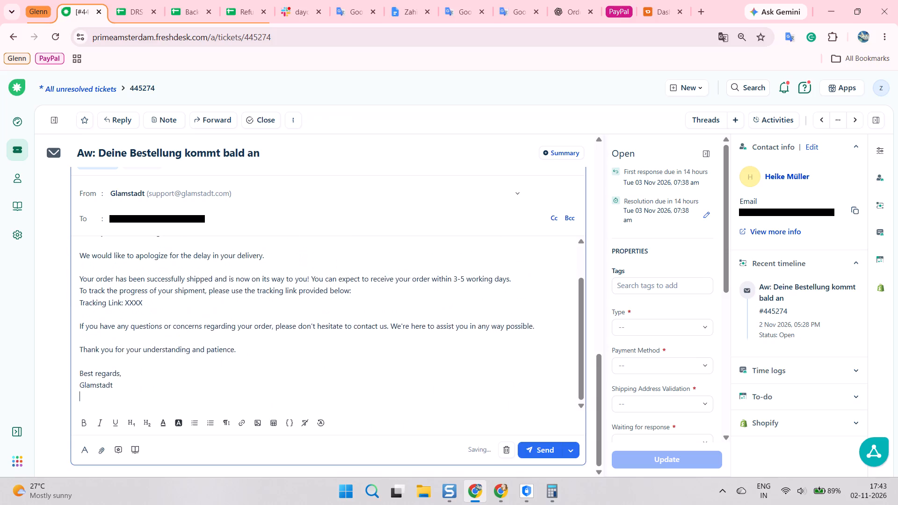
{"action": "key", "text": "BackSpace"}
{"action": "key", "text": "BackSpace"}
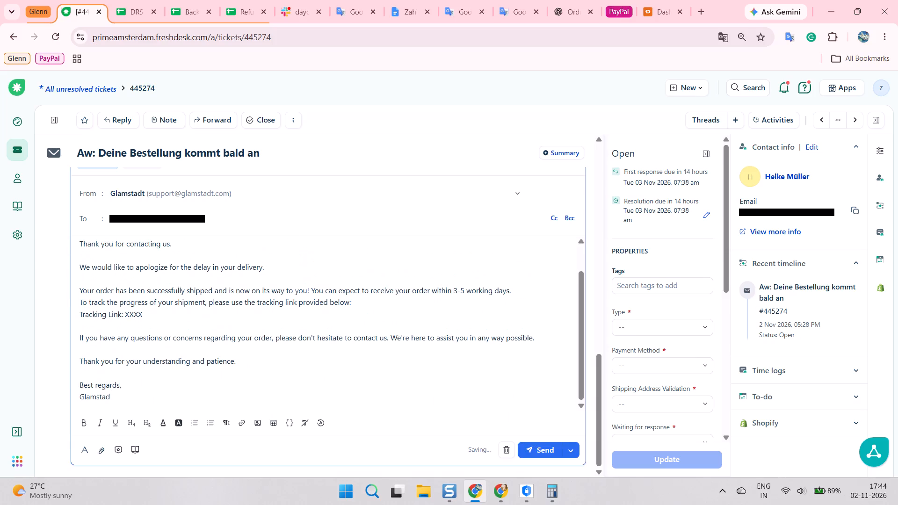
{"action": "key", "text": "alt+Tab"}
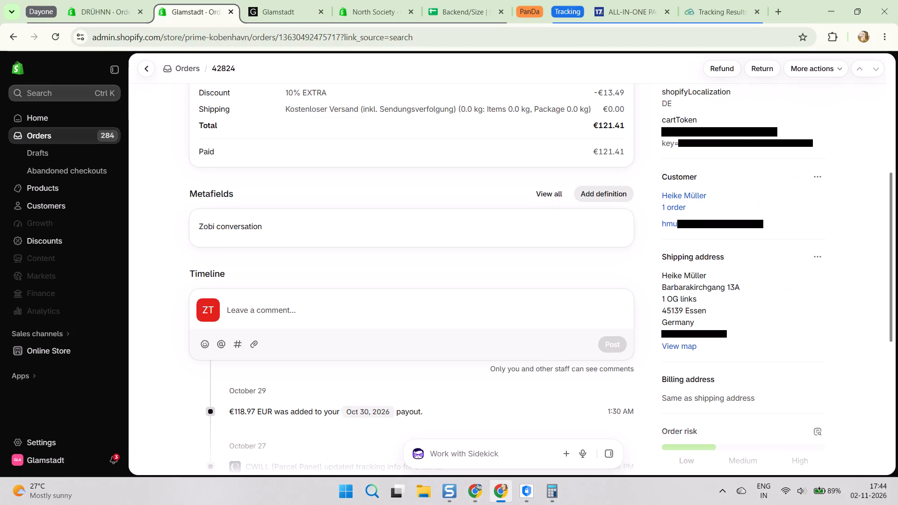
{"action": "key", "text": "alt+Tab"}
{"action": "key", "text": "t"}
{"action": "scroll", "coordinate": [201, 321], "scroll_direction": "down", "scroll_amount": 1}
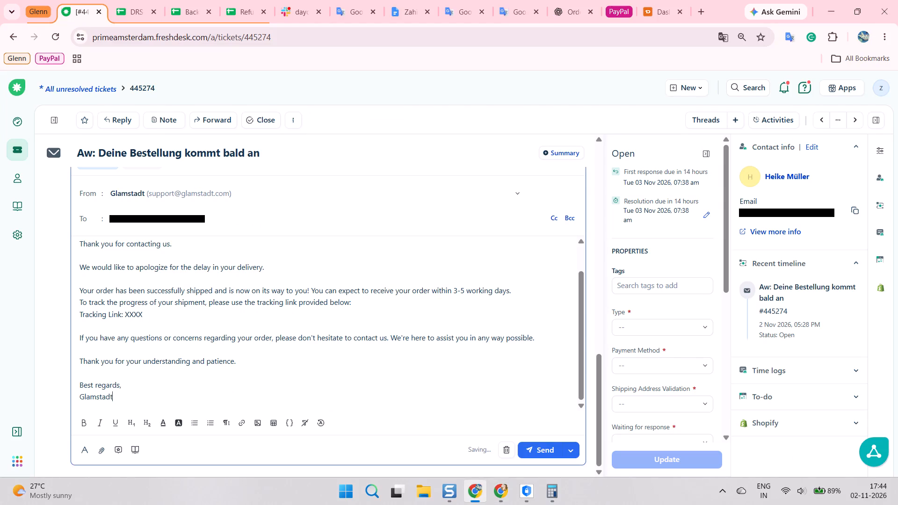
Cut the whole reply text and paste it into the English-to-German Google Translate page, replacing the text there.
{"action": "key", "text": "ctrl+a"}
{"action": "key", "text": "ctrl+x"}
{"action": "scroll", "coordinate": [447, 77], "scroll_direction": "up", "scroll_amount": 3}
{"action": "left_click", "coordinate": [510, 0]}
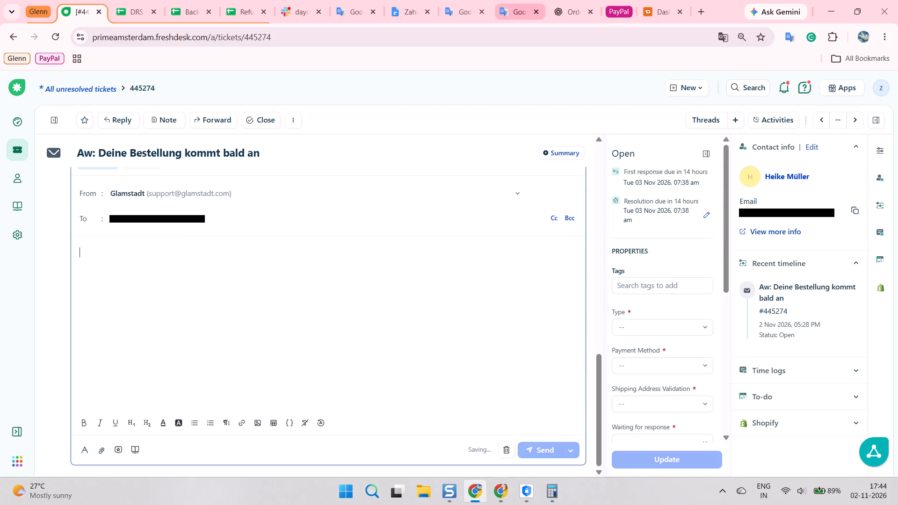
{"action": "scroll", "coordinate": [412, 129], "scroll_direction": "up", "scroll_amount": 8}
{"action": "left_click", "coordinate": [425, 180]}
{"action": "key", "text": "ctrl+v"}
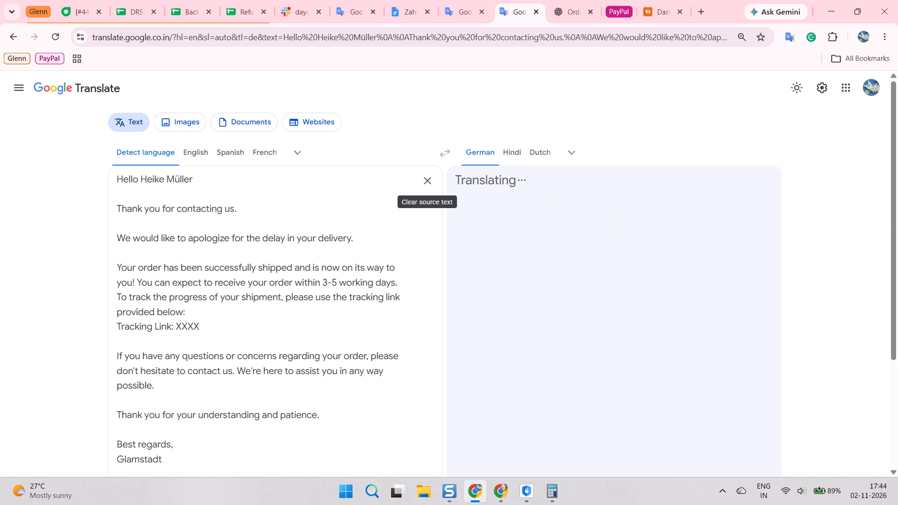
{"action": "left_click", "coordinate": [217, 180]}
{"action": "left_click", "coordinate": [253, 209]}
{"action": "key", "text": "Return"}
{"action": "key", "text": "Return"}
{"action": "key", "text": "alt+Tab"}
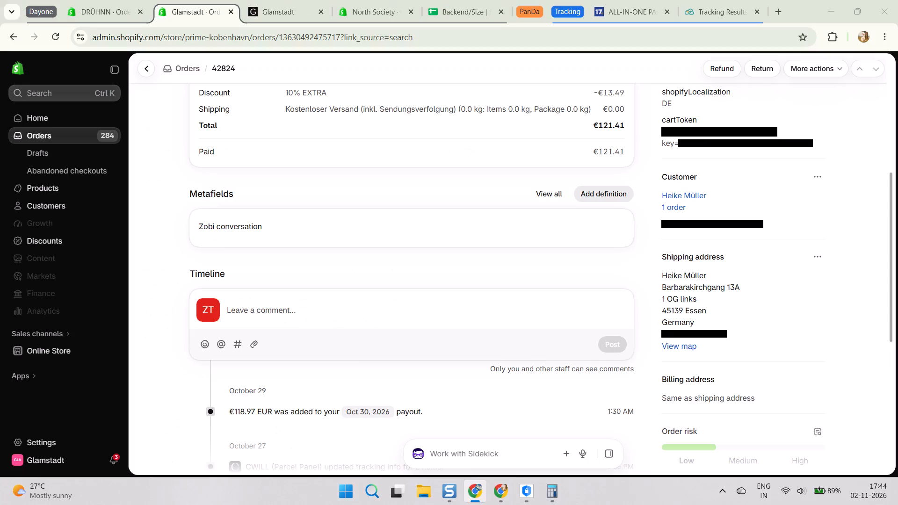
{"action": "scroll", "coordinate": [222, 134], "scroll_direction": "up", "scroll_amount": 13}
{"action": "double_click", "coordinate": [224, 101]}
{"action": "key", "text": "ctrl+c"}
{"action": "key", "text": "ctrl+c"}
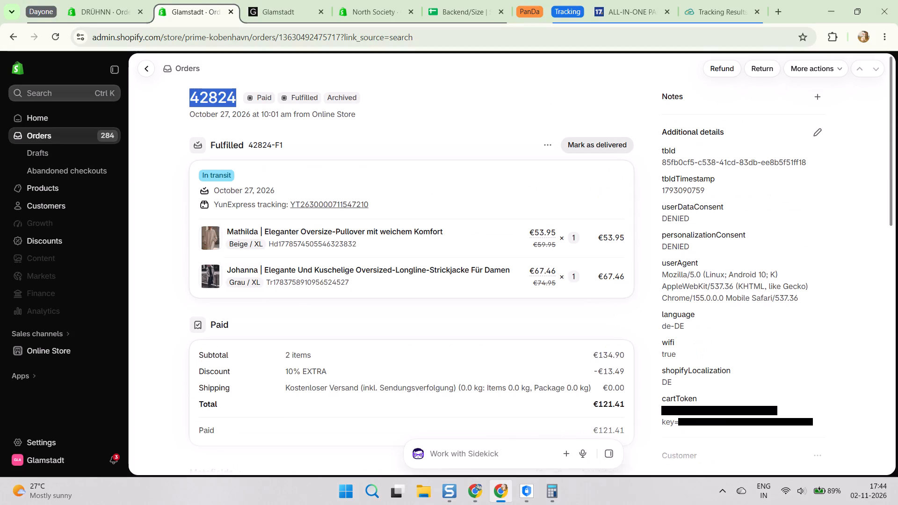
{"action": "key", "text": "alt+Tab"}
{"action": "key", "text": "ctrl+v"}
{"action": "key", "text": "Return"}
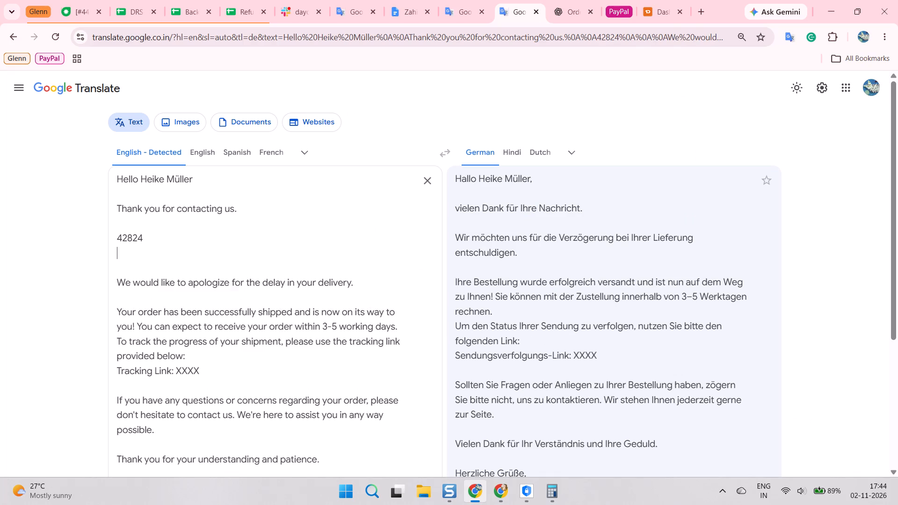
Copy the Mathilda pullover's title and Beige / XL variant from the Shopify order and paste them below the order number.
{"action": "key", "text": "Return"}
{"action": "key", "text": "alt+Tab"}
{"action": "left_click_drag", "start_coordinate": [269, 249], "coordinate": [220, 235]}
{"action": "key", "text": "ctrl+c"}
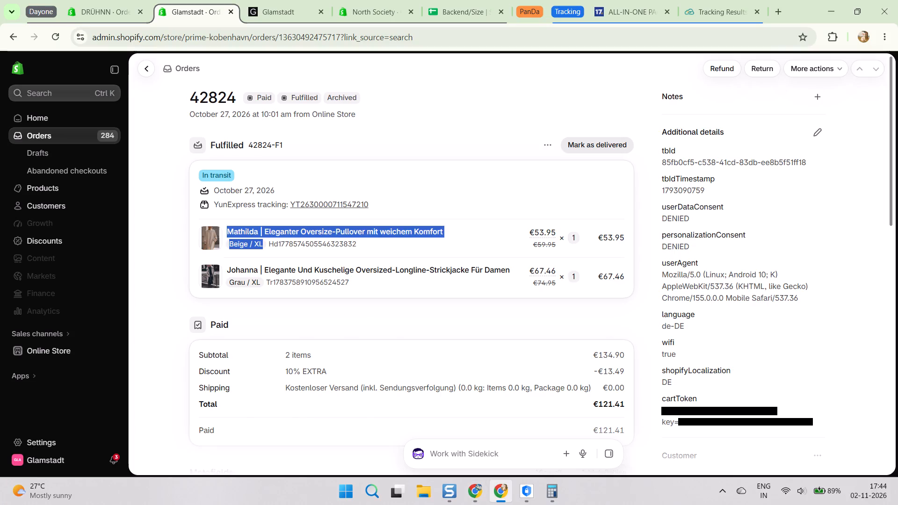
{"action": "key", "text": "ctrl+c"}
{"action": "key", "text": "alt+Tab"}
{"action": "key", "text": "ctrl+v"}
{"action": "key", "text": "Return"}
Add the Johanna cardigan's title and Grau / XL variant from the order below the first item, removing the pasted SKU lines.
{"action": "key", "text": "alt+Tab"}
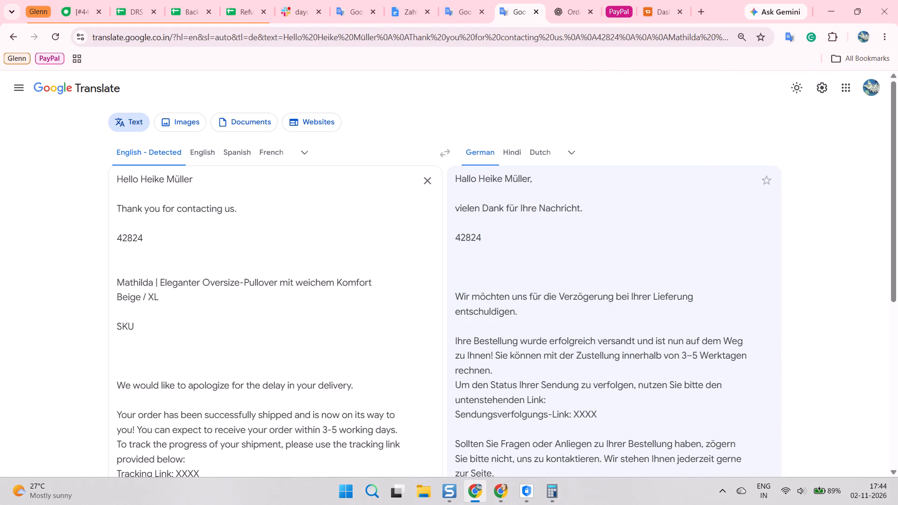
{"action": "left_click_drag", "start_coordinate": [266, 289], "coordinate": [214, 270]}
{"action": "key", "text": "ctrl+c"}
{"action": "key", "text": "ctrl+c"}
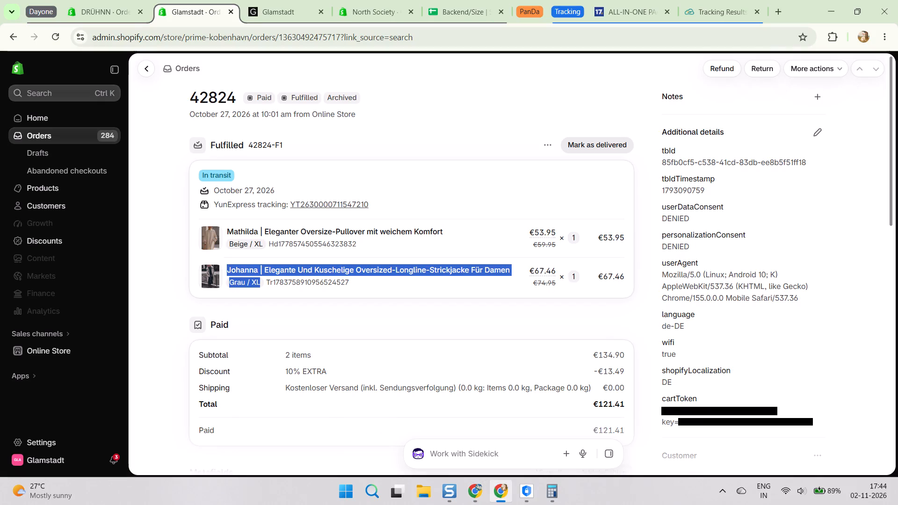
{"action": "key", "text": "alt+Tab"}
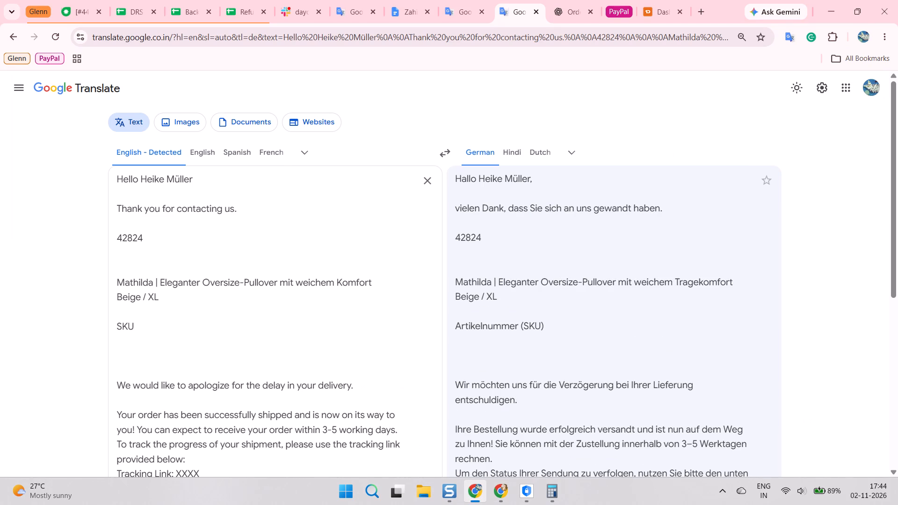
{"action": "key", "text": "BackSpace"}
{"action": "key", "text": "BackSpace"}
{"action": "key", "text": "BackSpace"}
{"action": "key", "text": "BackSpace"}
{"action": "key", "text": "BackSpace"}
{"action": "key", "text": "ctrl+v"}
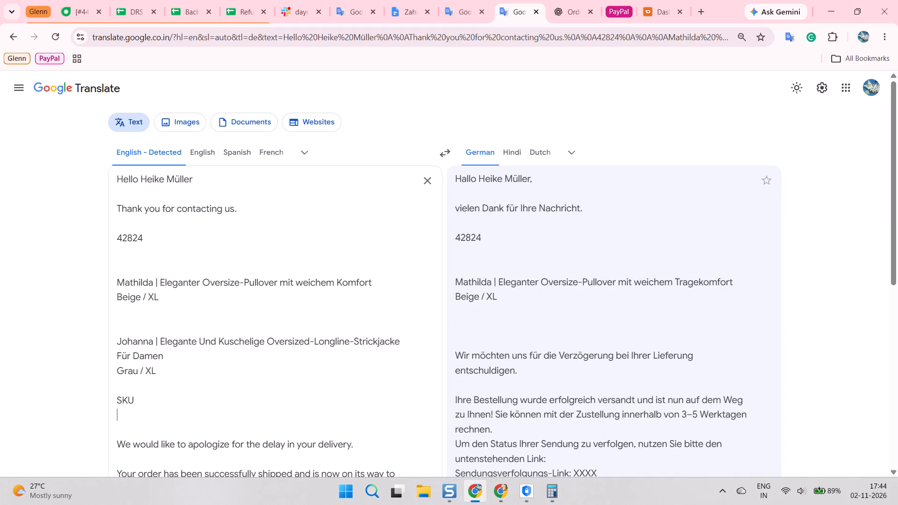
{"action": "key", "text": "BackSpace"}
{"action": "key", "text": "BackSpace"}
{"action": "key", "text": "BackSpace"}
{"action": "key", "text": "BackSpace"}
{"action": "key", "text": "BackSpace"}
{"action": "key", "text": "BackSpace"}
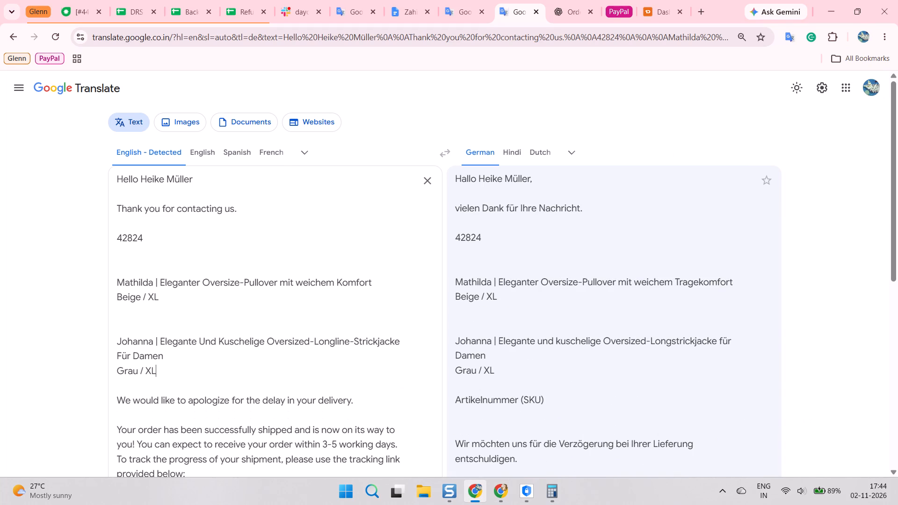
Delete the extra blank lines above the Mathilda item and between the two items.
{"action": "left_click", "coordinate": [141, 318]}
{"action": "left_click", "coordinate": [141, 325]}
{"action": "key", "text": "BackSpace"}
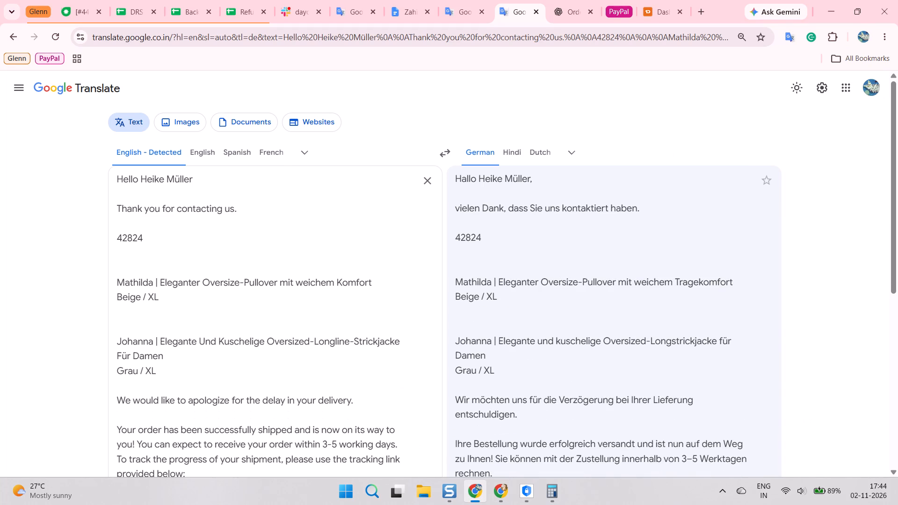
{"action": "key", "text": "BackSpace"}
{"action": "left_click", "coordinate": [140, 270]}
{"action": "key", "text": "BackSpace"}
Put each variant on its product's line, joined with " - ", for Beige / XL and Grau / XL.
{"action": "left_click", "coordinate": [119, 285]}
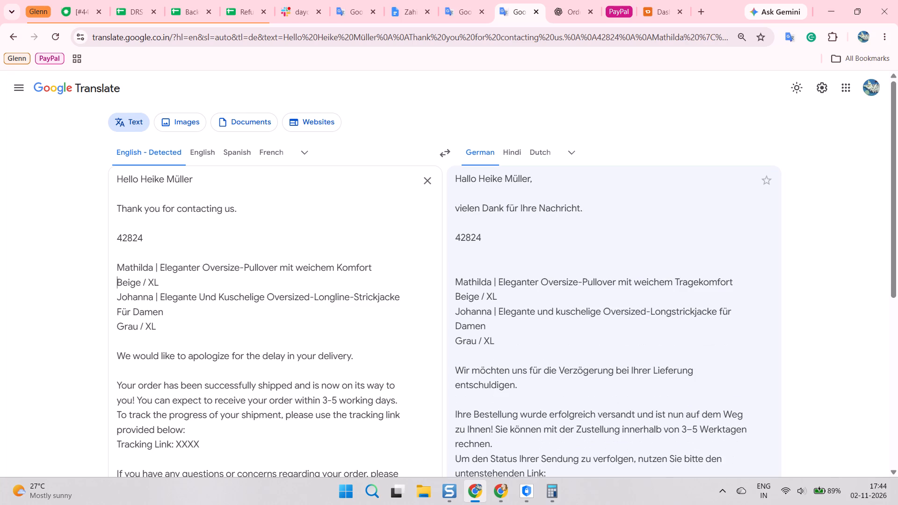
{"action": "key", "text": "BackSpace"}
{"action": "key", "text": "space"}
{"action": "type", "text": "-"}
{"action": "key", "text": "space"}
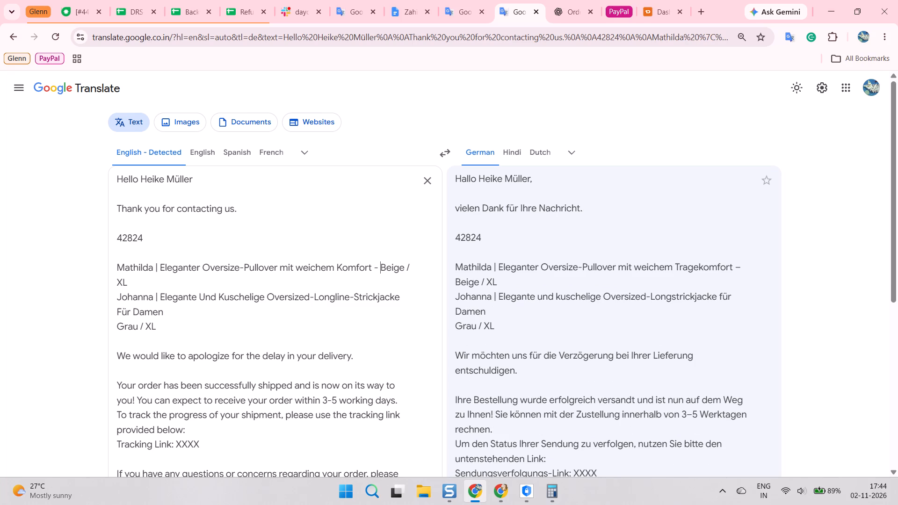
{"action": "left_click", "coordinate": [117, 326]}
{"action": "key", "text": "BackSpace"}
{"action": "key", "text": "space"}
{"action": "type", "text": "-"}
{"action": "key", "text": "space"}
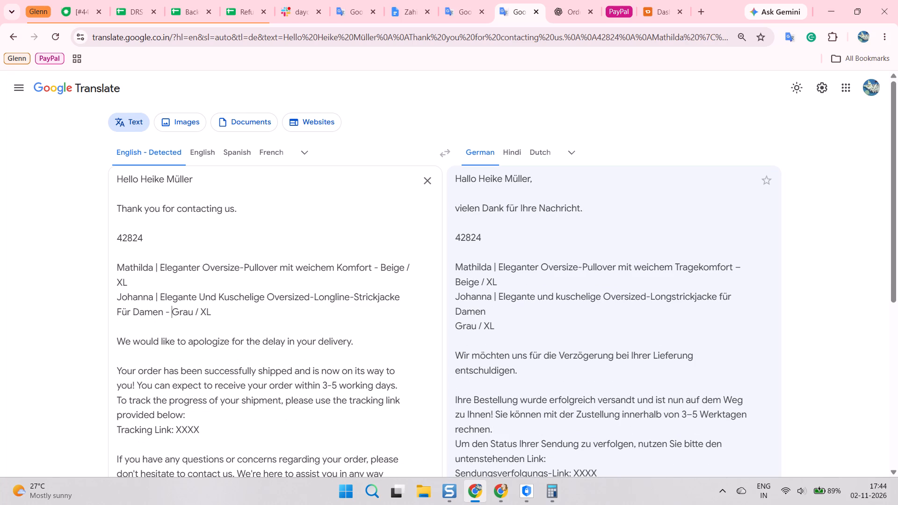
{"action": "left_click", "coordinate": [210, 314]}
{"action": "key", "text": "Return"}
{"action": "key", "text": "Return"}
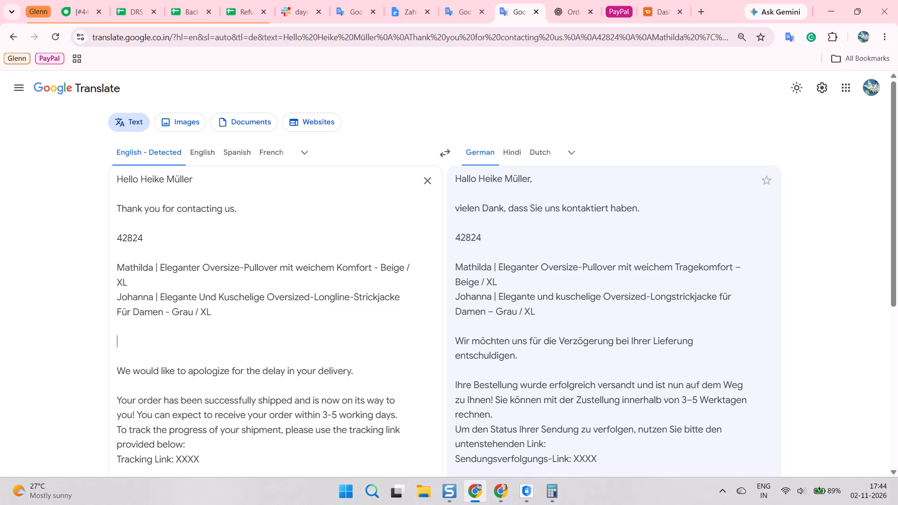
{"action": "key", "text": "alt+Tab"}
{"action": "scroll", "coordinate": [512, 310], "scroll_direction": "down", "scroll_amount": 7}
{"action": "scroll", "coordinate": [663, 235], "scroll_direction": "up", "scroll_amount": 3}
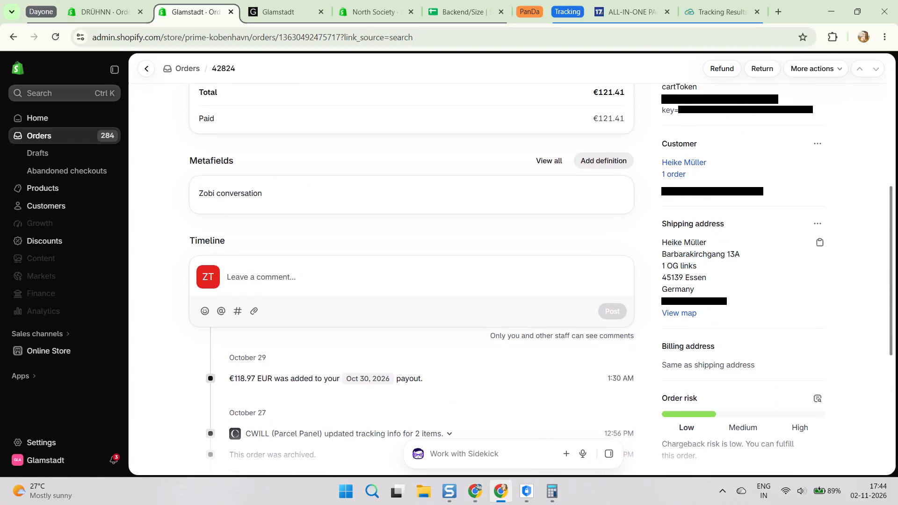
{"action": "left_click_drag", "start_coordinate": [650, 218], "coordinate": [719, 289]}
{"action": "left_click", "coordinate": [642, 234]}
{"action": "left_click_drag", "start_coordinate": [651, 238], "coordinate": [660, 248]}
{"action": "left_click_drag", "start_coordinate": [660, 248], "coordinate": [739, 291]}
{"action": "left_click", "coordinate": [658, 230]}
{"action": "left_click_drag", "start_coordinate": [651, 221], "coordinate": [752, 307]}
{"action": "key", "text": "ctrl+c"}
{"action": "key", "text": "ctrl+c"}
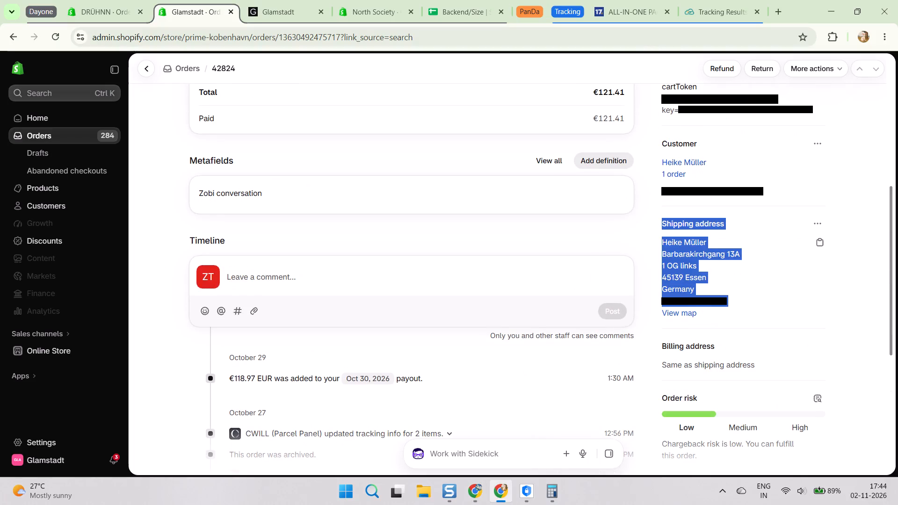
{"action": "key", "text": "alt+Tab"}
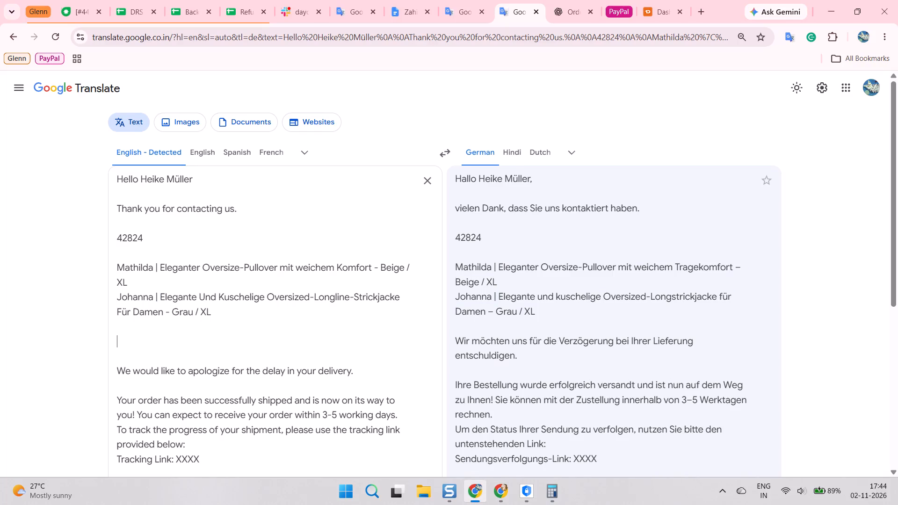
{"action": "key", "text": "ctrl+v"}
{"action": "scroll", "coordinate": [208, 306], "scroll_direction": "down", "scroll_amount": 2}
{"action": "key", "text": "BackSpace"}
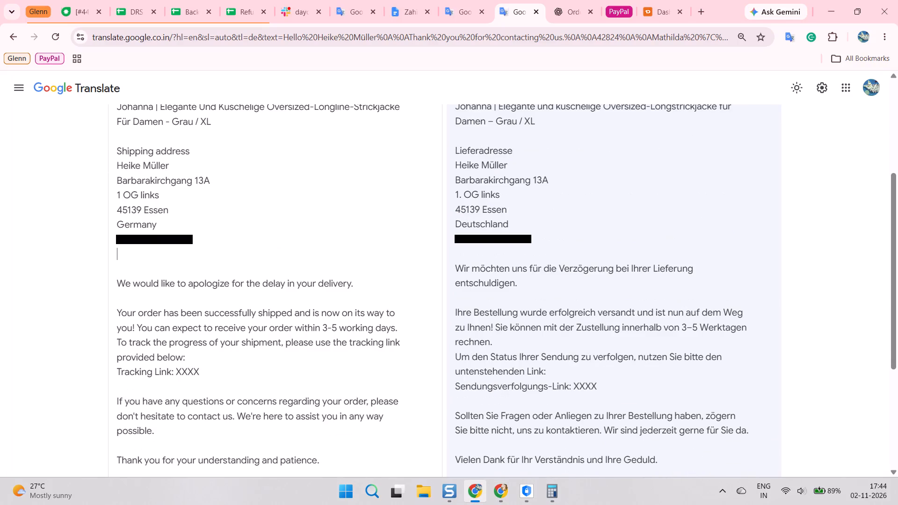
{"action": "key", "text": "BackSpace"}
Replace the XXXX tracking link placeholder with the URL of Glamstadt's tracking page for this shipment.
{"action": "scroll", "coordinate": [230, 277], "scroll_direction": "down", "scroll_amount": 1}
{"action": "key", "text": "alt+Tab"}
{"action": "left_click", "coordinate": [267, 0]}
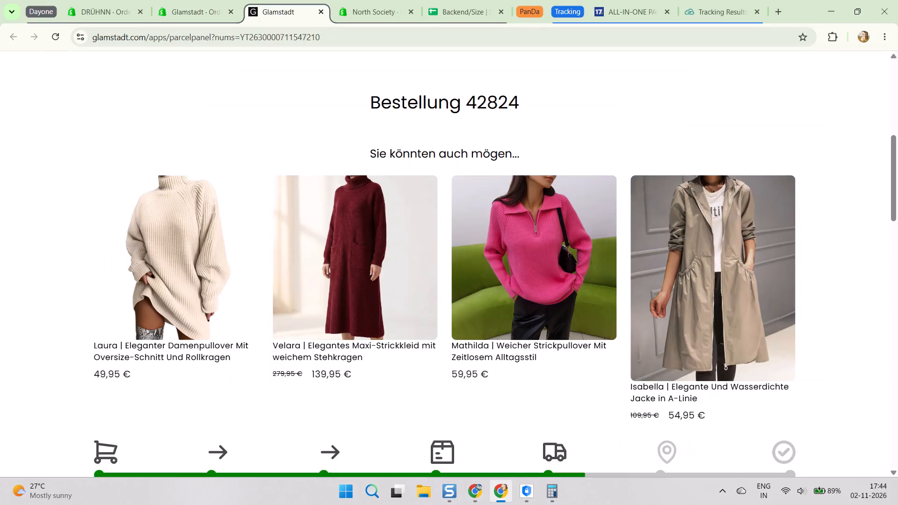
{"action": "left_click", "coordinate": [227, 43]}
{"action": "key", "text": "ctrl+c"}
{"action": "key", "text": "ctrl+c"}
{"action": "key", "text": "alt+Tab"}
{"action": "double_click", "coordinate": [187, 274]}
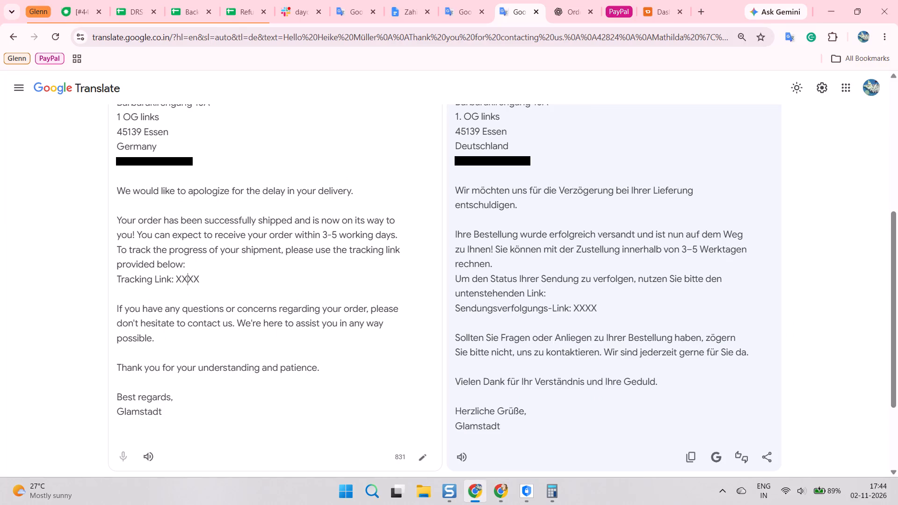
{"action": "key", "text": "ctrl+v"}
Change the delivery estimate in the source text to 4-6 working days.
{"action": "left_click", "coordinate": [334, 231]}
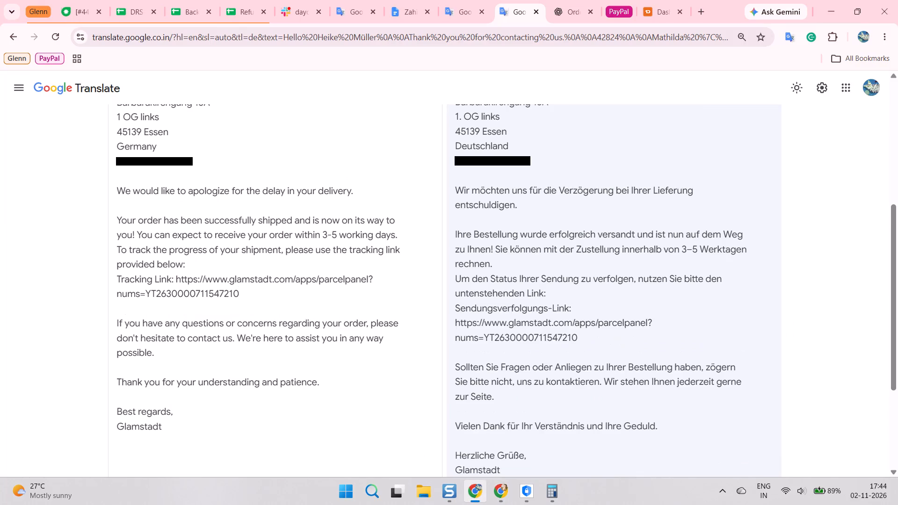
{"action": "key", "text": "BackSpace"}
{"action": "key", "text": "BackSpace"}
{"action": "key", "text": "BackSpace"}
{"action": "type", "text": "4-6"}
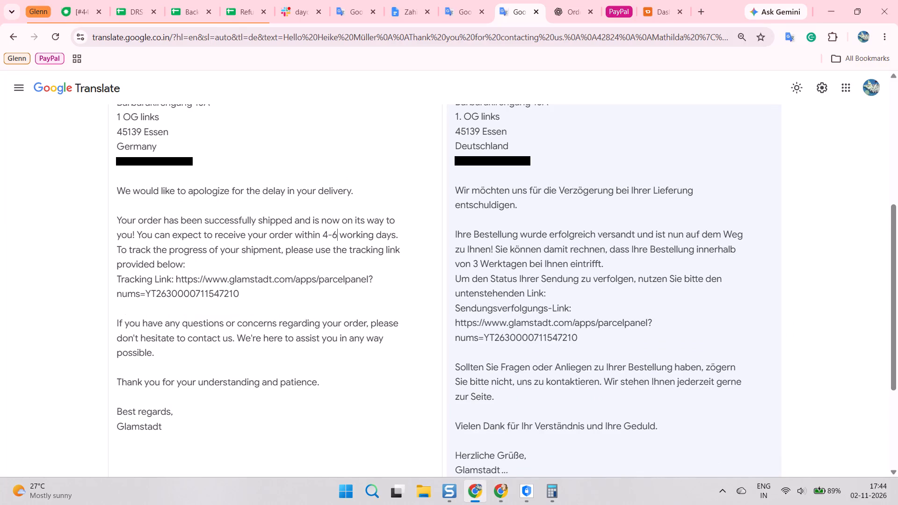
Review the updated German translation, copy it and paste it into the reply on ticket 445274.
{"action": "scroll", "coordinate": [169, 309], "scroll_direction": "up", "scroll_amount": 5}
{"action": "scroll", "coordinate": [175, 244], "scroll_direction": "down", "scroll_amount": 7}
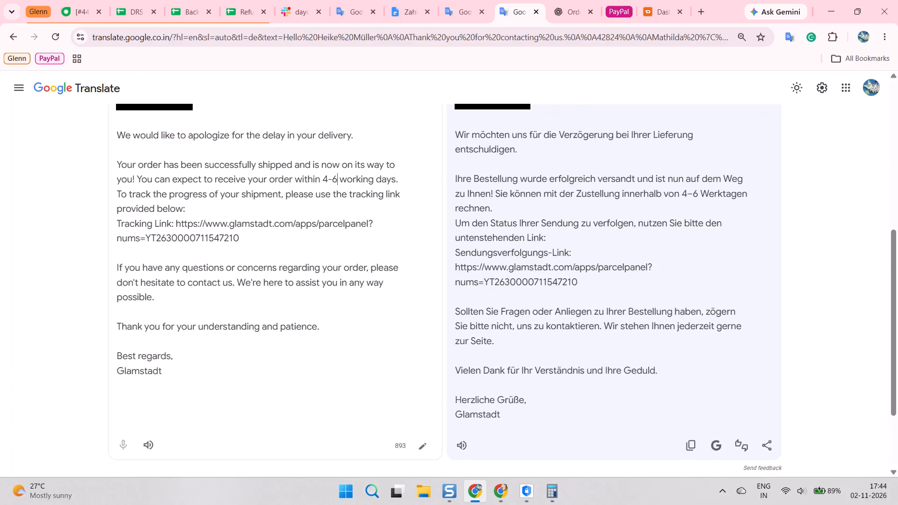
{"action": "key", "text": "alt+Tab"}
{"action": "left_click", "coordinate": [187, 0]}
{"action": "scroll", "coordinate": [543, 190], "scroll_direction": "down", "scroll_amount": 10}
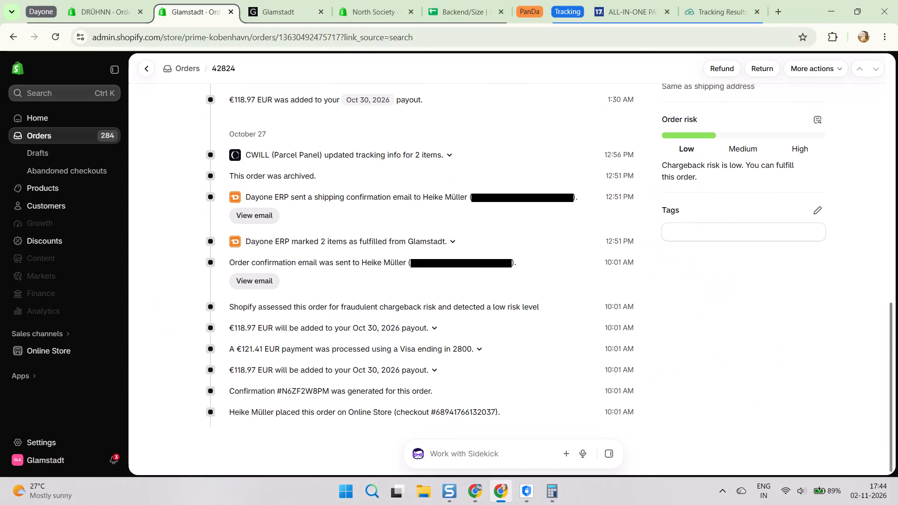
{"action": "key", "text": "alt+Tab"}
{"action": "scroll", "coordinate": [542, 239], "scroll_direction": "up", "scroll_amount": 10}
{"action": "scroll", "coordinate": [557, 174], "scroll_direction": "down", "scroll_amount": 8}
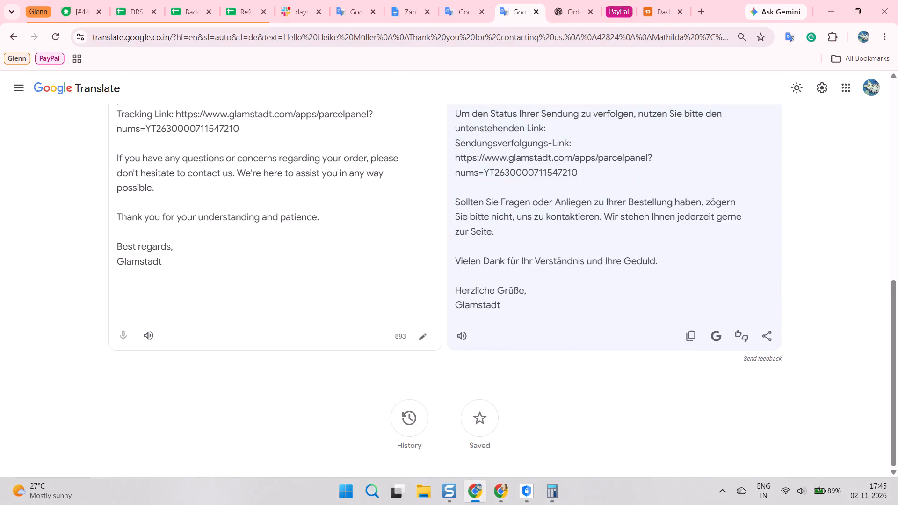
{"action": "scroll", "coordinate": [594, 235], "scroll_direction": "down", "scroll_amount": 3}
{"action": "left_click", "coordinate": [688, 341]}
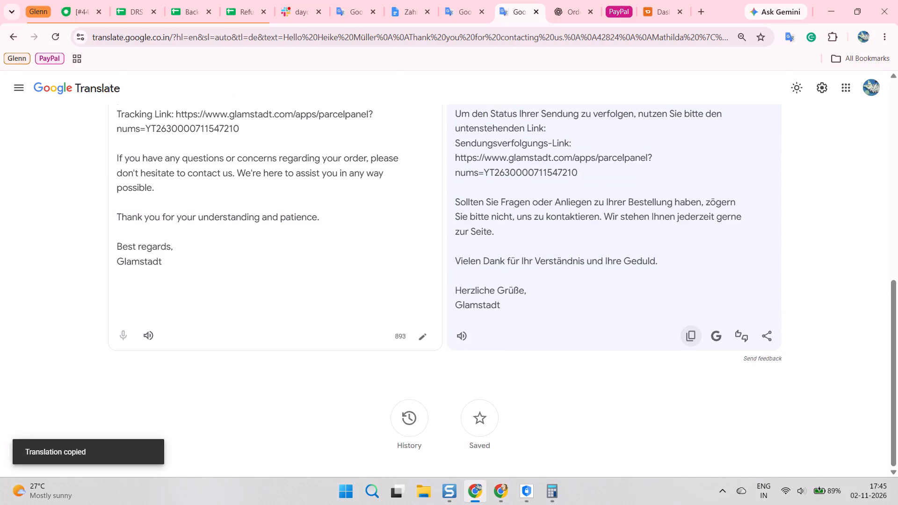
{"action": "scroll", "coordinate": [42, 98], "scroll_direction": "up", "scroll_amount": 2}
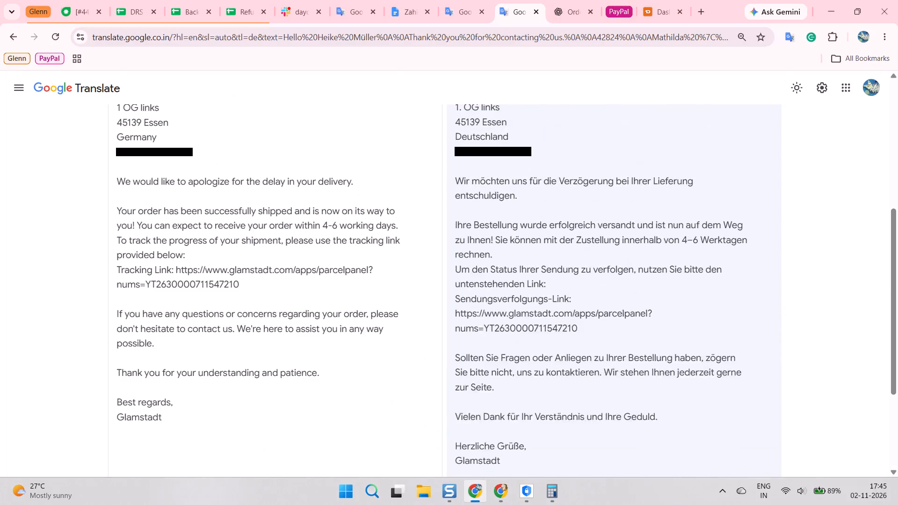
{"action": "left_click", "coordinate": [93, 0]}
{"action": "scroll", "coordinate": [248, 255], "scroll_direction": "up", "scroll_amount": 7}
{"action": "scroll", "coordinate": [275, 190], "scroll_direction": "up", "scroll_amount": 5}
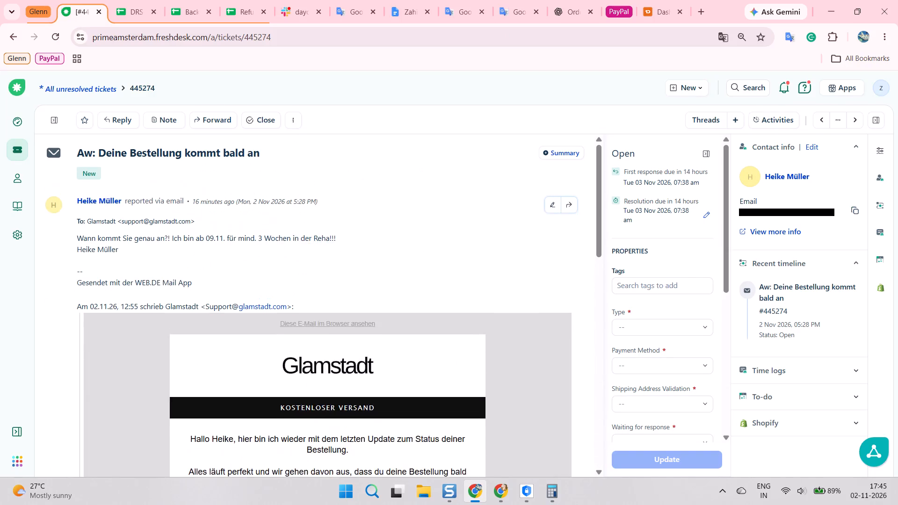
{"action": "scroll", "coordinate": [282, 201], "scroll_direction": "down", "scroll_amount": 11}
{"action": "key", "text": "ctrl+v"}
{"action": "scroll", "coordinate": [146, 272], "scroll_direction": "down", "scroll_amount": 7}
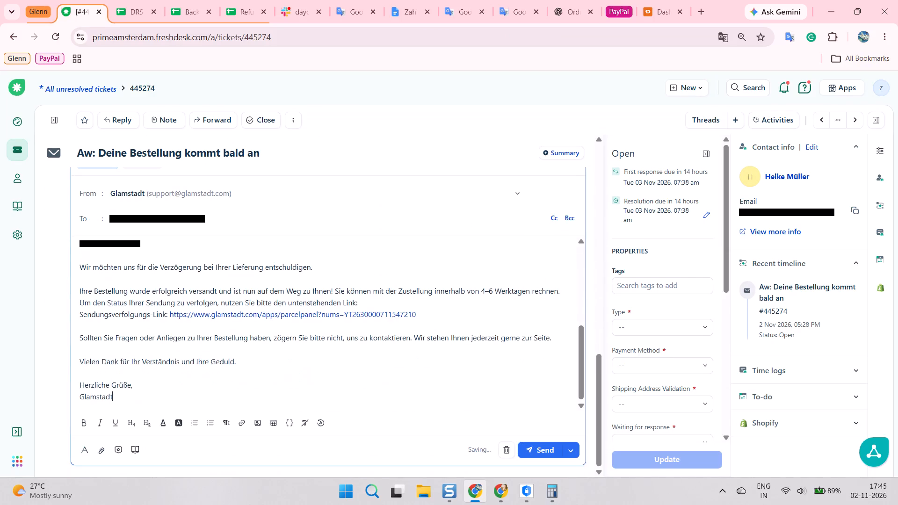
Bold the order number, product lines and Lieferadresse heading in the reply, then send it.
{"action": "scroll", "coordinate": [151, 334], "scroll_direction": "down", "scroll_amount": 5}
{"action": "scroll", "coordinate": [140, 357], "scroll_direction": "up", "scroll_amount": 5}
{"action": "left_click_drag", "start_coordinate": [124, 358], "coordinate": [63, 303]}
{"action": "key", "text": "ctrl+b"}
{"action": "scroll", "coordinate": [210, 316], "scroll_direction": "down", "scroll_amount": 13}
{"action": "left_click", "coordinate": [529, 449]}
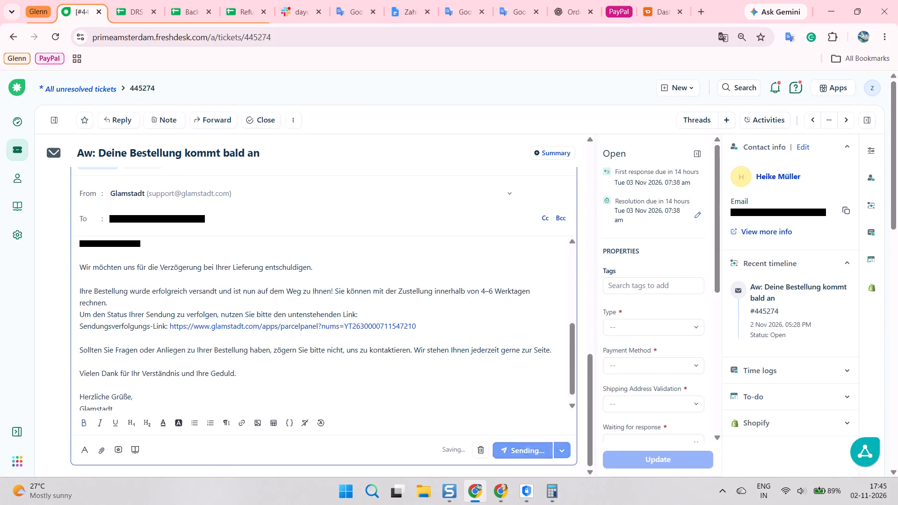
{"action": "left_click", "coordinate": [643, 329]}
{"action": "left_click", "coordinate": [647, 391]}
{"action": "key", "text": "Tab"}
{"action": "key", "text": "alt+Tab"}
{"action": "scroll", "coordinate": [615, 293], "scroll_direction": "down", "scroll_amount": 4}
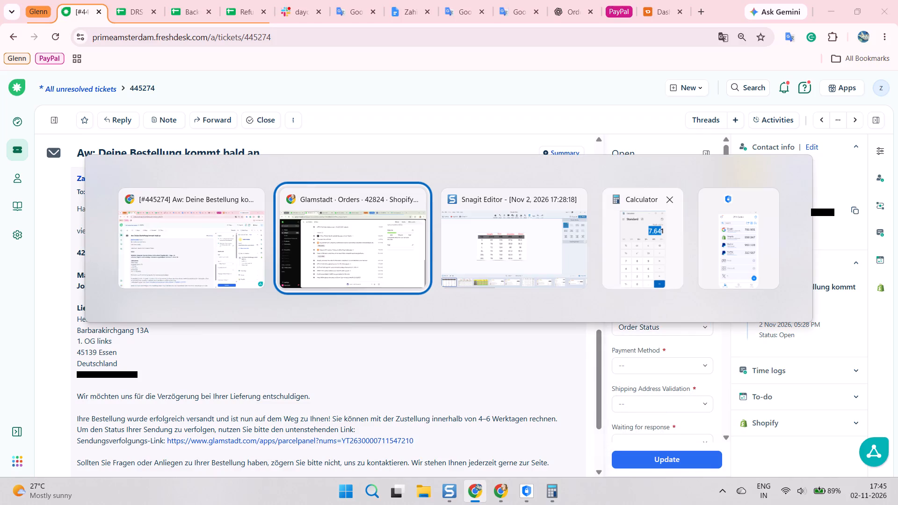
{"action": "scroll", "coordinate": [634, 264], "scroll_direction": "down", "scroll_amount": 2}
{"action": "left_click", "coordinate": [324, 243]}
{"action": "key", "text": "alt+Tab"}
{"action": "scroll", "coordinate": [384, 263], "scroll_direction": "down", "scroll_amount": 2}
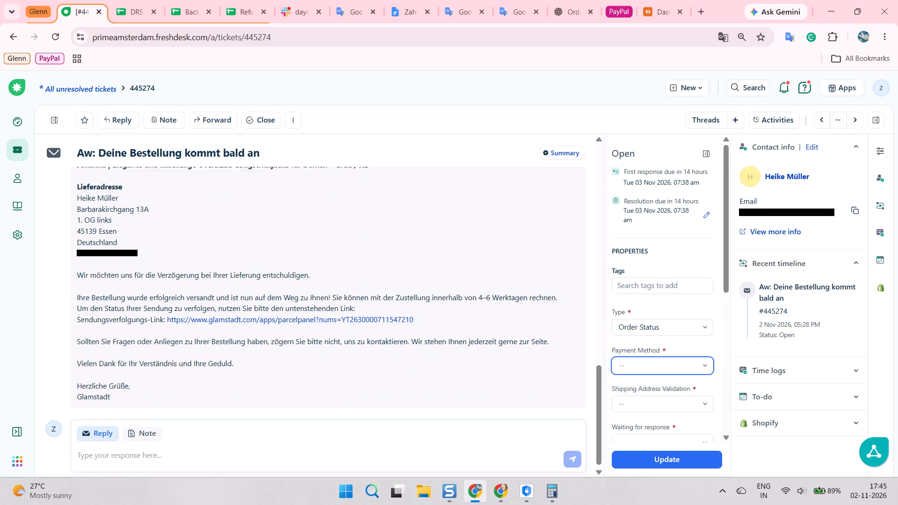
{"action": "key", "text": "alt+Tab"}
{"action": "scroll", "coordinate": [473, 275], "scroll_direction": "down", "scroll_amount": 7}
{"action": "key", "text": "alt+Tab"}
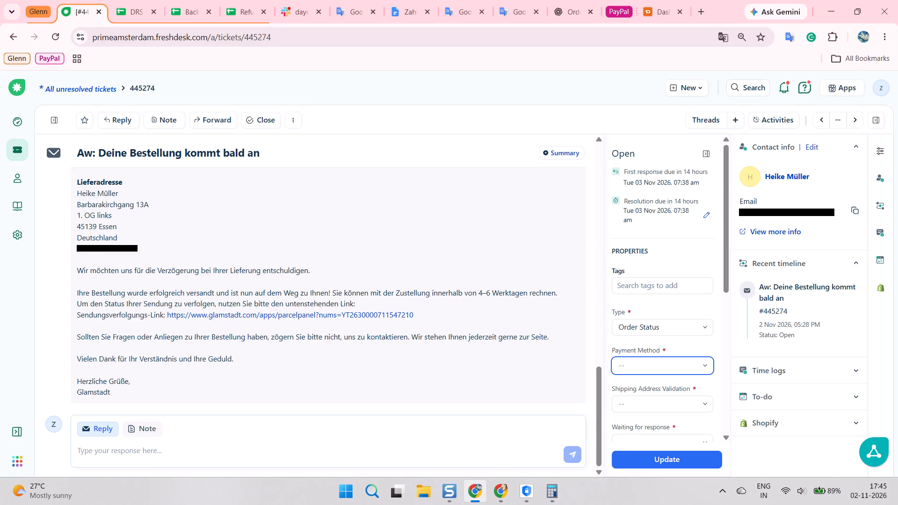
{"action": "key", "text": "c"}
{"action": "key", "text": "Tab"}
Set address validation to Verified & Correct, waiting N/A, Marketing/PayPal No, status Resolved and the agent to oneself, then update the ticket.
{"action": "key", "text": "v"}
{"action": "key", "text": "Tab"}
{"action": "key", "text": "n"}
{"action": "key", "text": "Tab"}
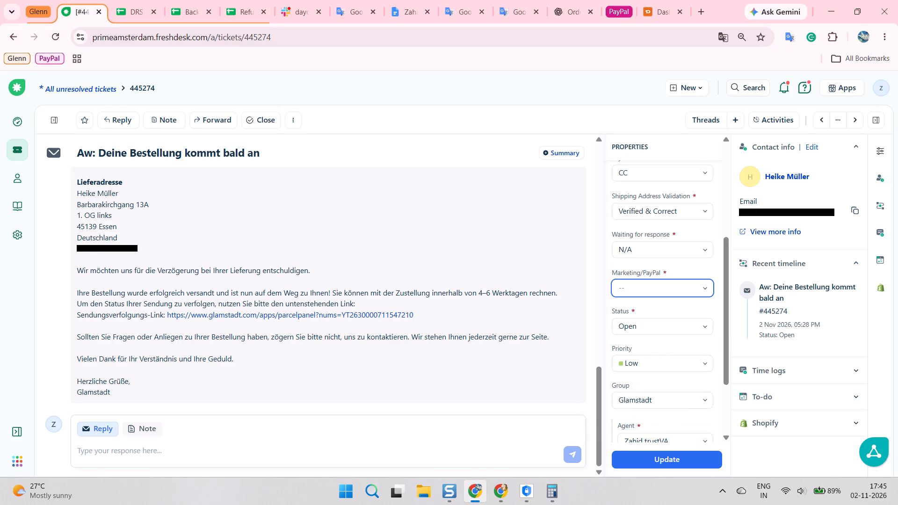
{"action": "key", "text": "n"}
{"action": "key", "text": "Tab"}
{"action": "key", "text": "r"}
{"action": "key", "text": "Tab"}
{"action": "key", "text": "Tab"}
{"action": "key", "text": "Tab"}
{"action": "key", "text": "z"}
{"action": "scroll", "coordinate": [550, 326], "scroll_direction": "down", "scroll_amount": 5}
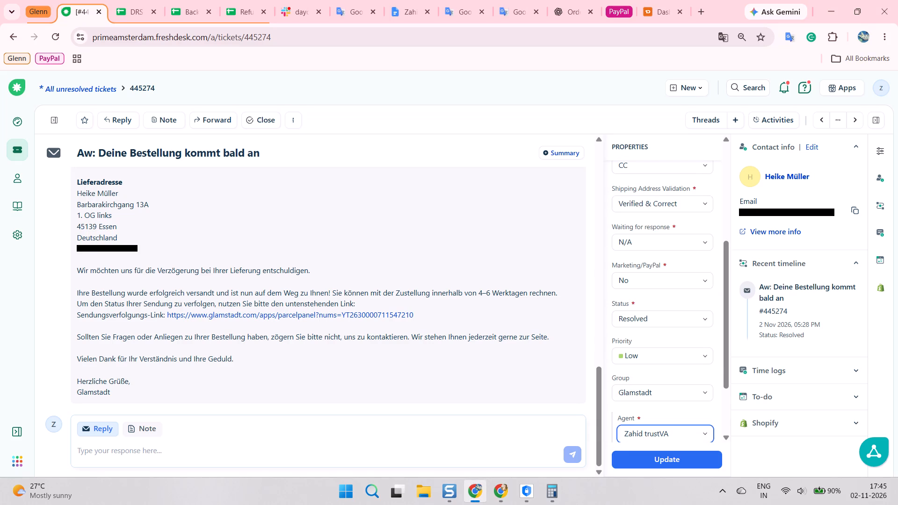
{"action": "left_click", "coordinate": [659, 462]}
{"action": "scroll", "coordinate": [416, 332], "scroll_direction": "down", "scroll_amount": 3}
{"action": "scroll", "coordinate": [326, 270], "scroll_direction": "down", "scroll_amount": 8}
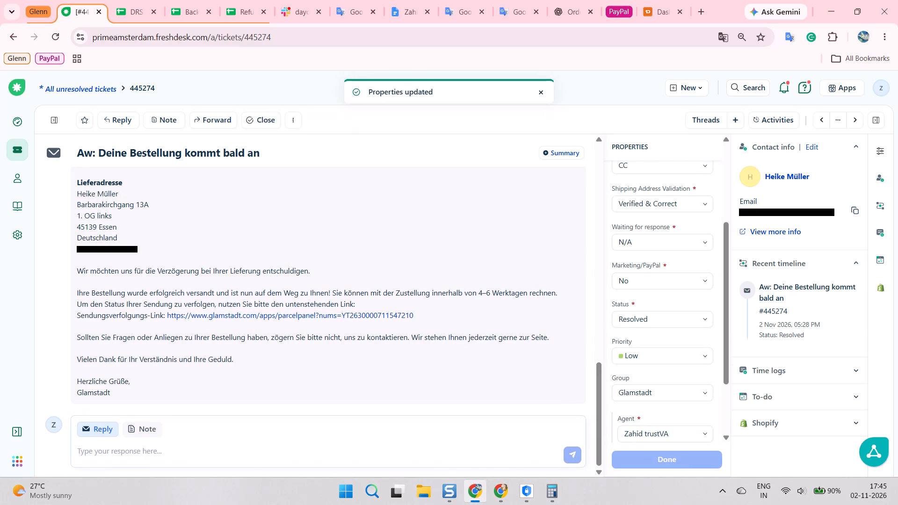
Copy ticket number 445274 into the next empty cell of the ZAHID column on the Nov2 sheet of DRS- Nov 2026.
{"action": "double_click", "coordinate": [143, 83]}
{"action": "key", "text": "ctrl+c"}
{"action": "key", "text": "ctrl+c"}
{"action": "key", "text": "ctrl+c"}
{"action": "left_click", "coordinate": [125, 3]}
{"action": "key", "text": "ctrl+v"}
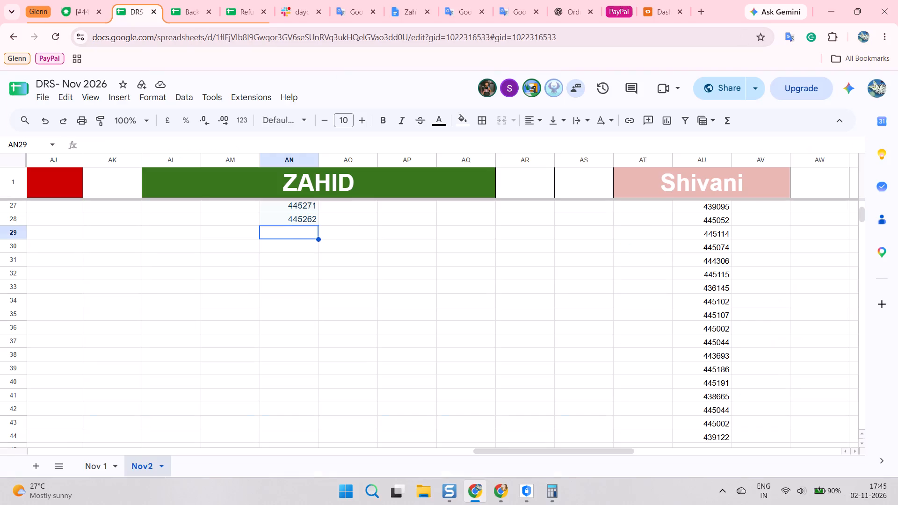
{"action": "left_click", "coordinate": [291, 242]}
{"action": "scroll", "coordinate": [297, 243], "scroll_direction": "down", "scroll_amount": 1}
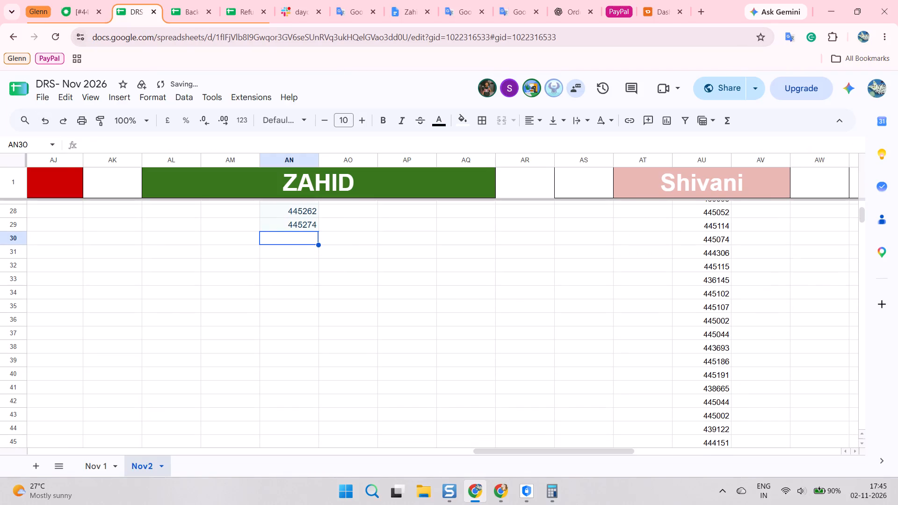
{"action": "left_click", "coordinate": [75, 0]}
{"action": "left_click", "coordinate": [401, 241]}
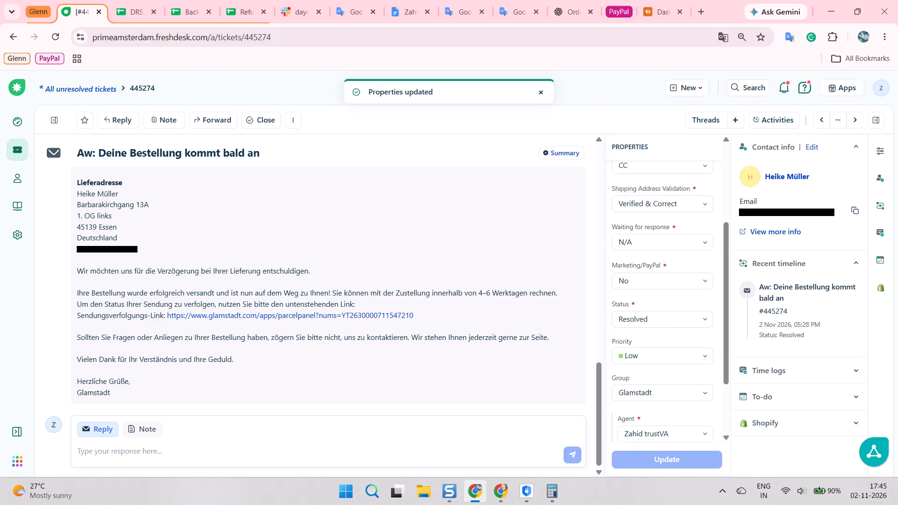
{"action": "left_click", "coordinate": [381, 245]}
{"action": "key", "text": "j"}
{"action": "scroll", "coordinate": [385, 244], "scroll_direction": "down", "scroll_amount": 20}
{"action": "scroll", "coordinate": [393, 261], "scroll_direction": "up", "scroll_amount": 10}
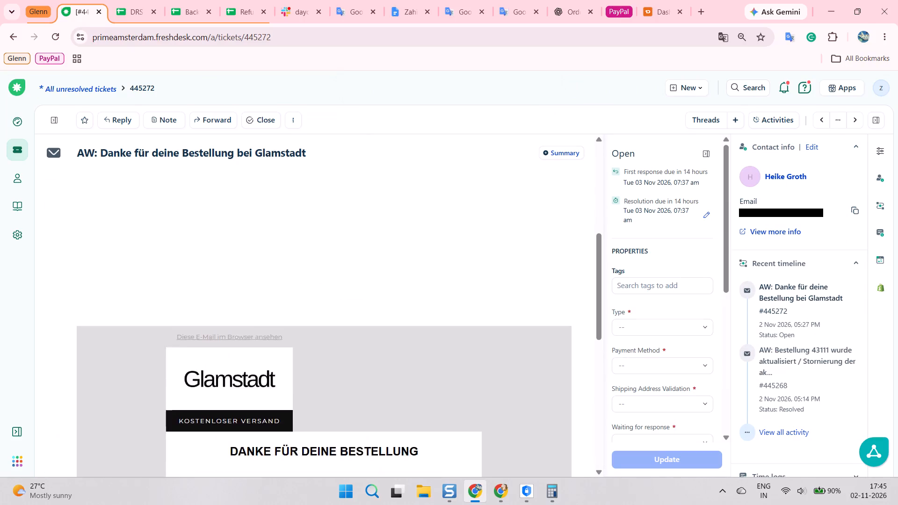
{"action": "scroll", "coordinate": [348, 239], "scroll_direction": "up", "scroll_amount": 1}
{"action": "right_click", "coordinate": [376, 215]}
{"action": "scroll", "coordinate": [380, 297], "scroll_direction": "down", "scroll_amount": 4}
{"action": "left_click", "coordinate": [434, 415]}
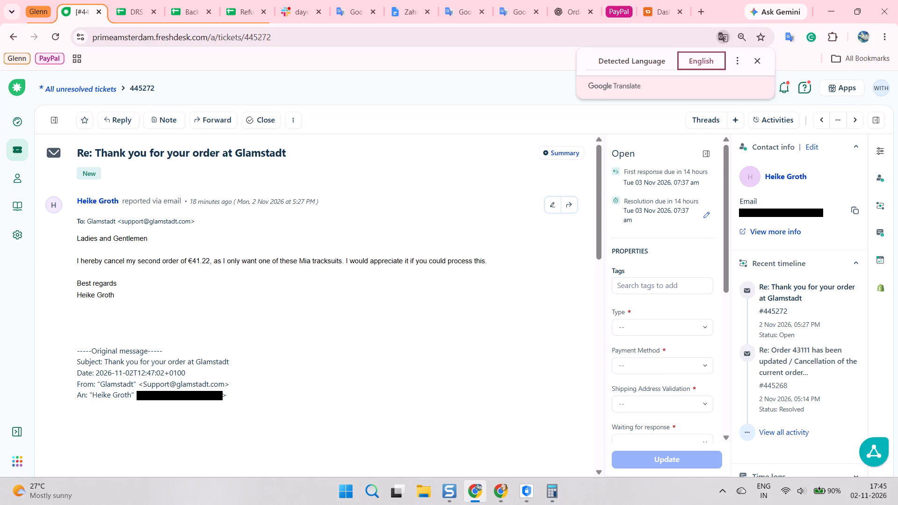
{"action": "scroll", "coordinate": [705, 251], "scroll_direction": "down", "scroll_amount": 6}
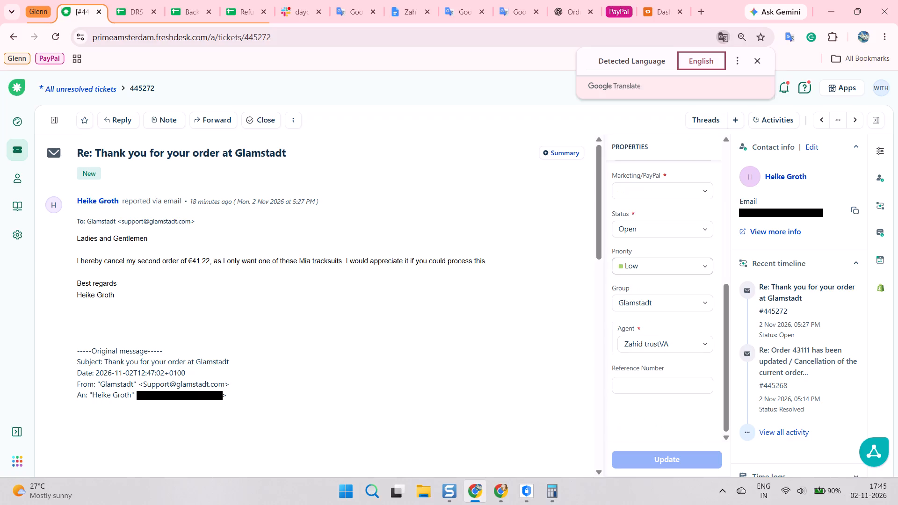
{"action": "left_click", "coordinate": [797, 355]}
{"action": "left_click", "coordinate": [811, 349]}
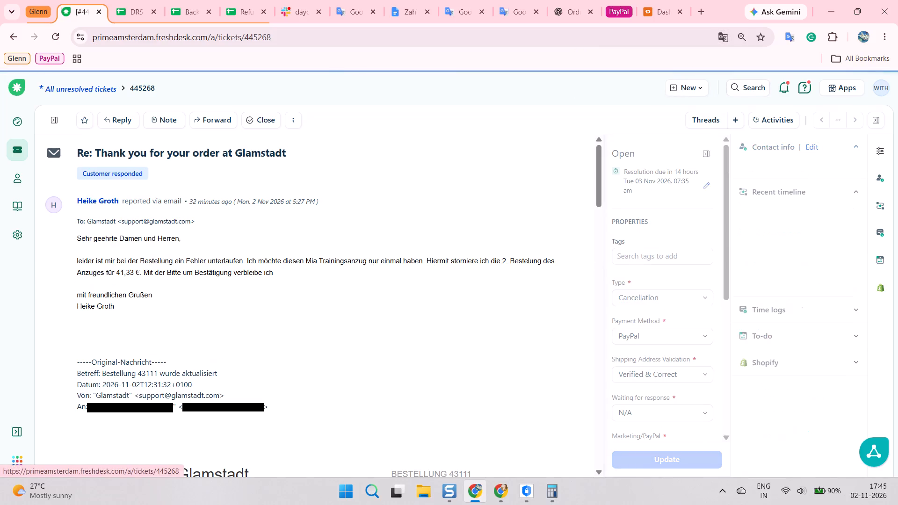
{"action": "scroll", "coordinate": [383, 246], "scroll_direction": "down", "scroll_amount": 16}
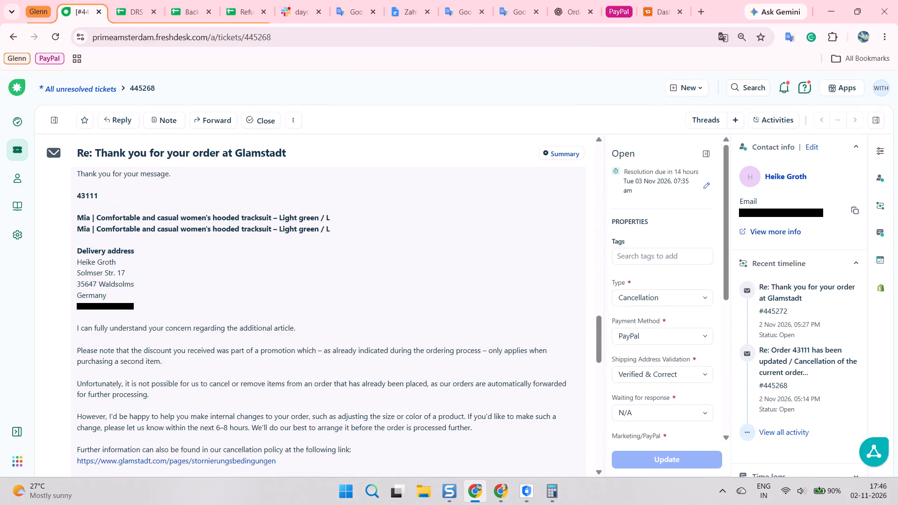
{"action": "scroll", "coordinate": [204, 232], "scroll_direction": "up", "scroll_amount": 2}
{"action": "scroll", "coordinate": [726, 264], "scroll_direction": "down", "scroll_amount": 1}
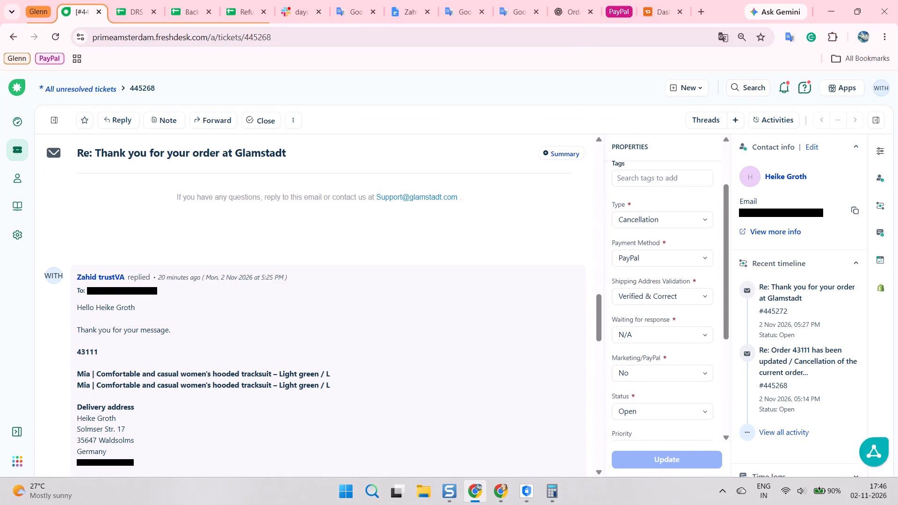
{"action": "scroll", "coordinate": [381, 289], "scroll_direction": "down", "scroll_amount": 1}
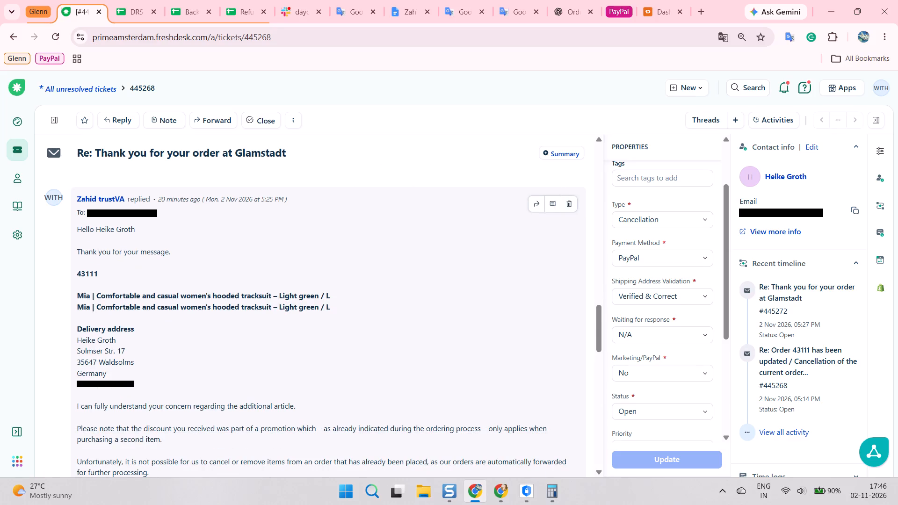
{"action": "right_click", "coordinate": [331, 232]}
{"action": "scroll", "coordinate": [377, 348], "scroll_direction": "down", "scroll_amount": 3}
{"action": "left_click", "coordinate": [416, 419]}
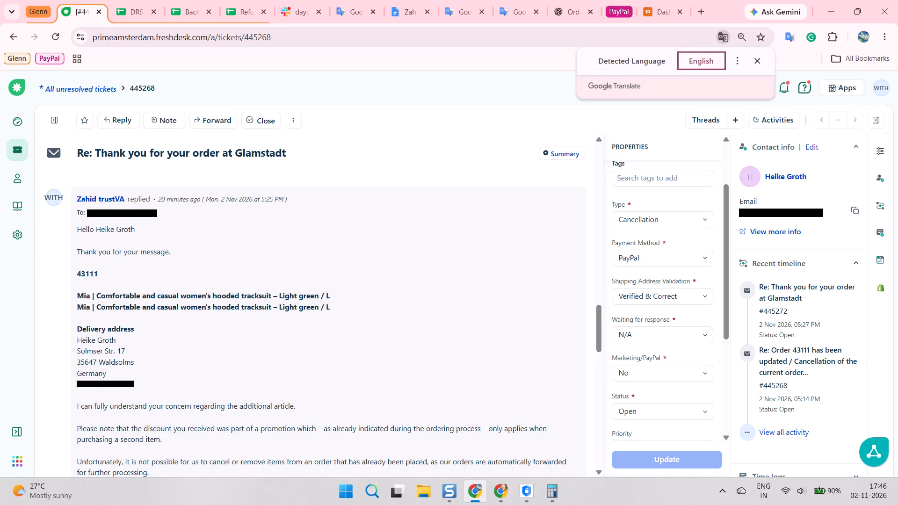
Switch ticket 445268 back to its original German and examine the earlier reply and the customer's follow-up.
{"action": "triple_click", "coordinate": [633, 61]}
{"action": "left_click", "coordinate": [633, 61]}
{"action": "left_click_drag", "start_coordinate": [78, 251], "coordinate": [175, 311]}
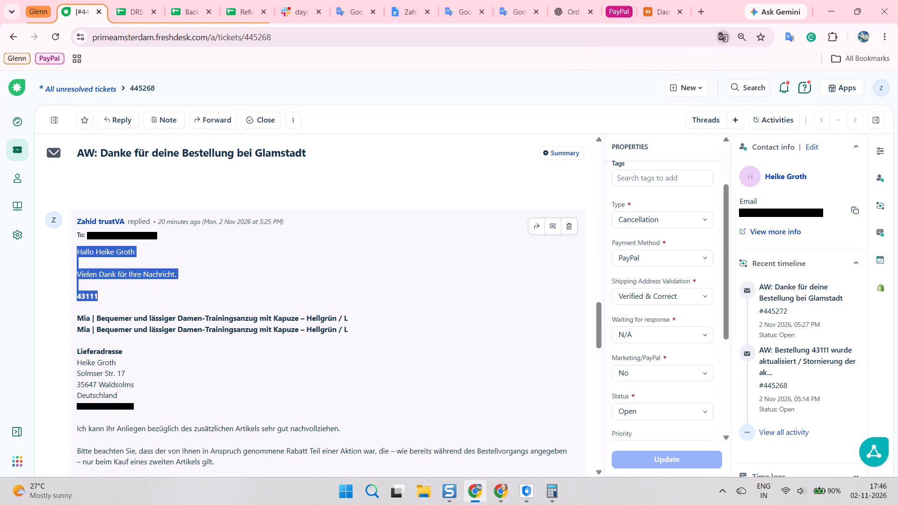
{"action": "left_click_drag", "start_coordinate": [175, 311], "coordinate": [193, 264]}
{"action": "scroll", "coordinate": [210, 340], "scroll_direction": "down", "scroll_amount": 5}
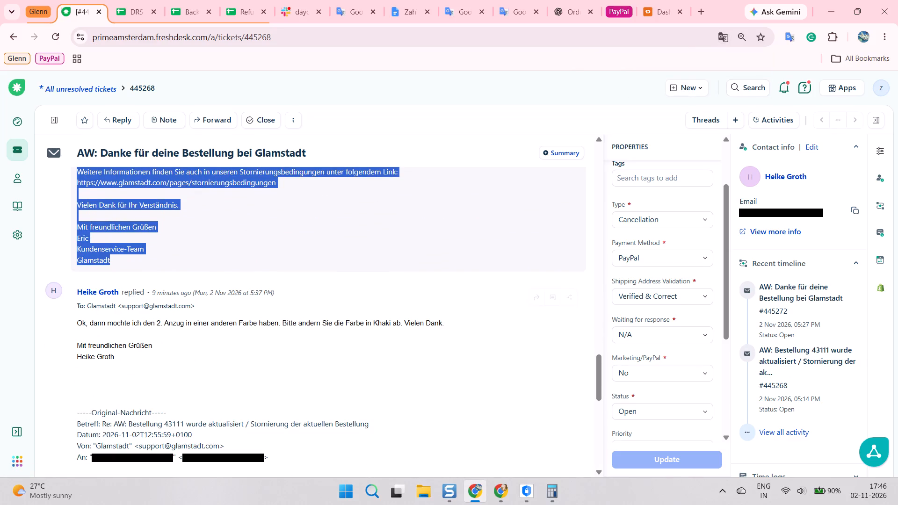
{"action": "left_click_drag", "start_coordinate": [193, 264], "coordinate": [193, 263]}
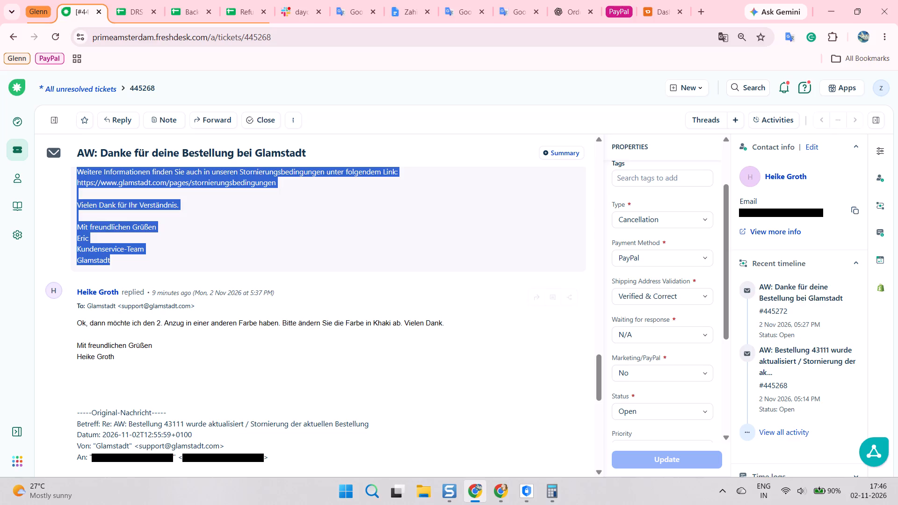
{"action": "scroll", "coordinate": [193, 263], "scroll_direction": "down", "scroll_amount": 10}
{"action": "scroll", "coordinate": [238, 284], "scroll_direction": "up", "scroll_amount": 3}
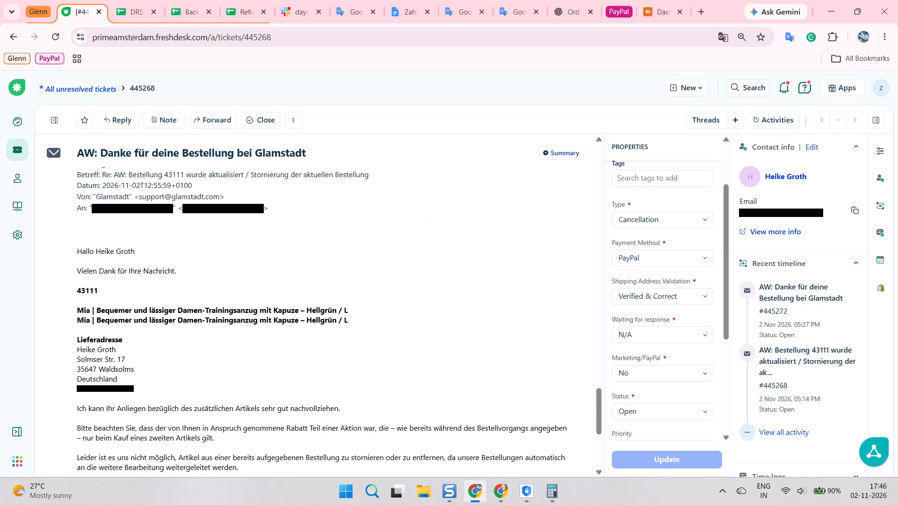
{"action": "left_click", "coordinate": [806, 297]}
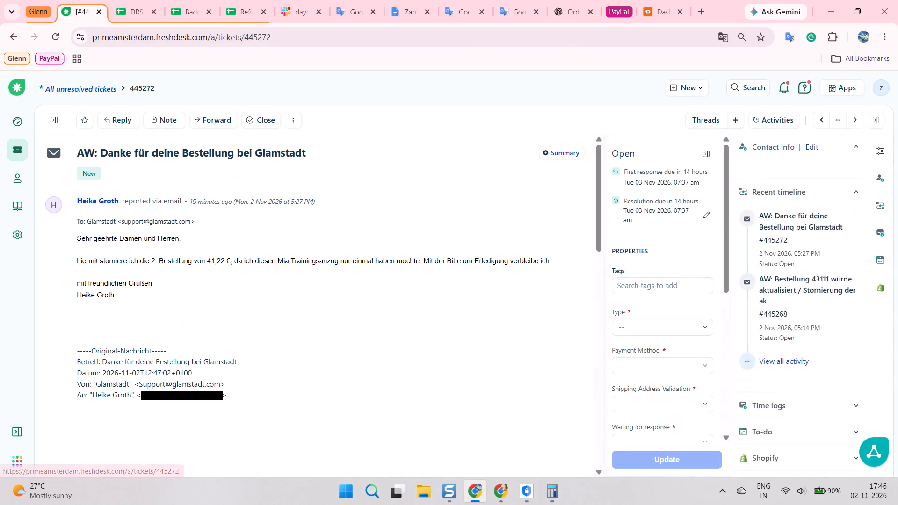
{"action": "scroll", "coordinate": [280, 275], "scroll_direction": "down", "scroll_amount": 14}
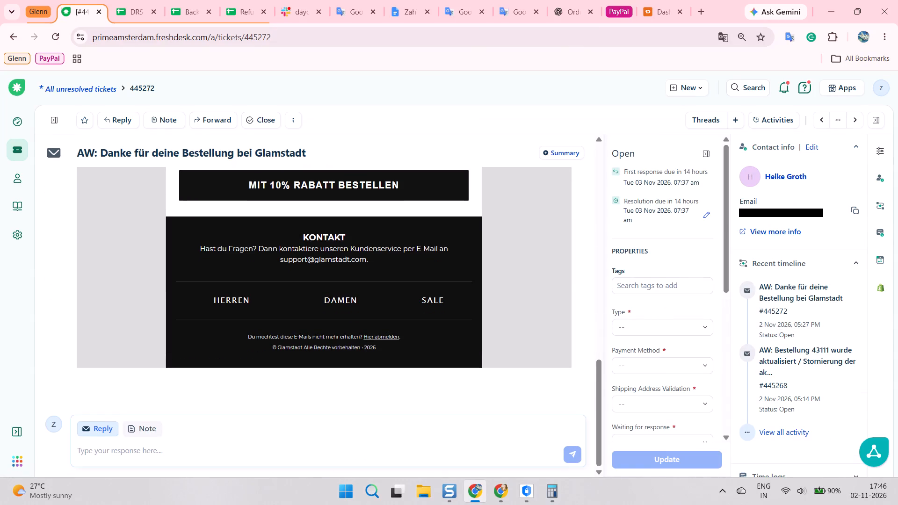
{"action": "left_click", "coordinate": [816, 354]}
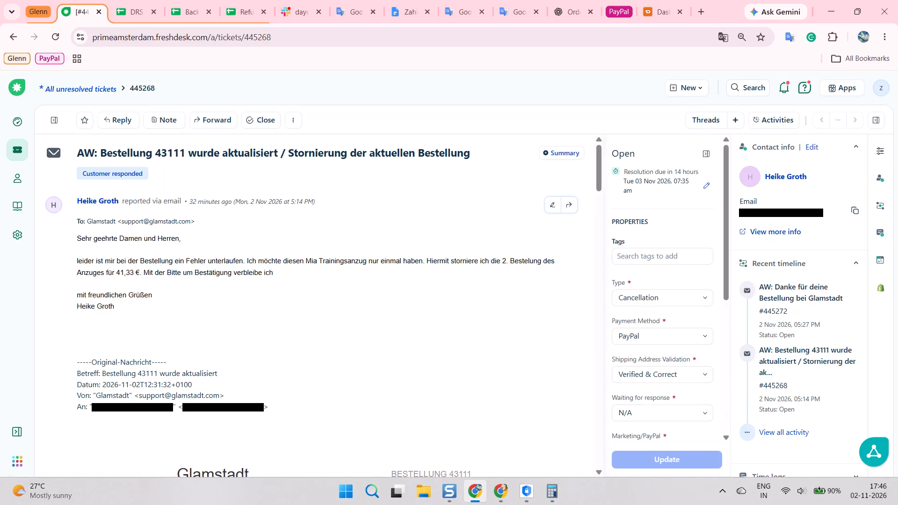
{"action": "scroll", "coordinate": [203, 243], "scroll_direction": "down", "scroll_amount": 15}
{"action": "scroll", "coordinate": [243, 255], "scroll_direction": "down", "scroll_amount": 1}
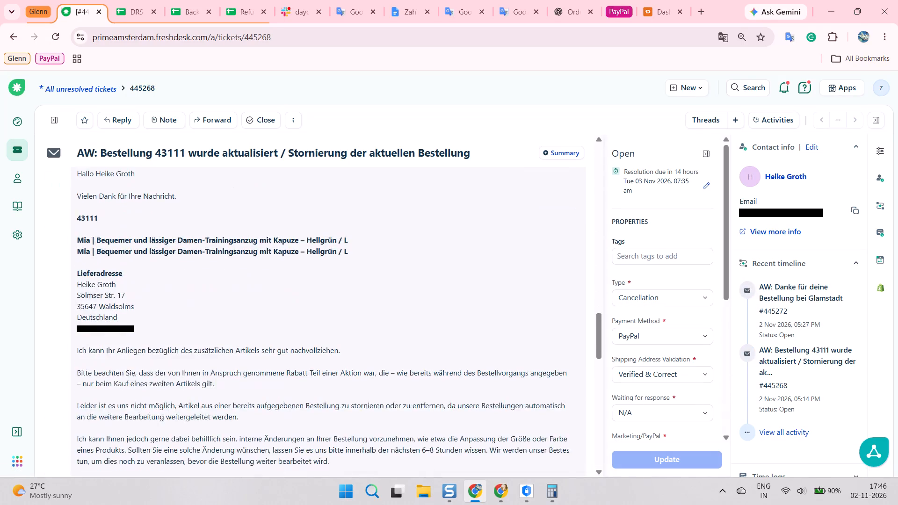
{"action": "scroll", "coordinate": [232, 259], "scroll_direction": "down", "scroll_amount": 3}
{"action": "right_click", "coordinate": [294, 245]}
{"action": "scroll", "coordinate": [315, 288], "scroll_direction": "down", "scroll_amount": 4}
{"action": "left_click", "coordinate": [379, 417]}
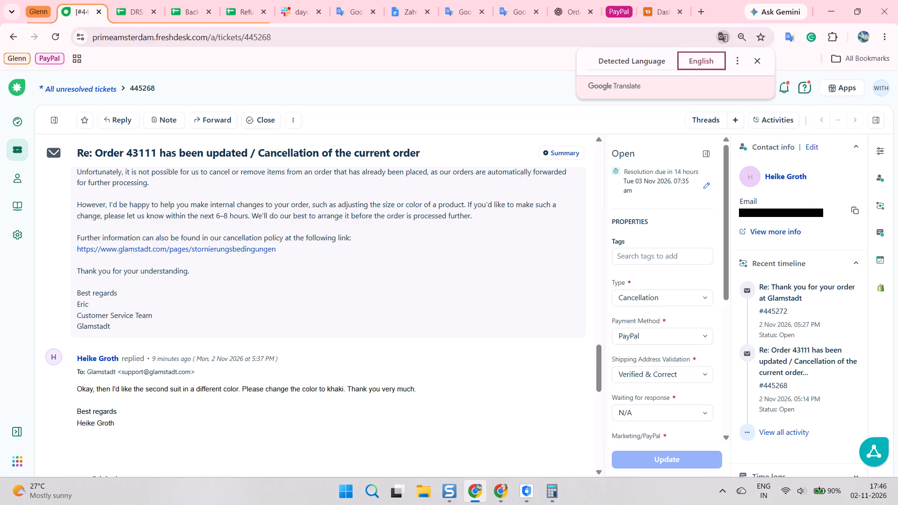
Return ticket 445268 to its original language and merge ticket 445272 into it, keeping 445268 as the primary ticket.
{"action": "left_click", "coordinate": [627, 58]}
{"action": "double_click", "coordinate": [773, 310]}
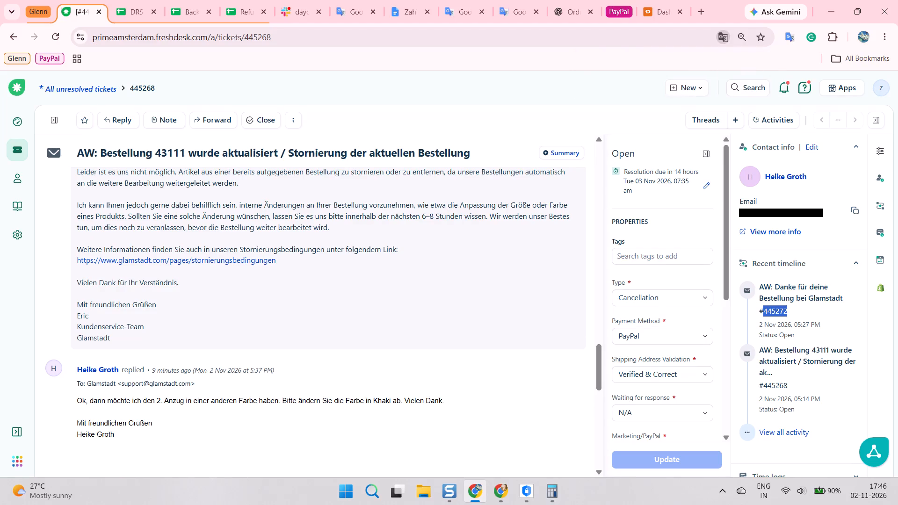
{"action": "key", "text": "ctrl+c"}
{"action": "key", "text": "ctrl+c"}
{"action": "key", "text": "ctrl+c"}
{"action": "key", "text": "ctrl+c"}
{"action": "key", "text": "ctrl+c"}
{"action": "key", "text": "ctrl+c"}
{"action": "key", "text": "ctrl+c"}
{"action": "key", "text": "ctrl+c"}
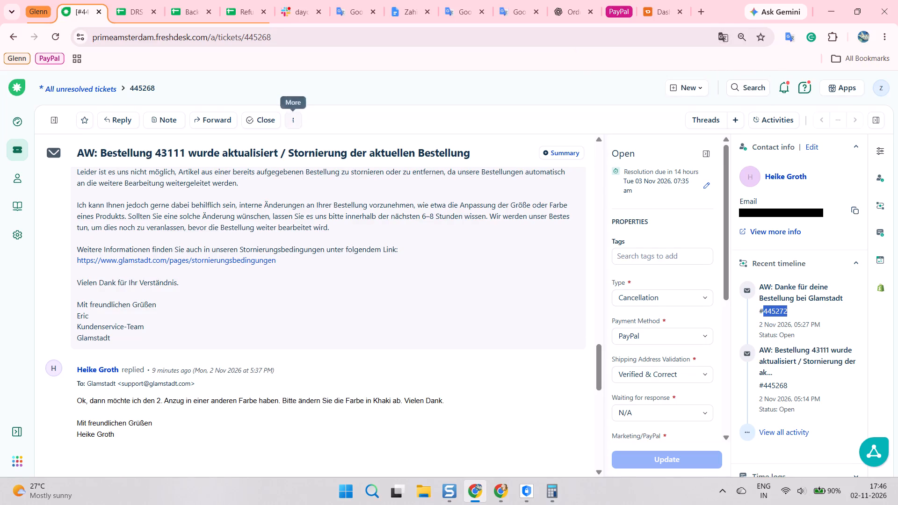
{"action": "left_click", "coordinate": [295, 122]}
{"action": "scroll", "coordinate": [345, 163], "scroll_direction": "up", "scroll_amount": 3}
{"action": "left_click", "coordinate": [334, 164]}
{"action": "scroll", "coordinate": [420, 172], "scroll_direction": "up", "scroll_amount": 6}
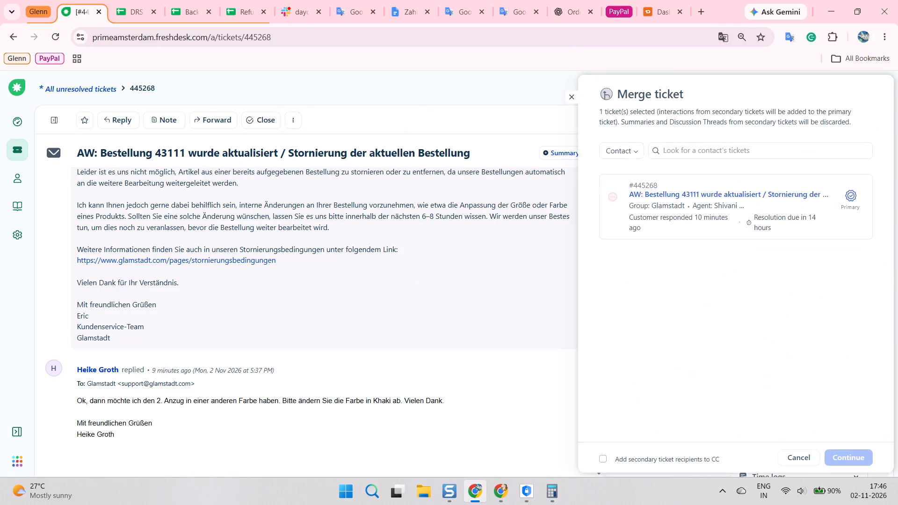
{"action": "left_click", "coordinate": [637, 154]}
{"action": "left_click", "coordinate": [622, 221]}
{"action": "left_click", "coordinate": [680, 151]}
{"action": "key", "text": "ctrl+v"}
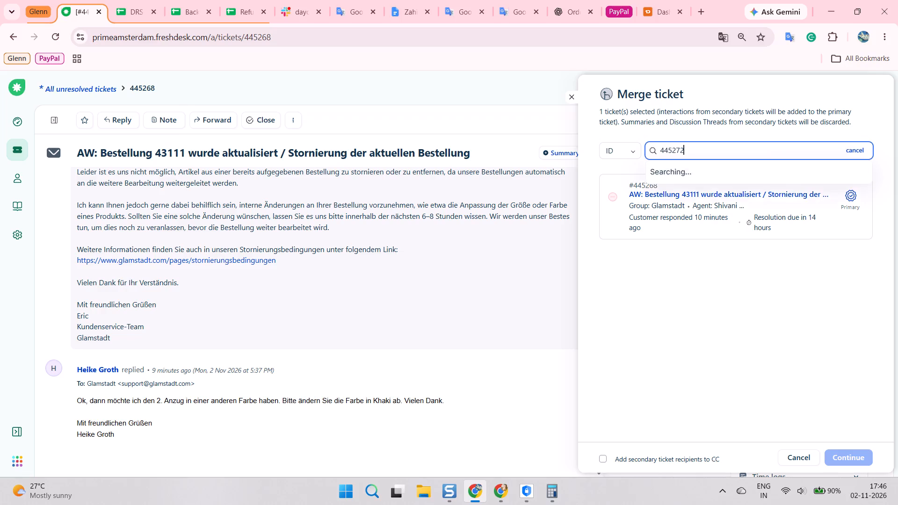
{"action": "left_click", "coordinate": [664, 188]}
{"action": "left_click", "coordinate": [684, 324]}
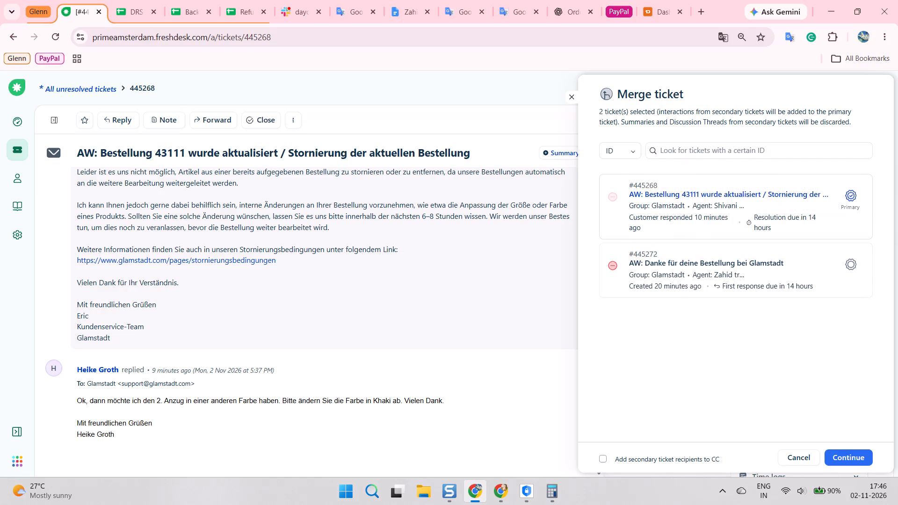
{"action": "double_click", "coordinate": [845, 460]}
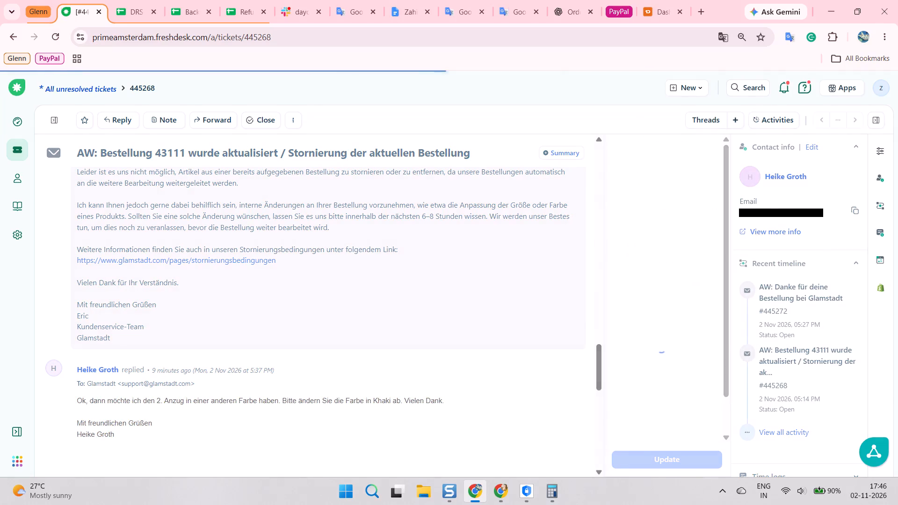
{"action": "left_click", "coordinate": [56, 37]}
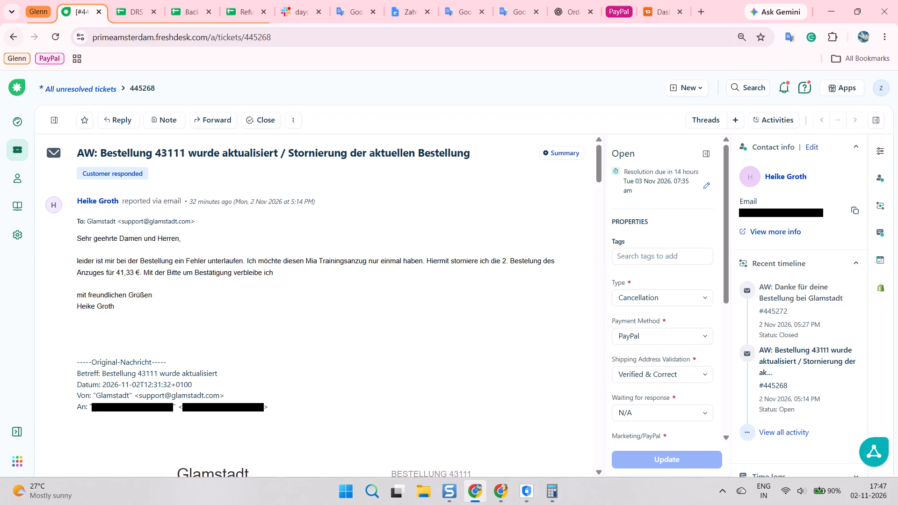
{"action": "left_click", "coordinate": [340, 282]}
{"action": "scroll", "coordinate": [337, 263], "scroll_direction": "down", "scroll_amount": 14}
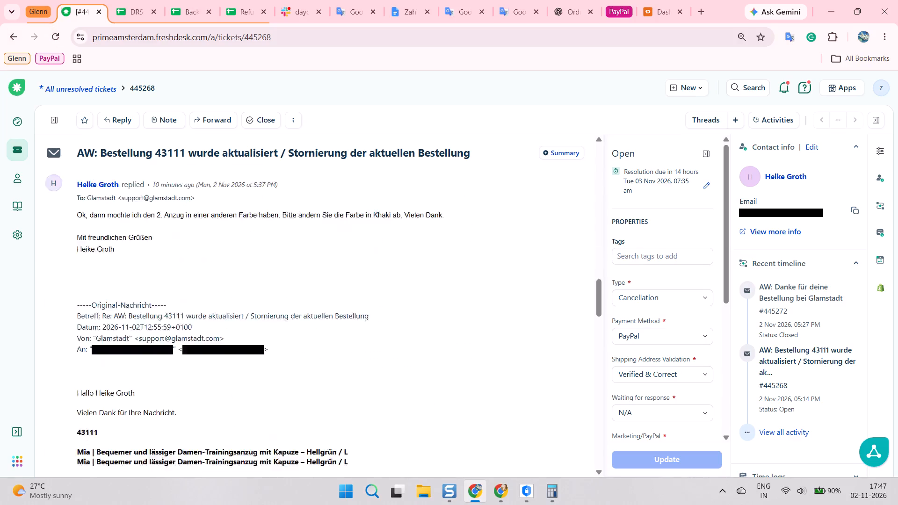
{"action": "scroll", "coordinate": [385, 272], "scroll_direction": "down", "scroll_amount": 20}
{"action": "scroll", "coordinate": [385, 272], "scroll_direction": "down", "scroll_amount": 10}
{"action": "scroll", "coordinate": [344, 260], "scroll_direction": "up", "scroll_amount": 5}
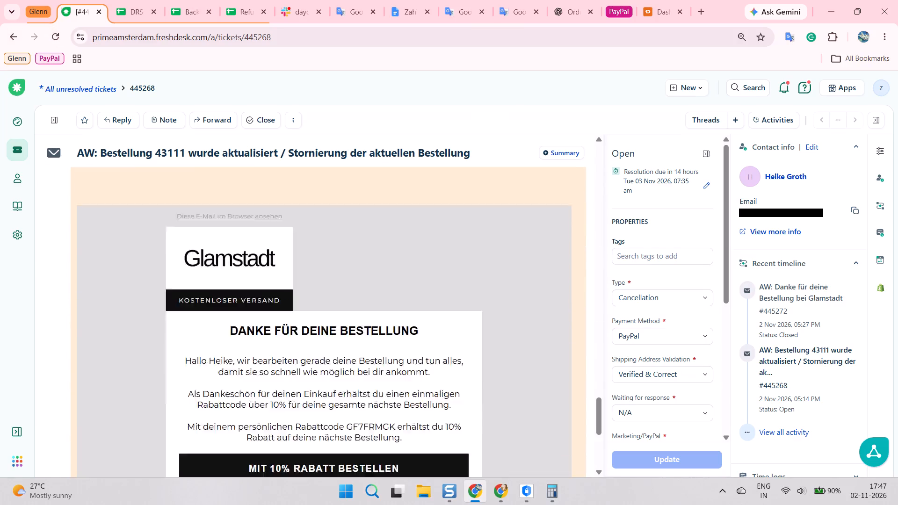
{"action": "scroll", "coordinate": [344, 260], "scroll_direction": "up", "scroll_amount": 7}
{"action": "right_click", "coordinate": [346, 227]}
{"action": "scroll", "coordinate": [361, 313], "scroll_direction": "down", "scroll_amount": 2}
{"action": "left_click", "coordinate": [402, 418]}
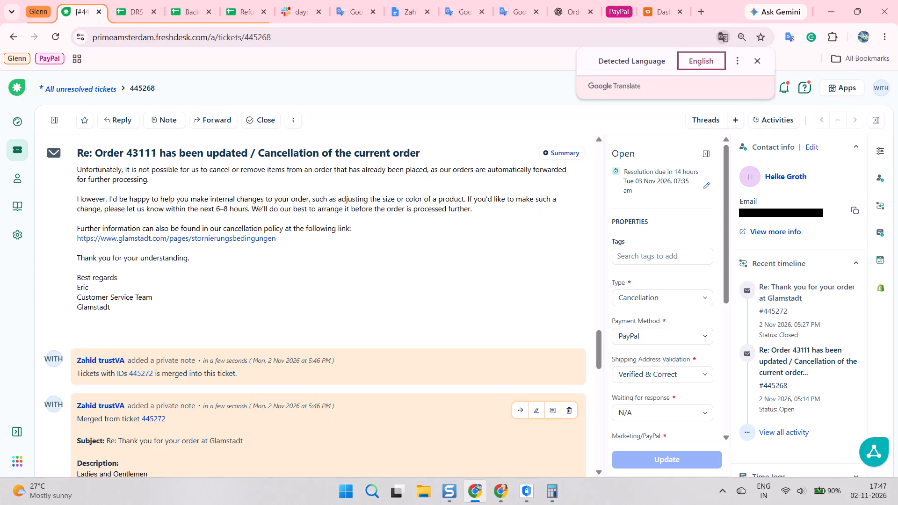
{"action": "scroll", "coordinate": [384, 368], "scroll_direction": "up", "scroll_amount": 2}
{"action": "scroll", "coordinate": [280, 312], "scroll_direction": "up", "scroll_amount": 2}
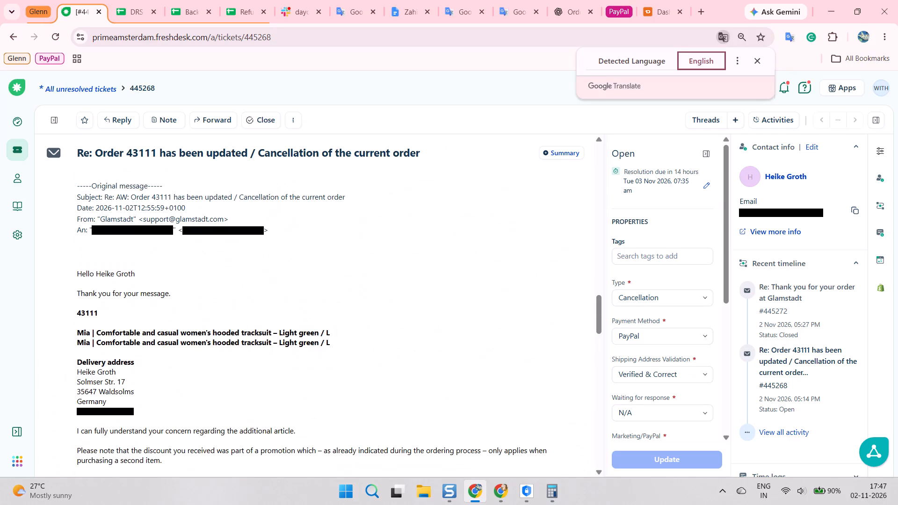
{"action": "scroll", "coordinate": [261, 284], "scroll_direction": "up", "scroll_amount": 2}
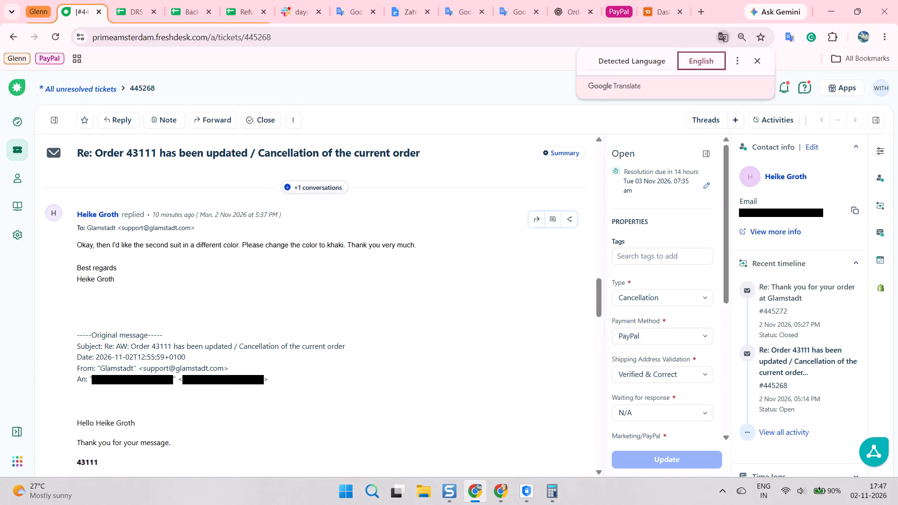
{"action": "left_click", "coordinate": [638, 74]}
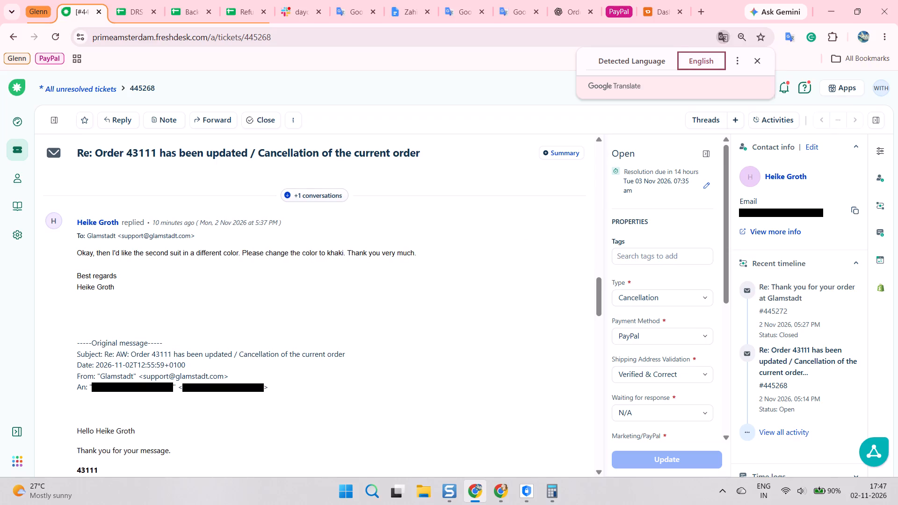
{"action": "left_click", "coordinate": [643, 66]}
{"action": "double_click", "coordinate": [860, 213]}
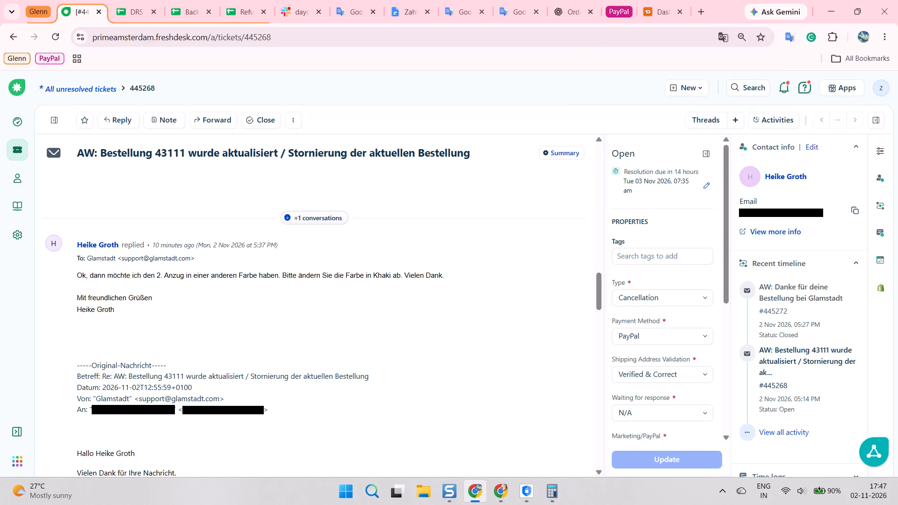
{"action": "left_click", "coordinate": [497, 495]}
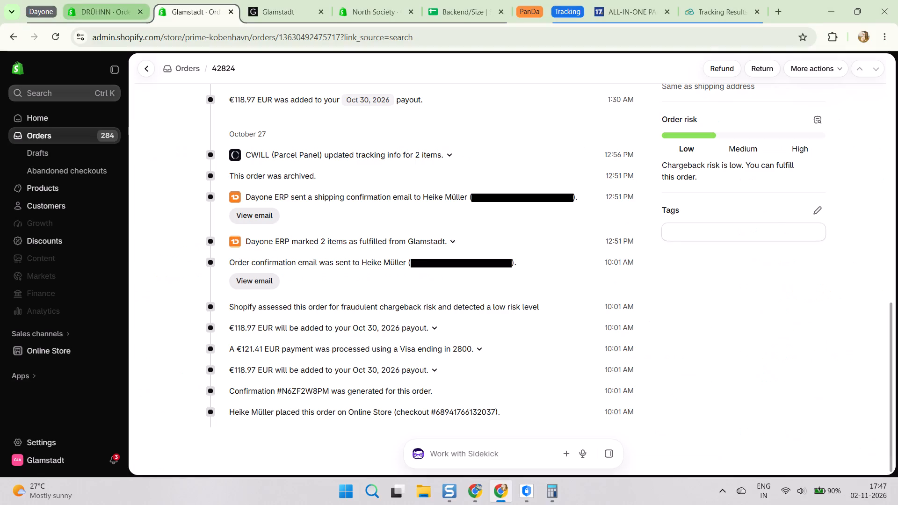
{"action": "left_click", "coordinate": [71, 95]}
{"action": "key", "text": "ctrl+v"}
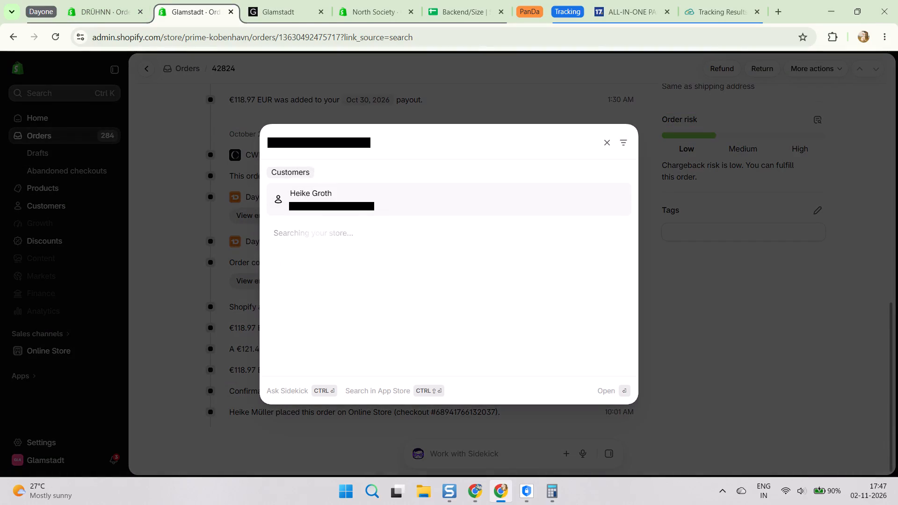
{"action": "left_click", "coordinate": [297, 228]}
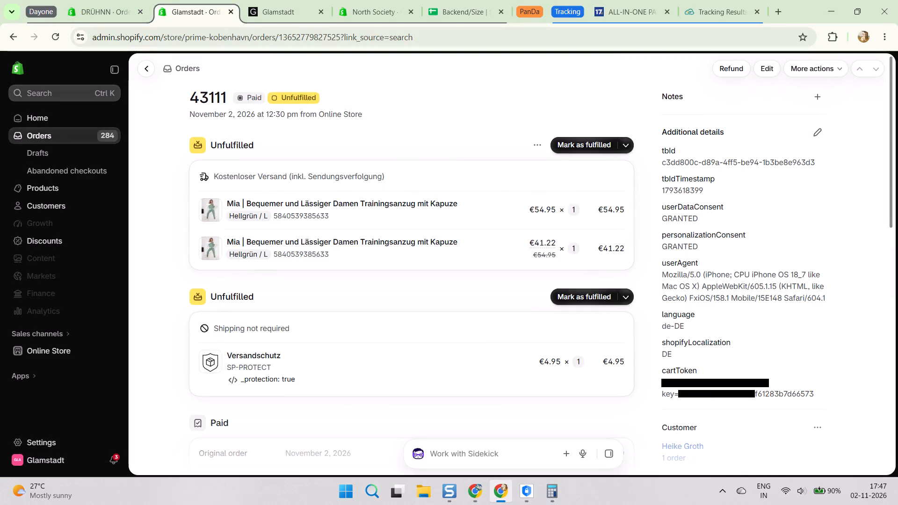
{"action": "left_click", "coordinate": [480, 498]}
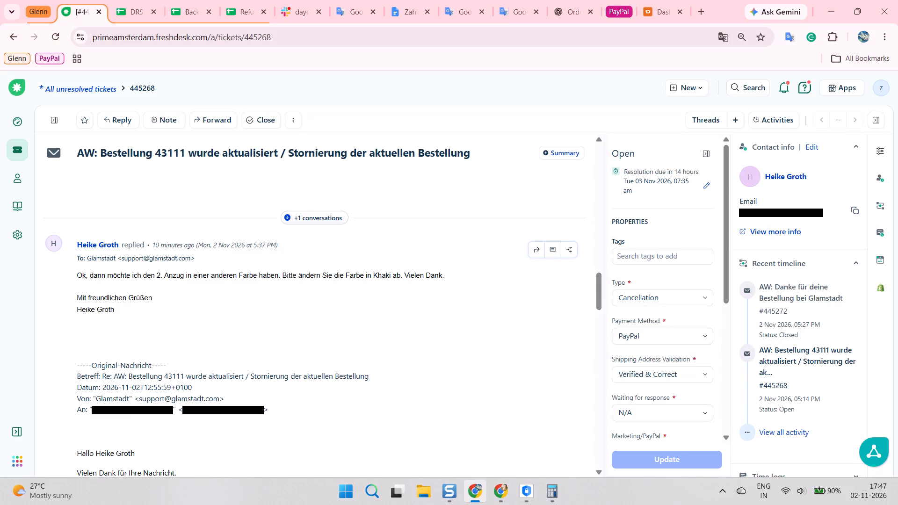
{"action": "left_click", "coordinate": [504, 496]}
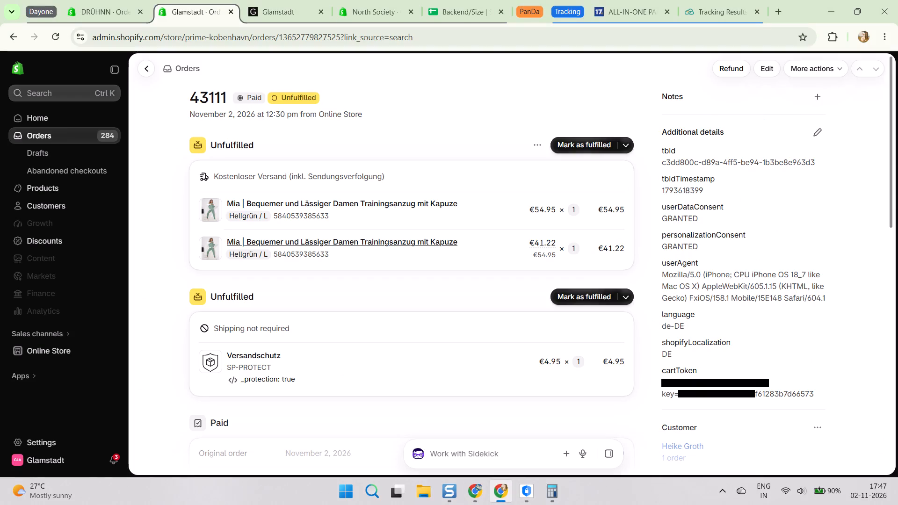
{"action": "double_click", "coordinate": [469, 240]}
{"action": "triple_click", "coordinate": [469, 240]}
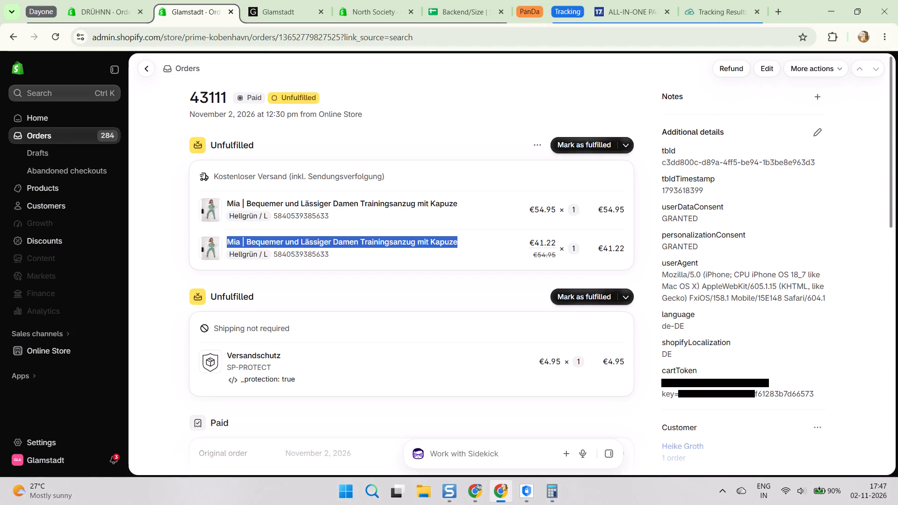
{"action": "key", "text": "ctrl+c"}
{"action": "left_click", "coordinate": [765, 68]}
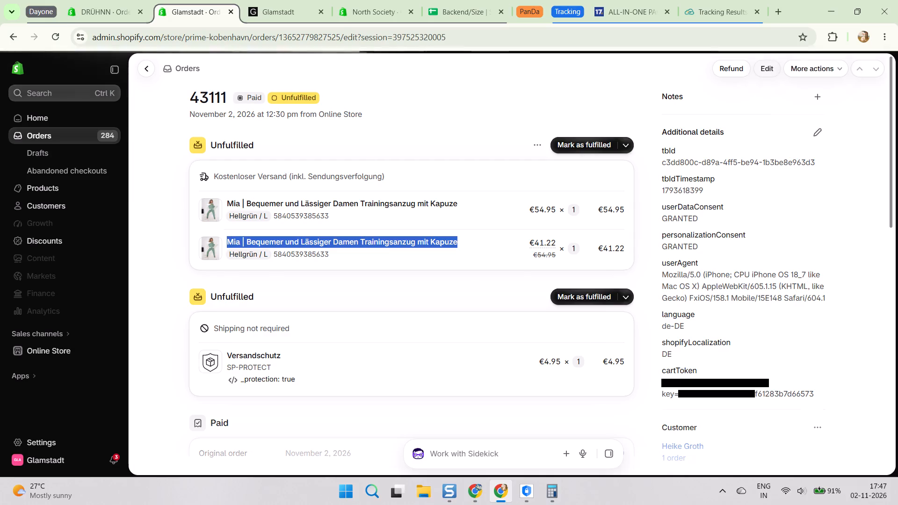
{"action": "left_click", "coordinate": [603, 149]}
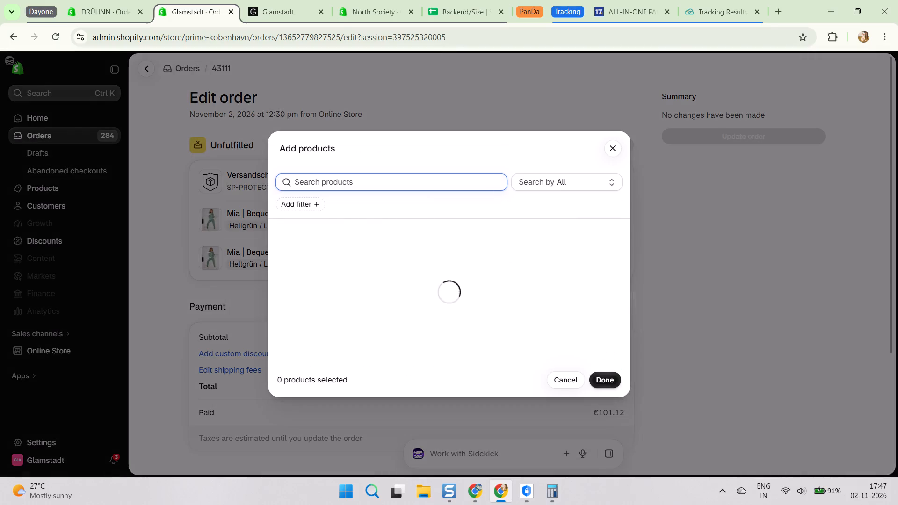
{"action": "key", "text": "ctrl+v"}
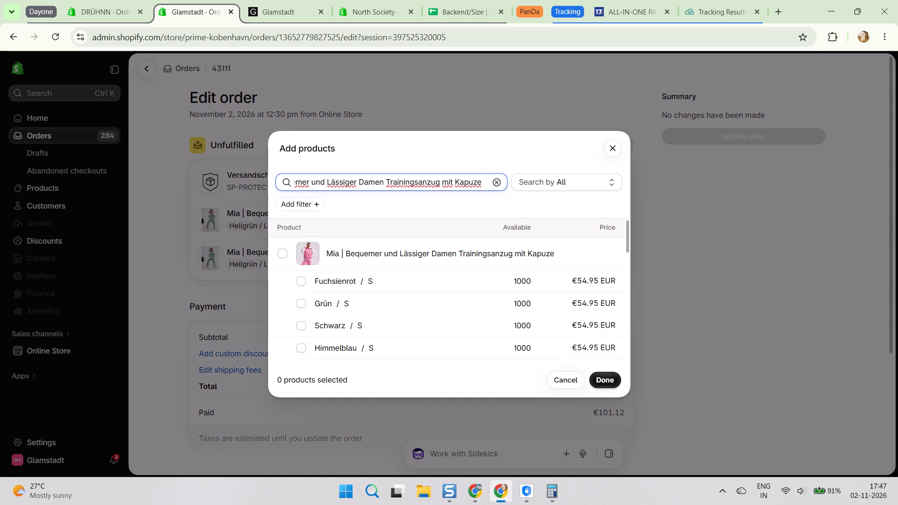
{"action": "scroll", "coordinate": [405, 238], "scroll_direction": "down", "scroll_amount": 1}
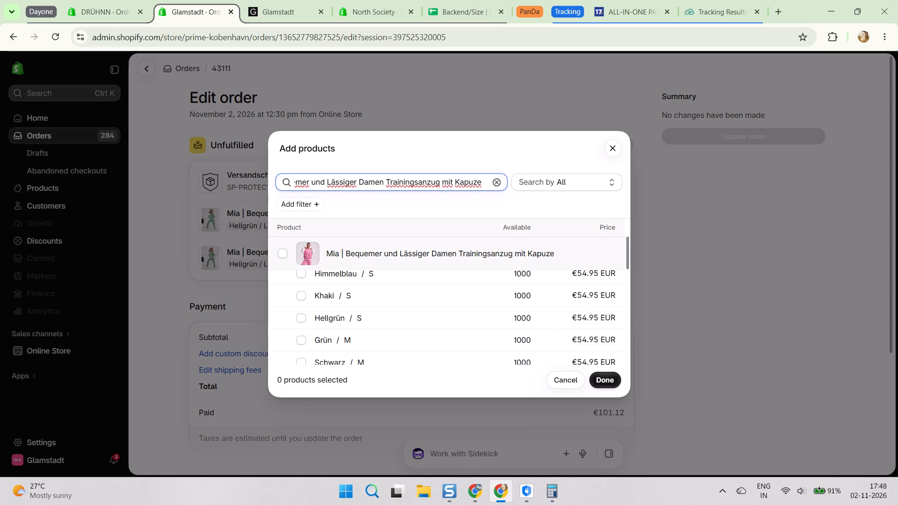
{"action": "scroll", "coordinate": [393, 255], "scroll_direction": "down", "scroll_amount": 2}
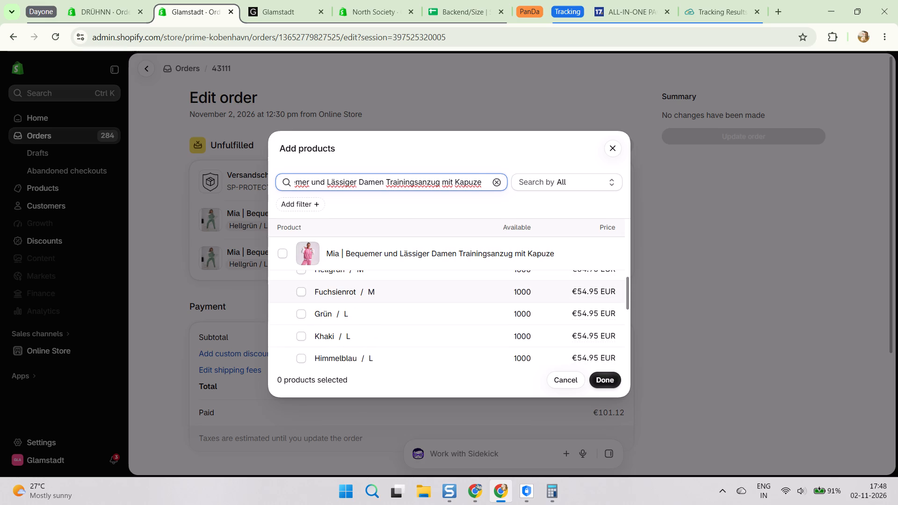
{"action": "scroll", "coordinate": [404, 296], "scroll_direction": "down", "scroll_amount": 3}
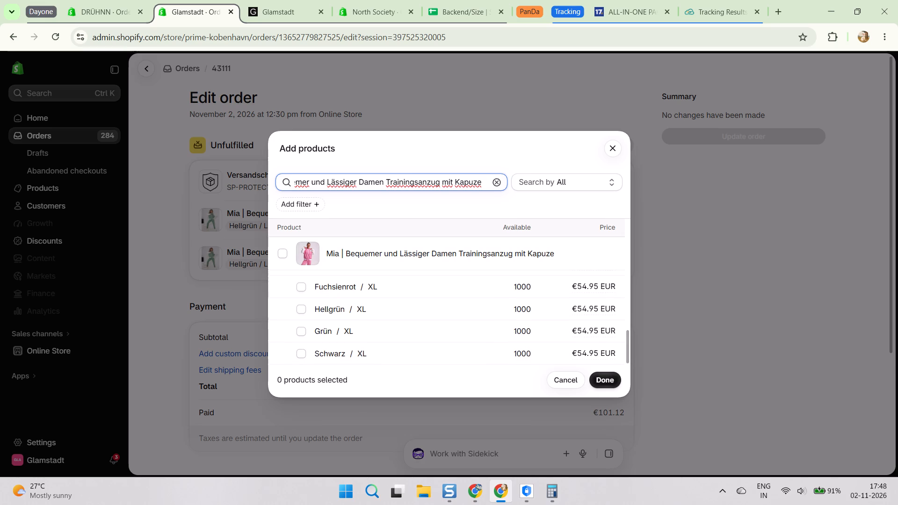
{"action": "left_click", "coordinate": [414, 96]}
{"action": "left_click", "coordinate": [599, 142]}
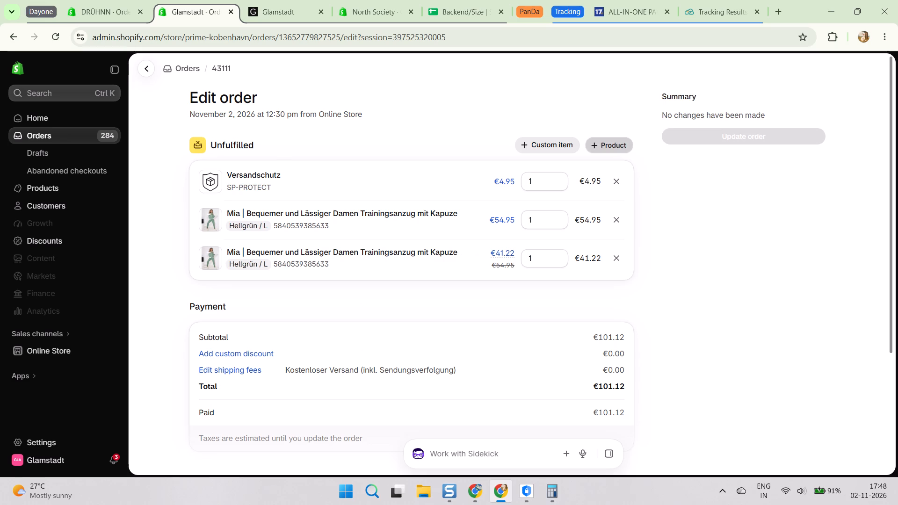
{"action": "key", "text": "ctrl+v"}
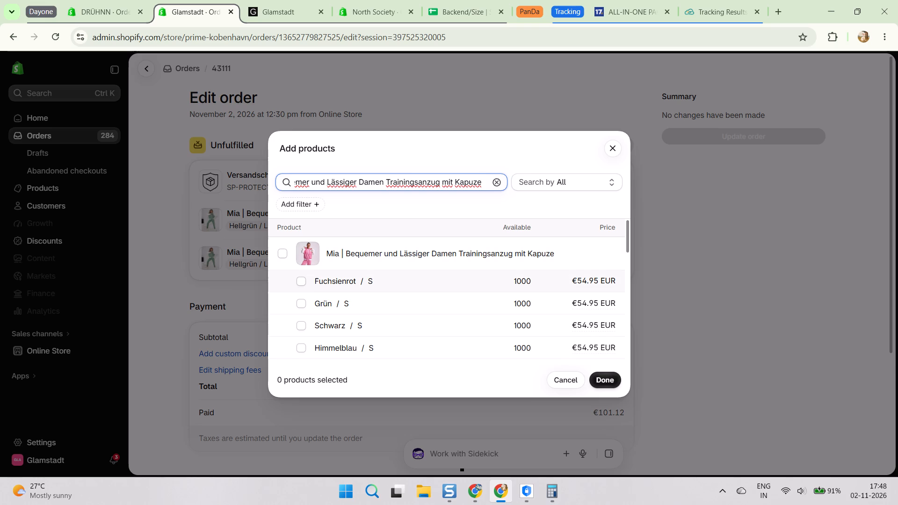
{"action": "scroll", "coordinate": [386, 291], "scroll_direction": "down", "scroll_amount": 2}
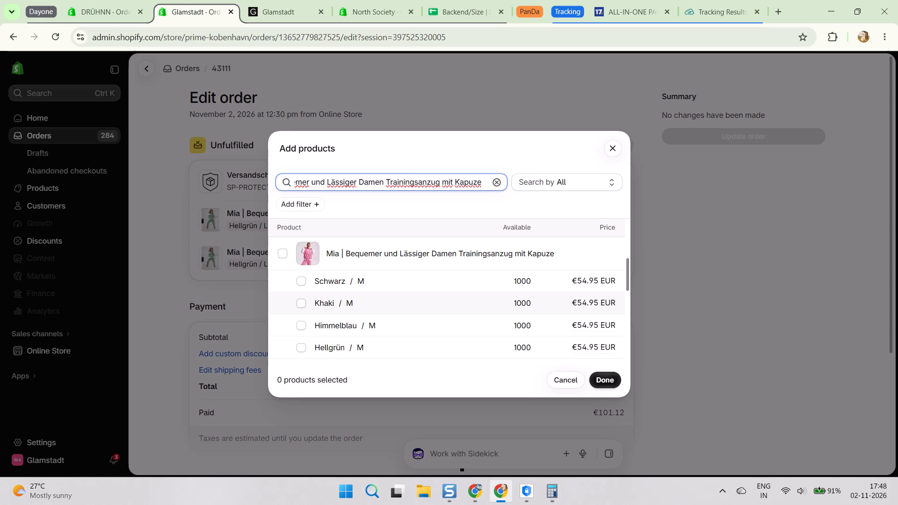
{"action": "scroll", "coordinate": [383, 298], "scroll_direction": "down", "scroll_amount": 1}
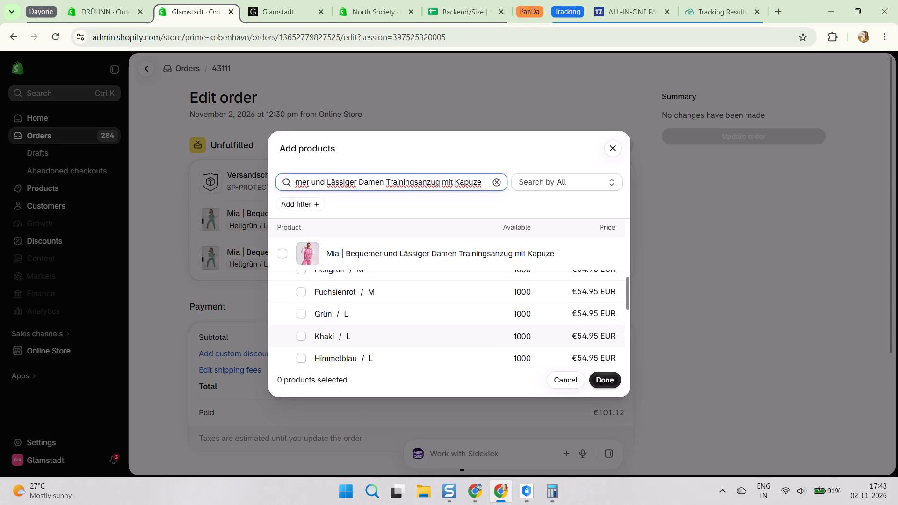
{"action": "left_click", "coordinate": [301, 334]}
{"action": "left_click", "coordinate": [601, 384]}
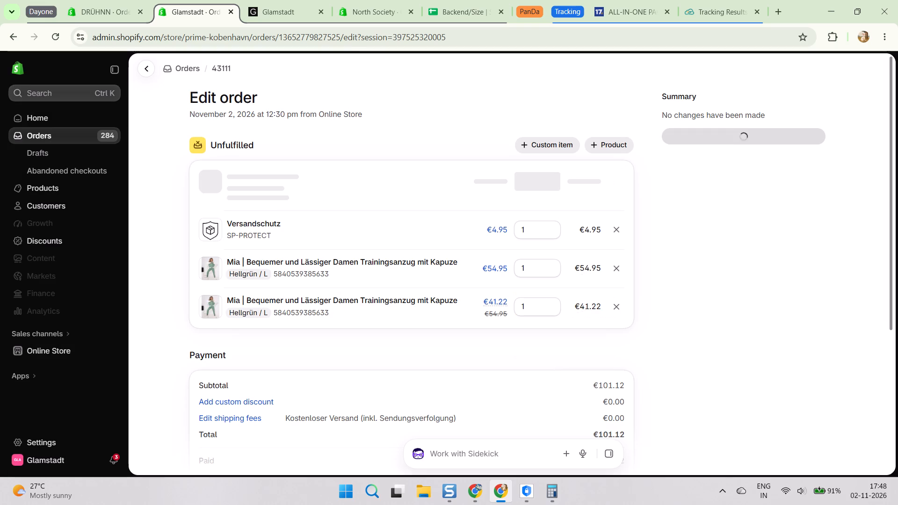
Set the quantity of the discounted Hellgrün / L tracksuit priced at €41.22 to 0.
{"action": "left_click", "coordinate": [552, 311]}
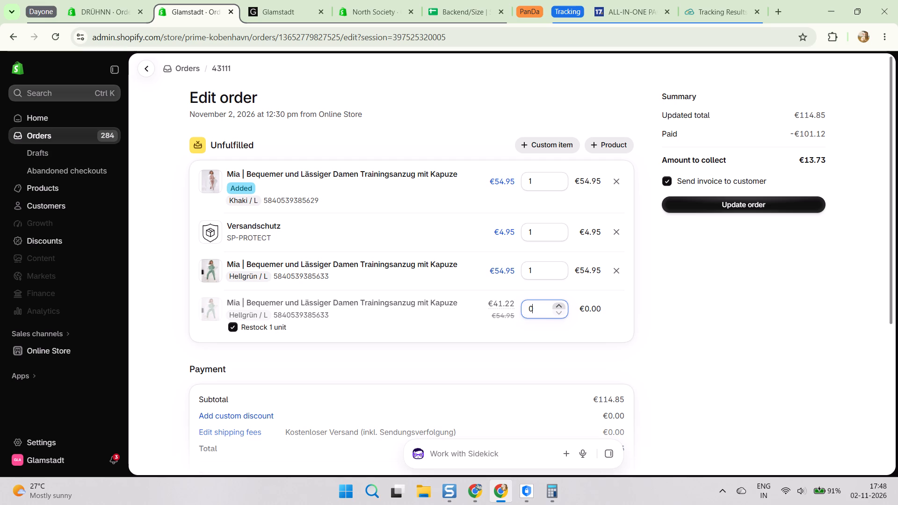
Apply a custom discount amount of €13.73 per unit to the added Khaki / L tracksuit.
{"action": "left_click", "coordinate": [502, 180]}
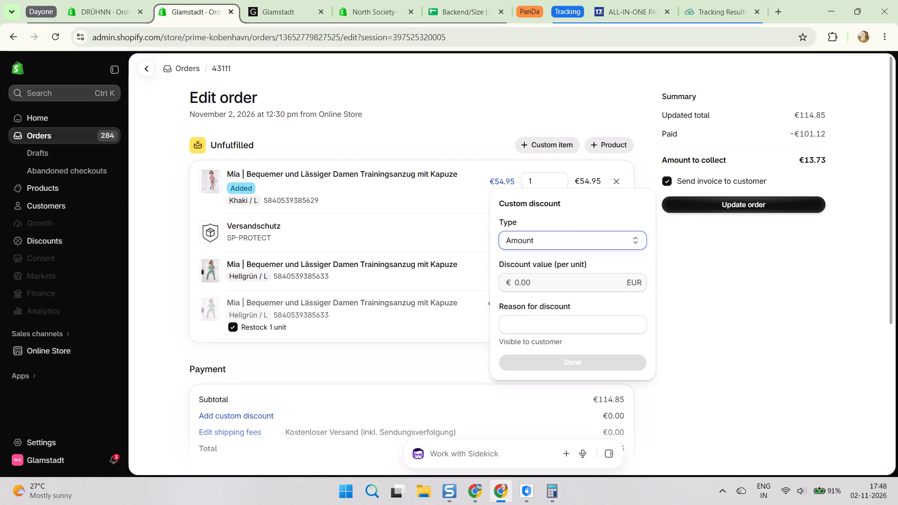
{"action": "left_click", "coordinate": [526, 278]}
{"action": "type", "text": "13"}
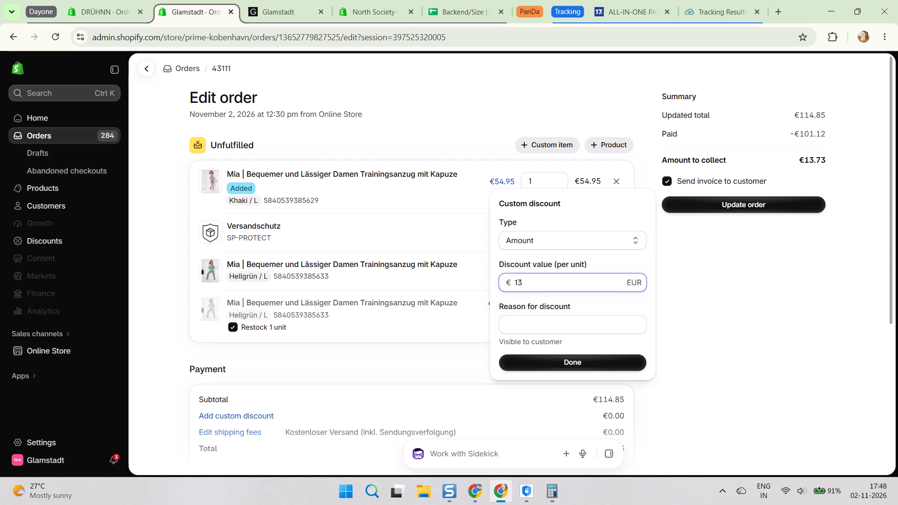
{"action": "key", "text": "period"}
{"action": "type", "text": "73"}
{"action": "left_click", "coordinate": [574, 364]}
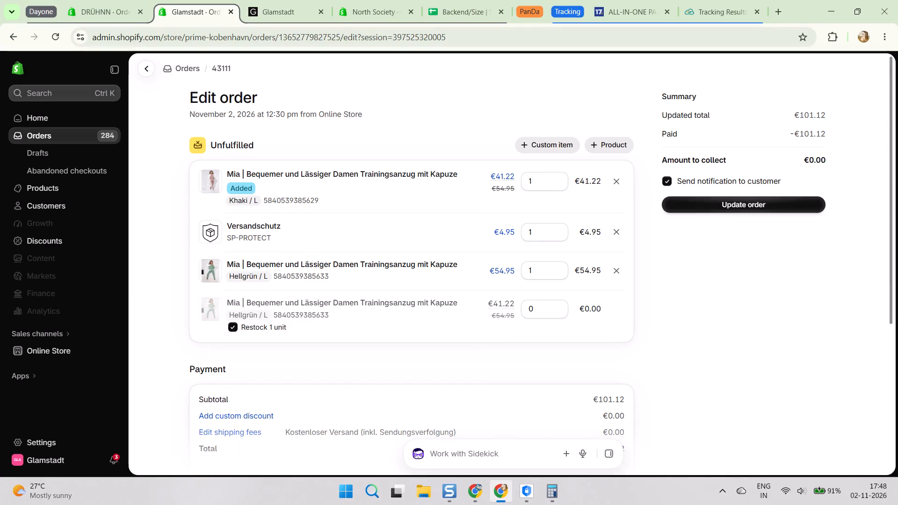
{"action": "left_click", "coordinate": [702, 205]}
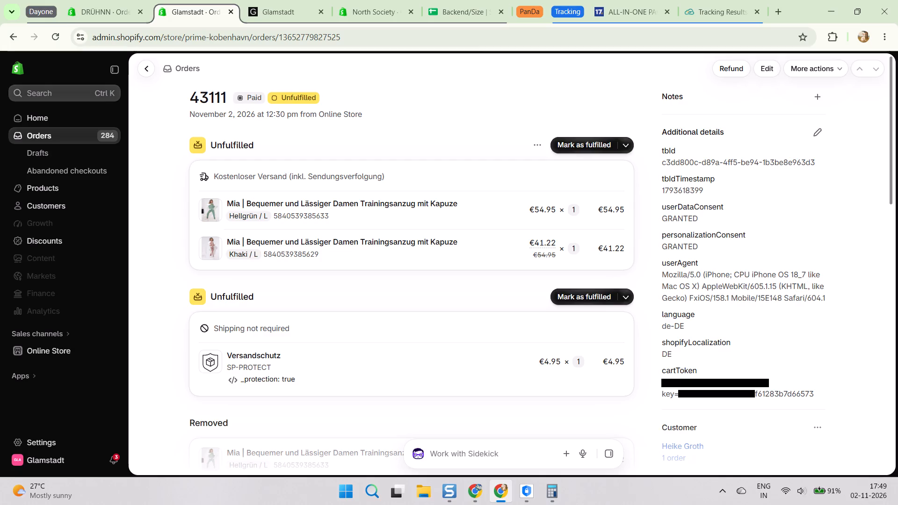
{"action": "left_click", "coordinate": [418, 140]}
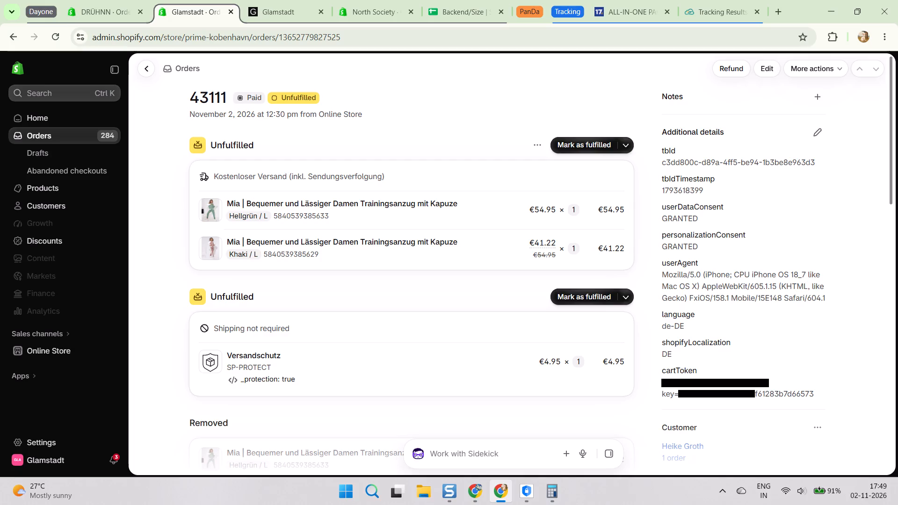
{"action": "left_click", "coordinate": [419, 149]}
{"action": "left_click", "coordinate": [476, 491]}
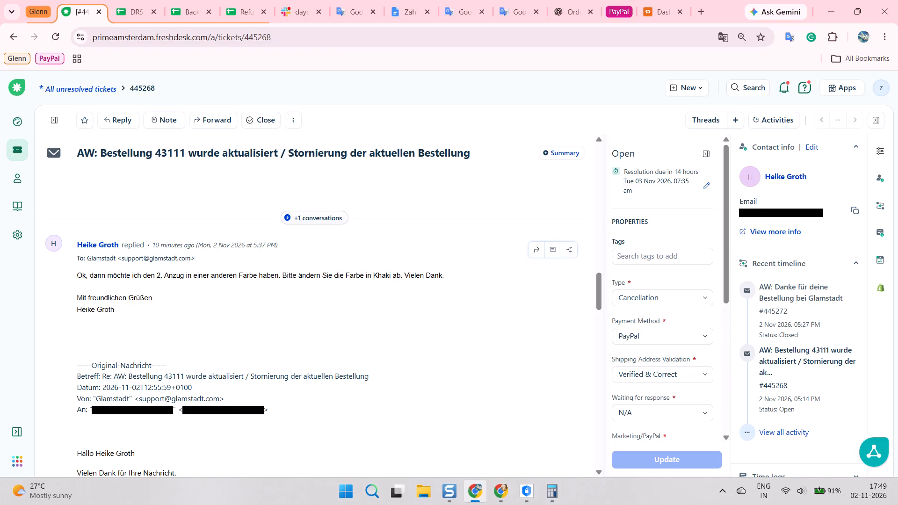
{"action": "scroll", "coordinate": [363, 265], "scroll_direction": "down", "scroll_amount": 2}
{"action": "scroll", "coordinate": [351, 269], "scroll_direction": "up", "scroll_amount": 2}
{"action": "scroll", "coordinate": [357, 267], "scroll_direction": "down", "scroll_amount": 6}
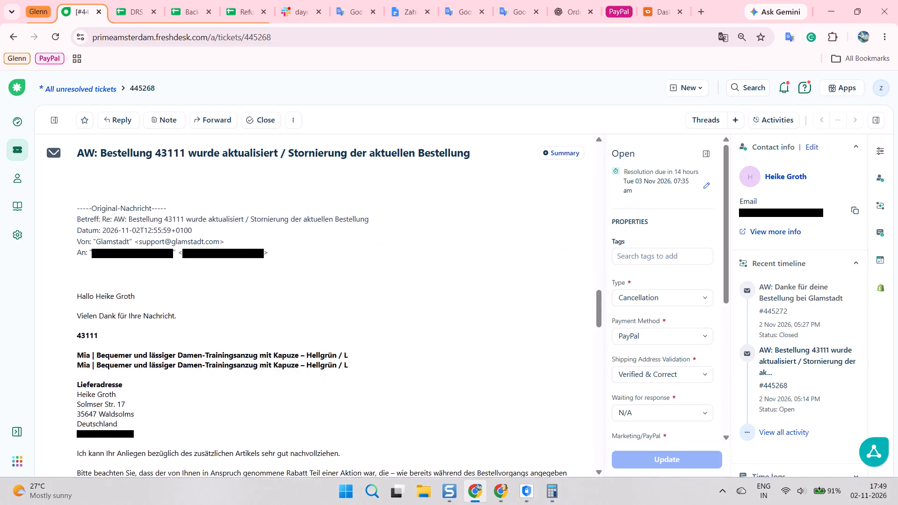
{"action": "scroll", "coordinate": [367, 270], "scroll_direction": "down", "scroll_amount": 20}
{"action": "scroll", "coordinate": [367, 270], "scroll_direction": "down", "scroll_amount": 4}
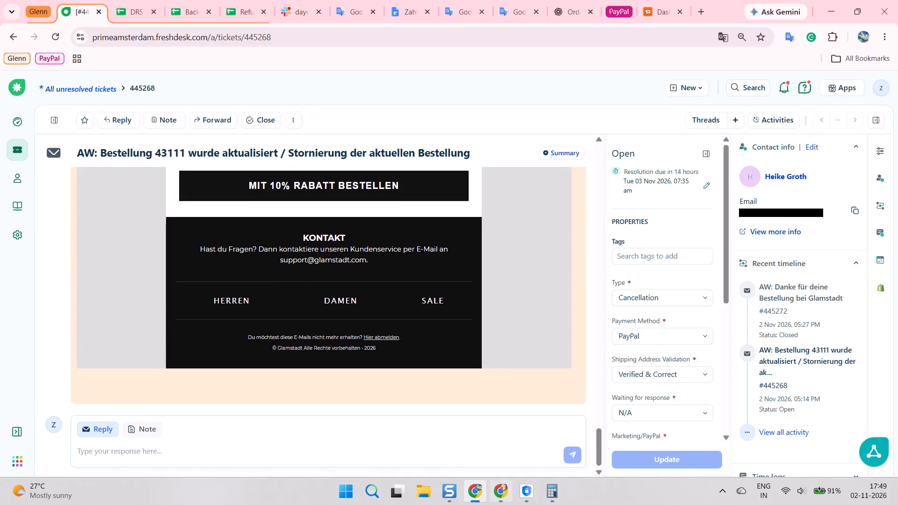
{"action": "left_click", "coordinate": [499, 487]}
{"action": "left_click", "coordinate": [408, 159]}
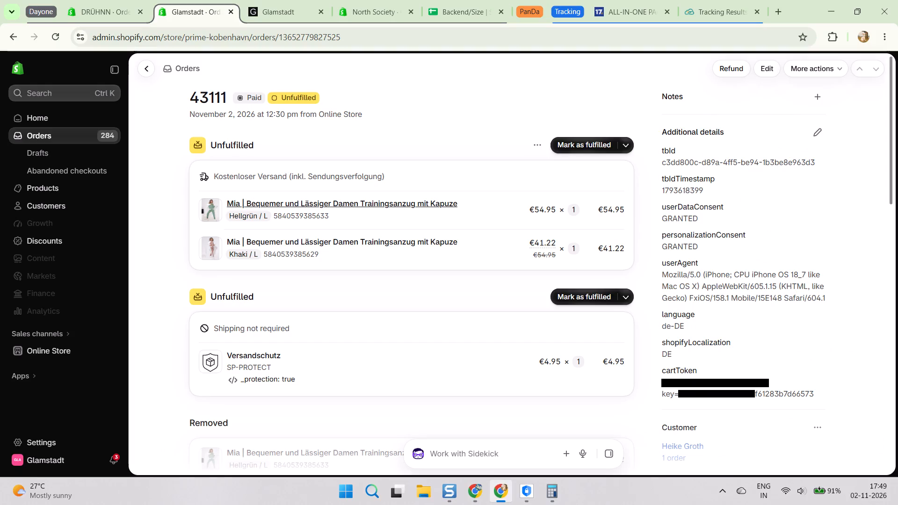
{"action": "left_click", "coordinate": [410, 152]}
{"action": "double_click", "coordinate": [482, 494]}
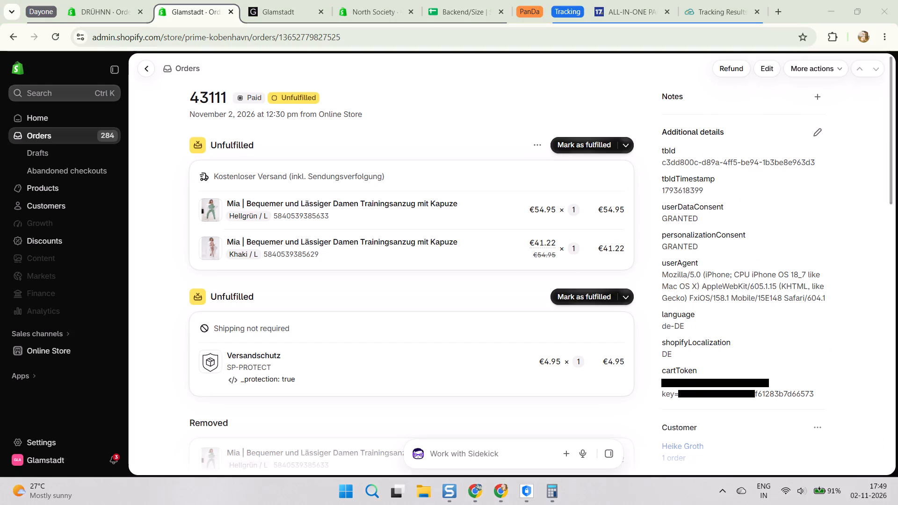
{"action": "left_click", "coordinate": [479, 491]}
{"action": "left_click", "coordinate": [499, 493]}
{"action": "scroll", "coordinate": [385, 266], "scroll_direction": "up", "scroll_amount": 1}
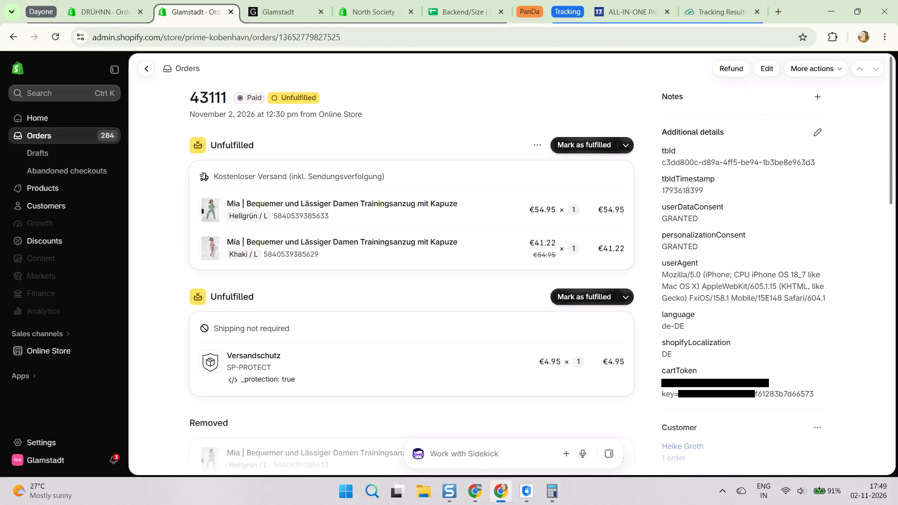
{"action": "left_click", "coordinate": [428, 276]}
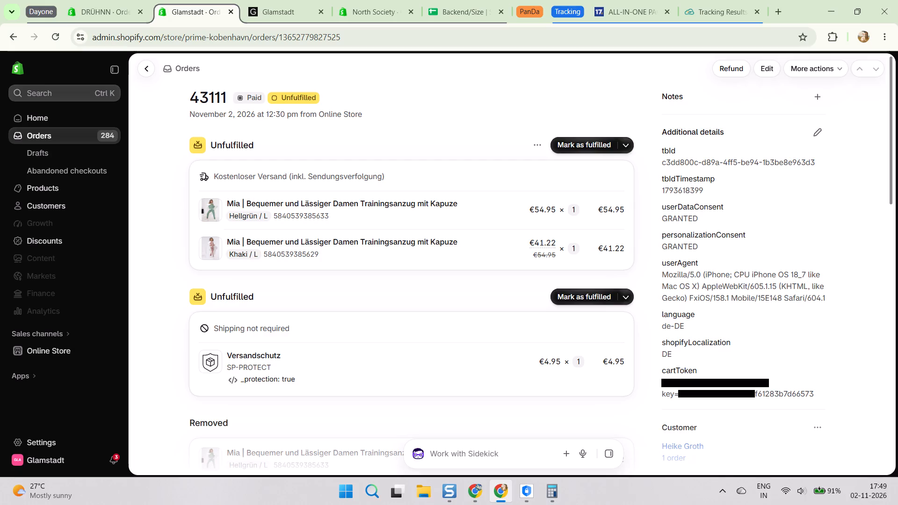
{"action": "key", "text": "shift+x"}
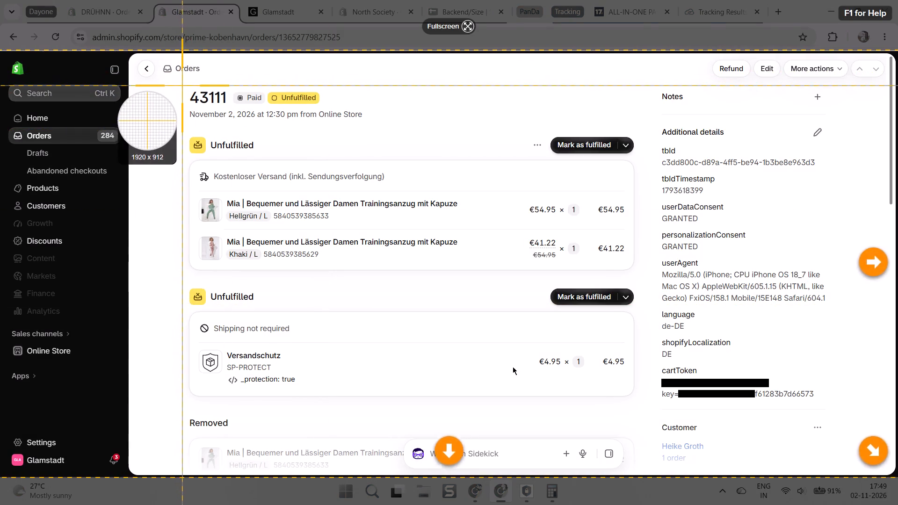
{"action": "left_click_drag", "start_coordinate": [182, 86], "coordinate": [639, 286]}
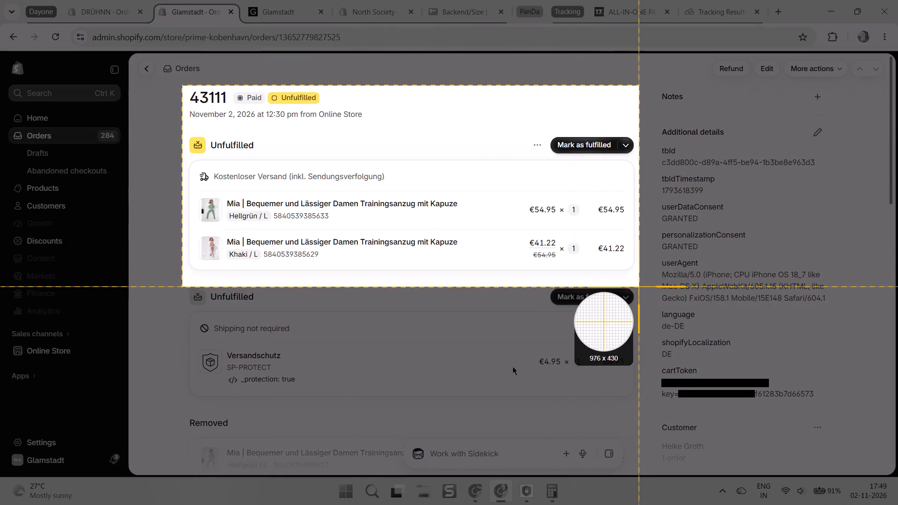
{"action": "left_click_drag", "start_coordinate": [639, 286], "coordinate": [639, 277]}
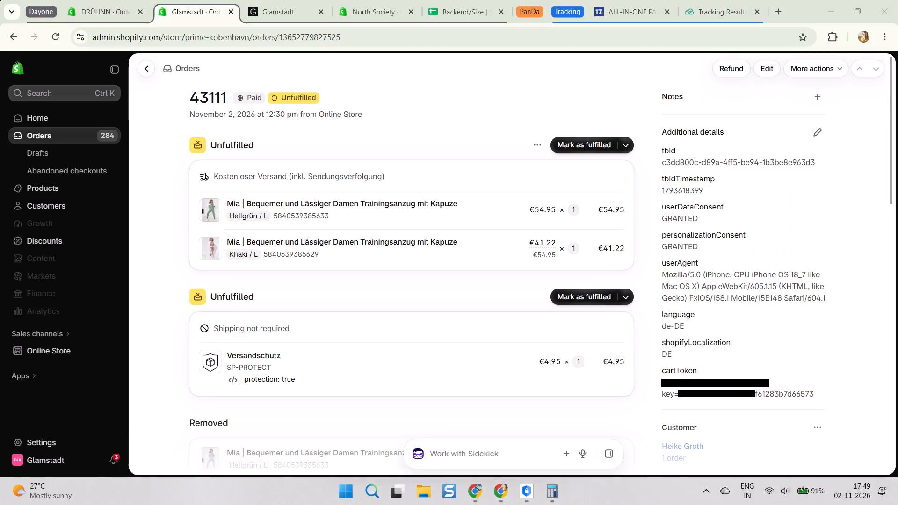
{"action": "left_click", "coordinate": [261, 304]}
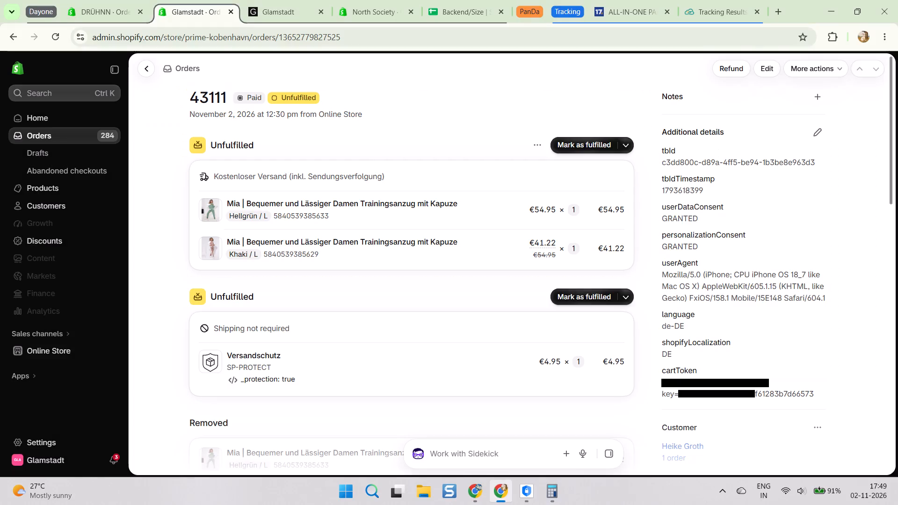
{"action": "key", "text": "alt+Tab"}
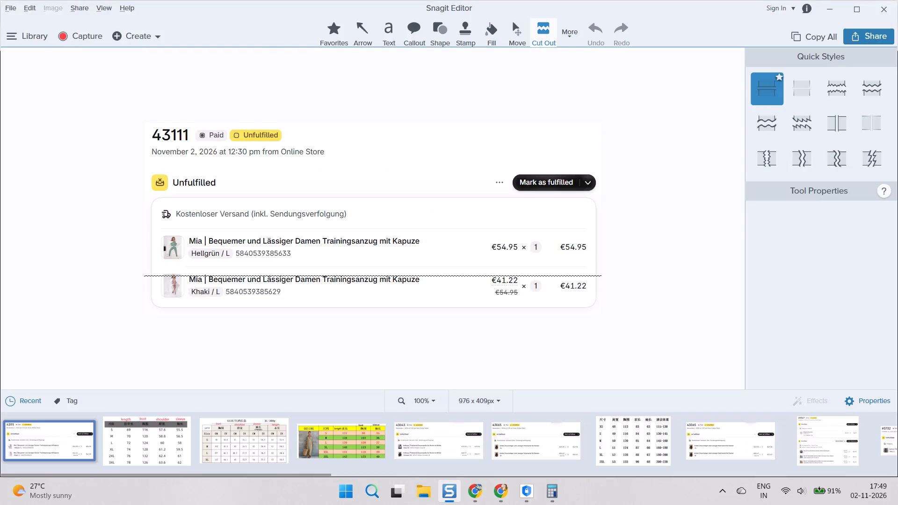
{"action": "scroll", "coordinate": [318, 240], "scroll_direction": "up", "scroll_amount": 3}
{"action": "left_click", "coordinate": [389, 114]}
{"action": "key", "text": "alt+Tab"}
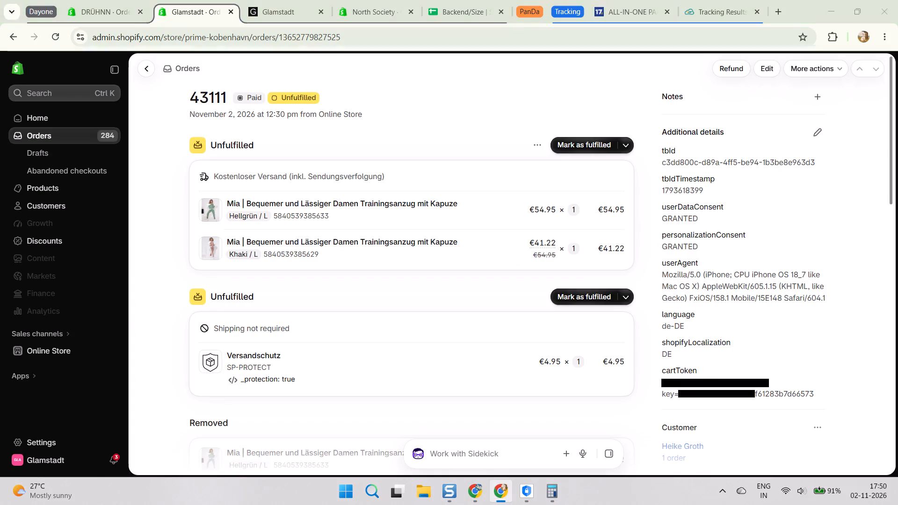
{"action": "key", "text": "alt+Tab"}
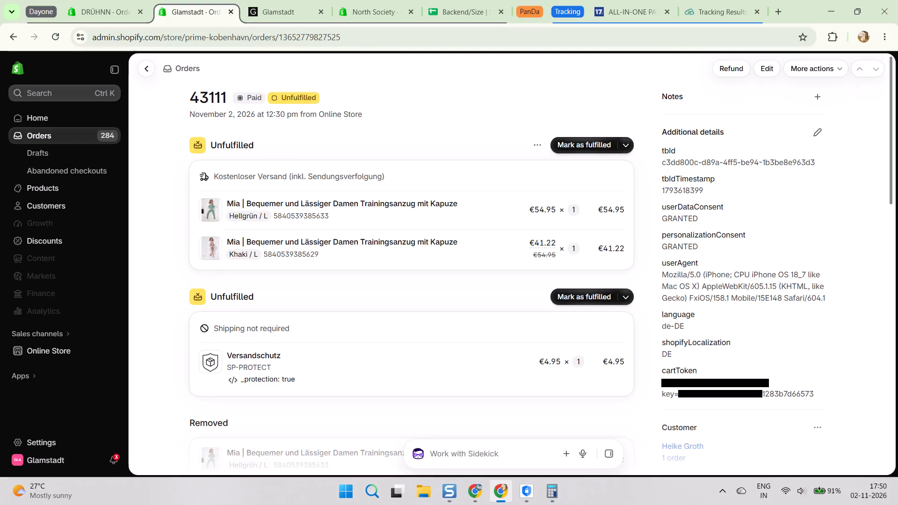
{"action": "double_click", "coordinate": [206, 101]}
{"action": "key", "text": "ctrl+c"}
{"action": "key", "text": "ctrl+c"}
{"action": "key", "text": "alt+Tab"}
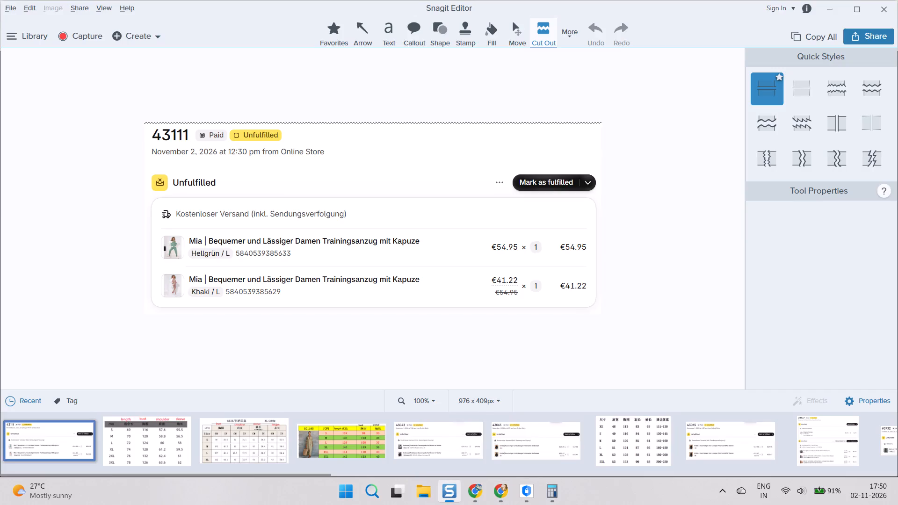
{"action": "key", "text": "alt+Tab"}
{"action": "left_click", "coordinate": [474, 492]}
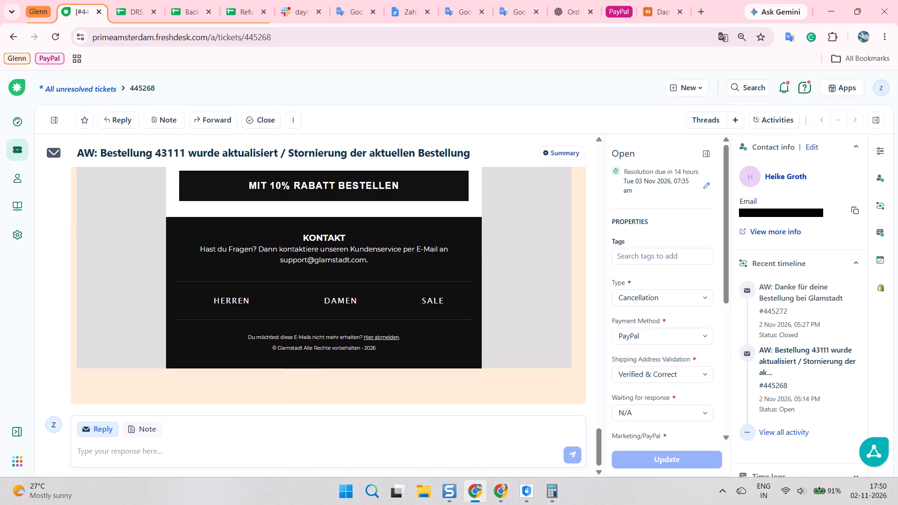
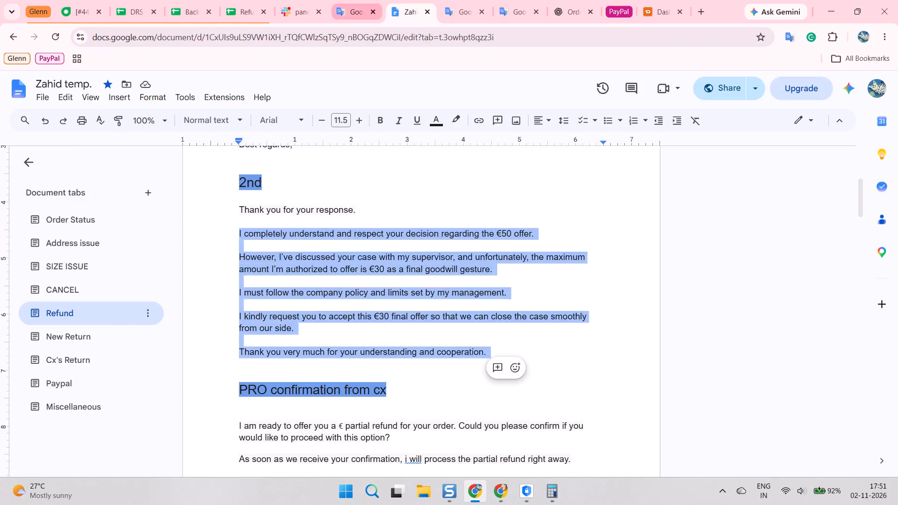
Copy the size-change confirmation message, without its greeting, from the SIZE ISSUE section of the Zahid temp. document.
{"action": "left_click", "coordinate": [360, 0]}
{"action": "left_click", "coordinate": [399, 0]}
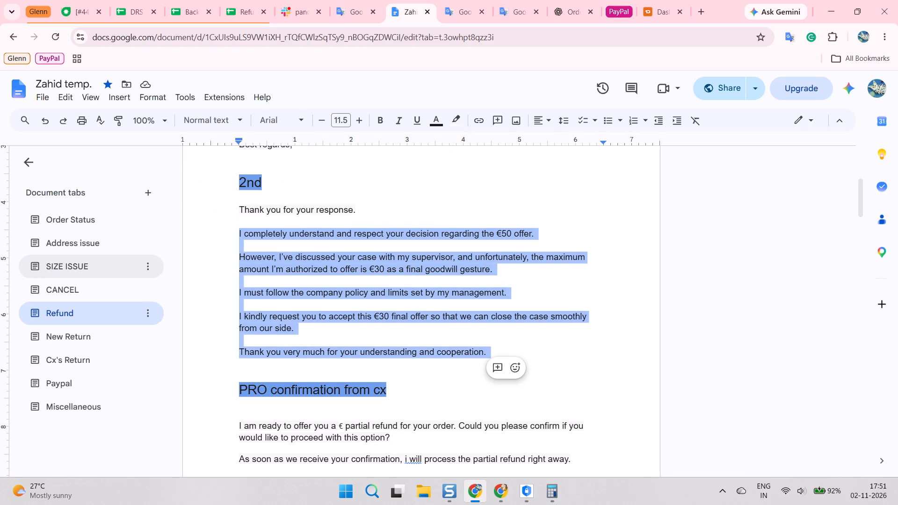
{"action": "left_click", "coordinate": [97, 265]}
{"action": "scroll", "coordinate": [261, 276], "scroll_direction": "down", "scroll_amount": 1}
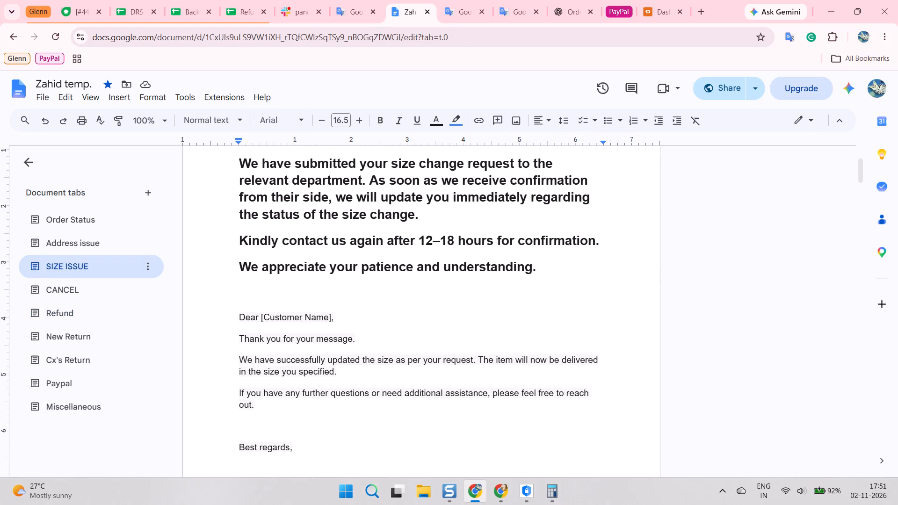
{"action": "left_click_drag", "start_coordinate": [235, 335], "coordinate": [254, 413]}
{"action": "key", "text": "ctrl+c"}
{"action": "key", "text": "ctrl+c"}
{"action": "key", "text": "ctrl+c"}
{"action": "key", "text": "ctrl+c"}
{"action": "key", "text": "ctrl+c"}
Replace the English text in the English-to-German Google Translate page with the copied message, separating its three paragraphs with blank lines.
{"action": "left_click", "coordinate": [521, 0]}
{"action": "scroll", "coordinate": [321, 182], "scroll_direction": "up", "scroll_amount": 7}
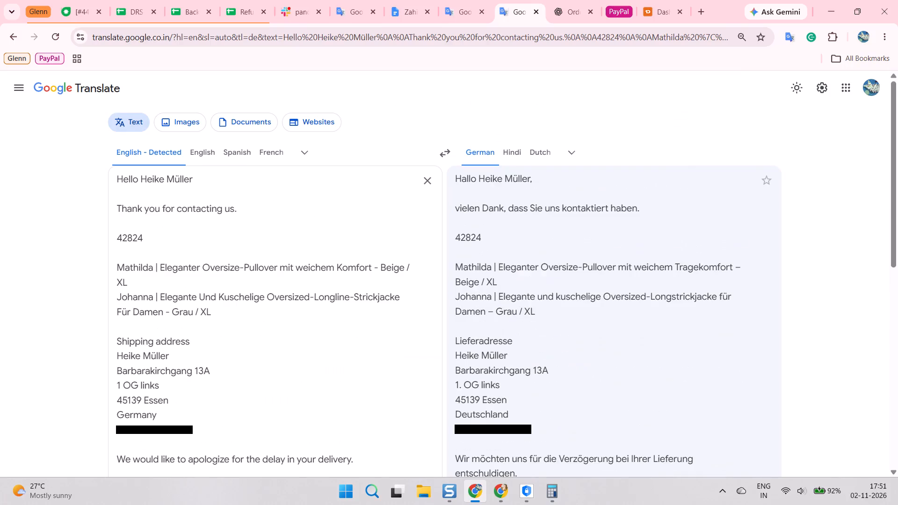
{"action": "left_click", "coordinate": [421, 182]}
{"action": "key", "text": "ctrl+v"}
{"action": "scroll", "coordinate": [229, 205], "scroll_direction": "down", "scroll_amount": 1}
{"action": "key", "text": "BackSpace"}
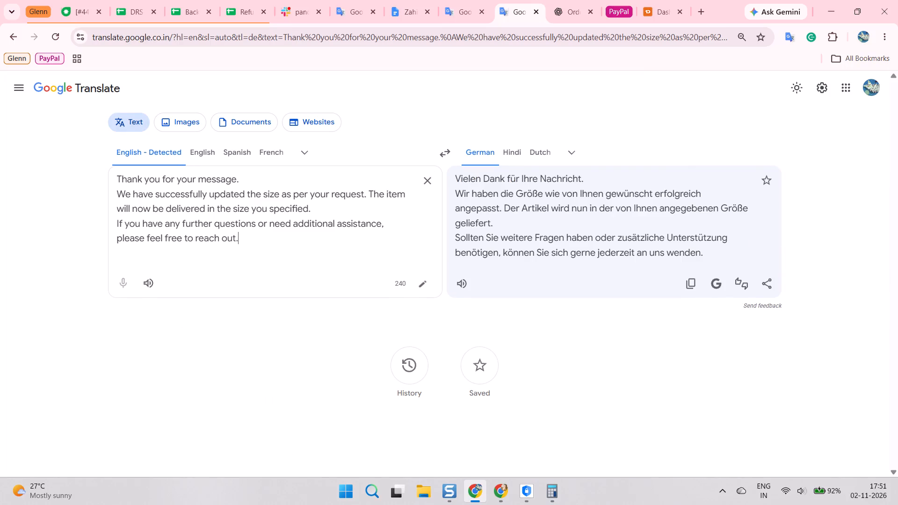
{"action": "left_click", "coordinate": [246, 173]}
{"action": "key", "text": "Return"}
{"action": "left_click", "coordinate": [318, 224]}
{"action": "key", "text": "Return"}
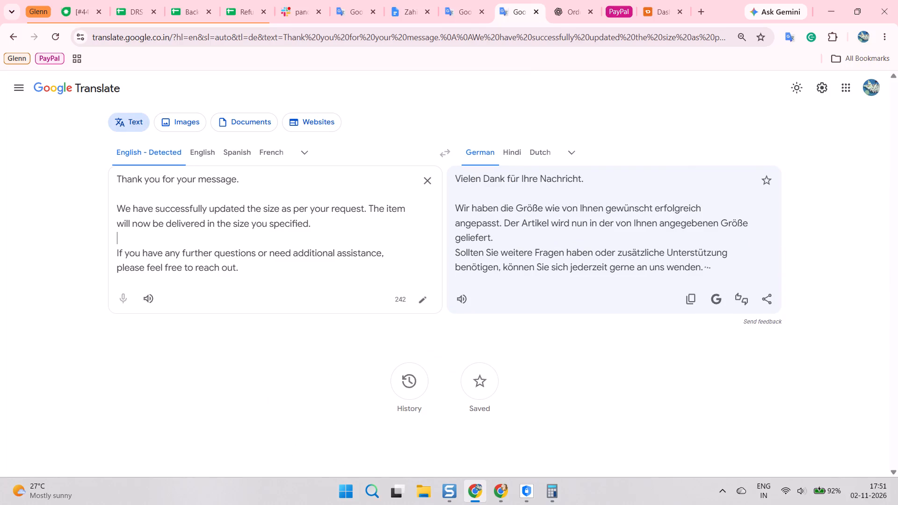
Change "size" to "color" in both sentences of the English message and copy the German translation.
{"action": "double_click", "coordinate": [269, 204]}
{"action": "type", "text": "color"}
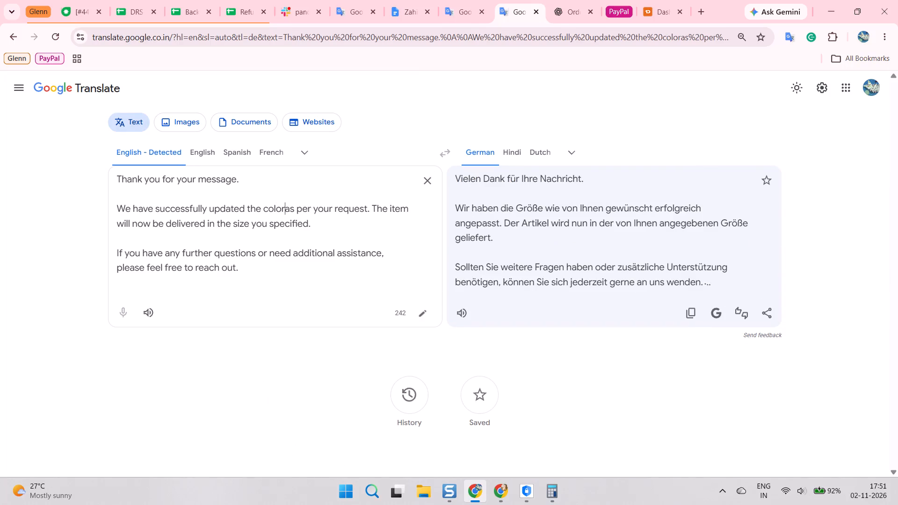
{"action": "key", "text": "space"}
{"action": "double_click", "coordinate": [261, 224]}
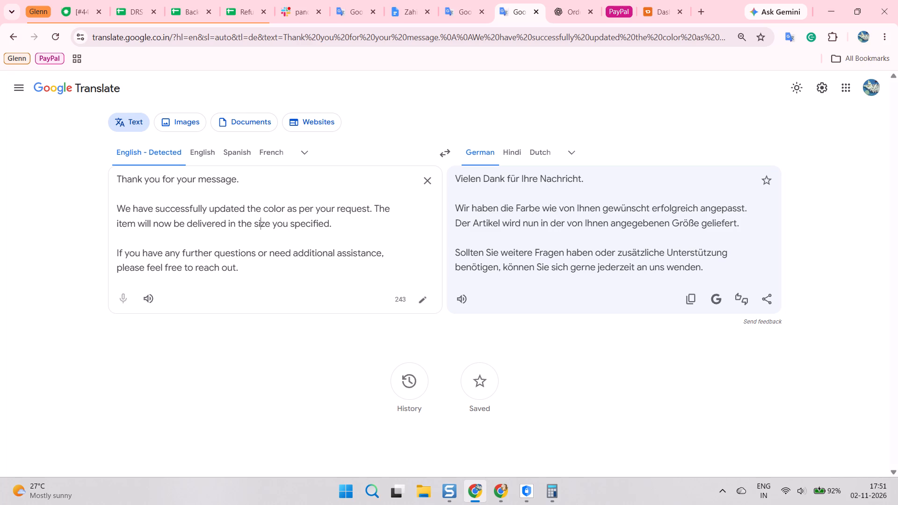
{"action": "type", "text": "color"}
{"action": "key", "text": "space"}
{"action": "left_click", "coordinate": [692, 298]}
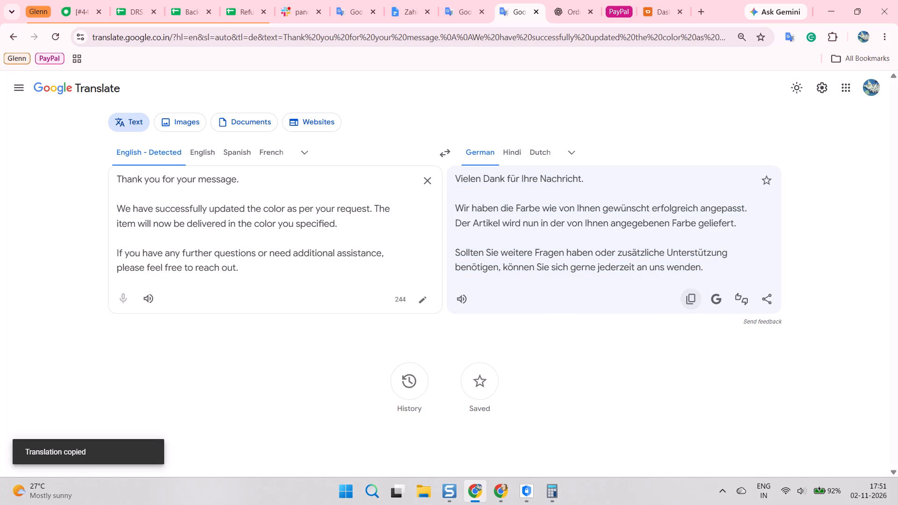
Start a reply on ticket 445268 in Freshdesk and replace its default text with the canned response "asn".
{"action": "left_click", "coordinate": [76, 0]}
{"action": "scroll", "coordinate": [330, 256], "scroll_direction": "down", "scroll_amount": 7}
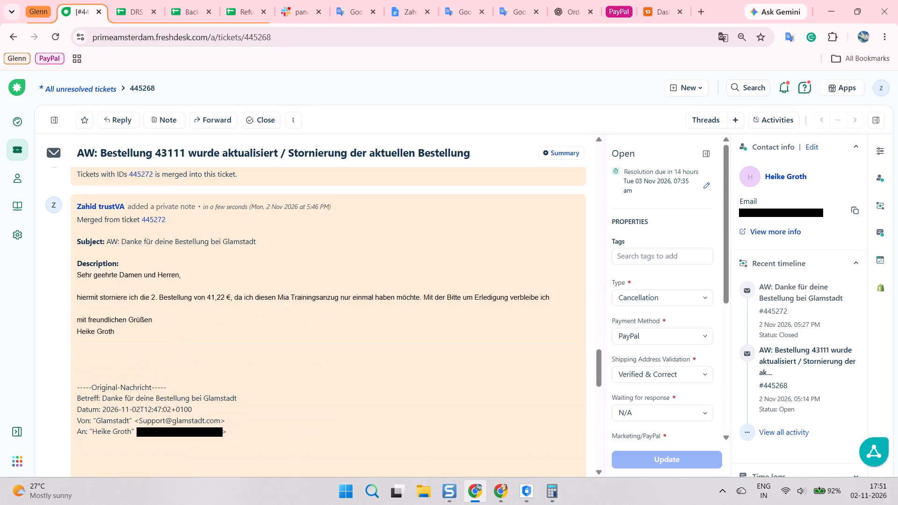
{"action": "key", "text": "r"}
{"action": "scroll", "coordinate": [245, 285], "scroll_direction": "down", "scroll_amount": 11}
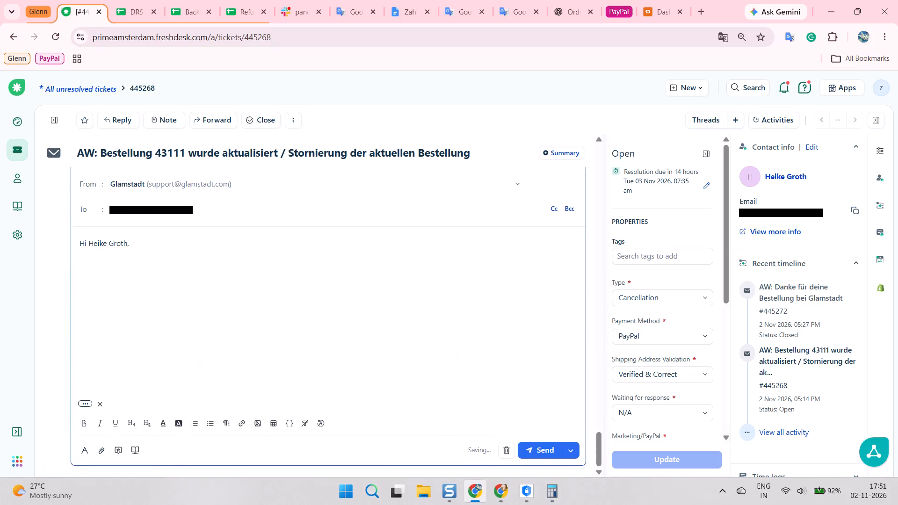
{"action": "double_click", "coordinate": [100, 402]}
{"action": "key", "text": "ctrl+a"}
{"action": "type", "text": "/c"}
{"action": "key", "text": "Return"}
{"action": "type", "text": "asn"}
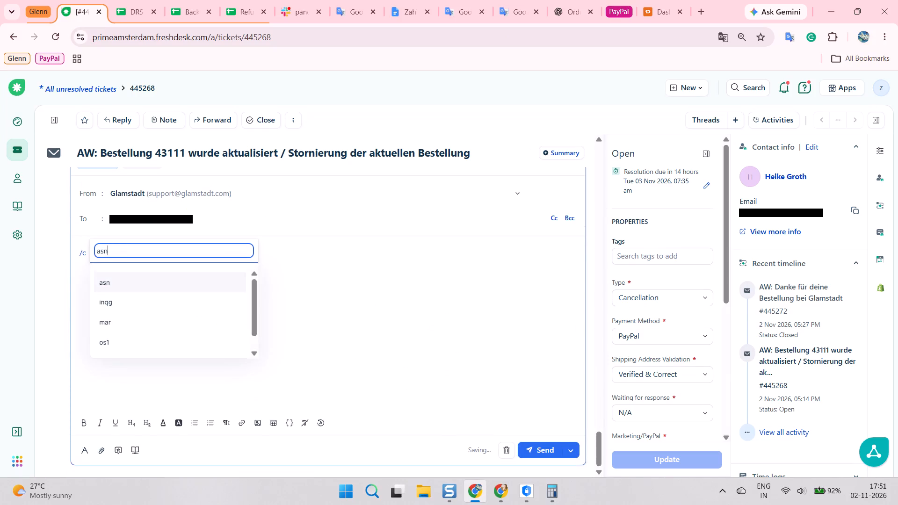
{"action": "left_click", "coordinate": [135, 280]}
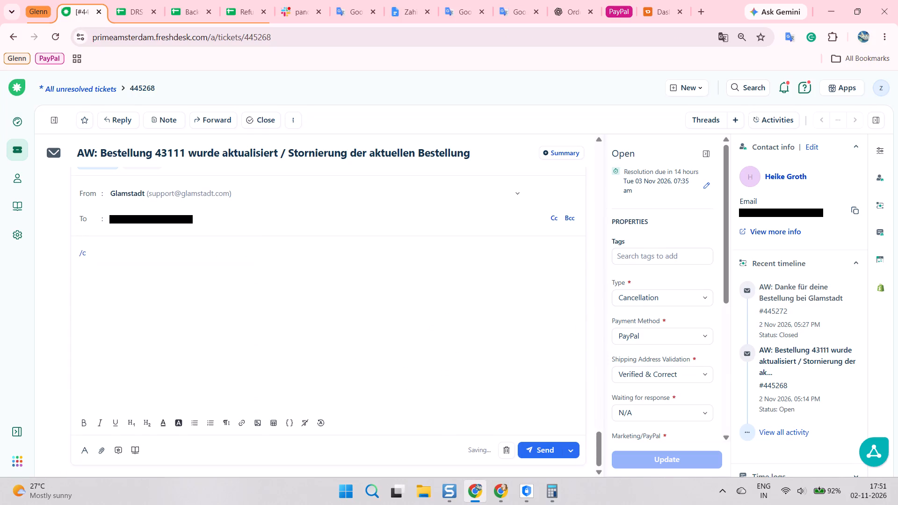
Paste the German colour-change message between the greeting and sign-off, remove the surplus blank line, and send the reply.
{"action": "left_click", "coordinate": [100, 279]}
{"action": "key", "text": "ctrl+v"}
{"action": "scroll", "coordinate": [116, 287], "scroll_direction": "down", "scroll_amount": 4}
{"action": "left_click", "coordinate": [109, 340]}
{"action": "key", "text": "BackSpace"}
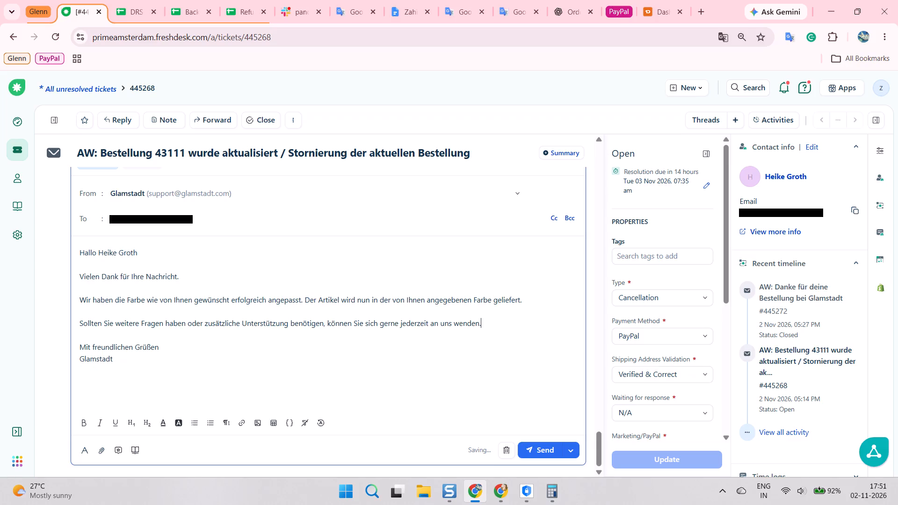
{"action": "scroll", "coordinate": [220, 356], "scroll_direction": "down", "scroll_amount": 6}
{"action": "left_click", "coordinate": [541, 451]}
{"action": "scroll", "coordinate": [673, 292], "scroll_direction": "down", "scroll_amount": 4}
{"action": "left_click", "coordinate": [657, 243]}
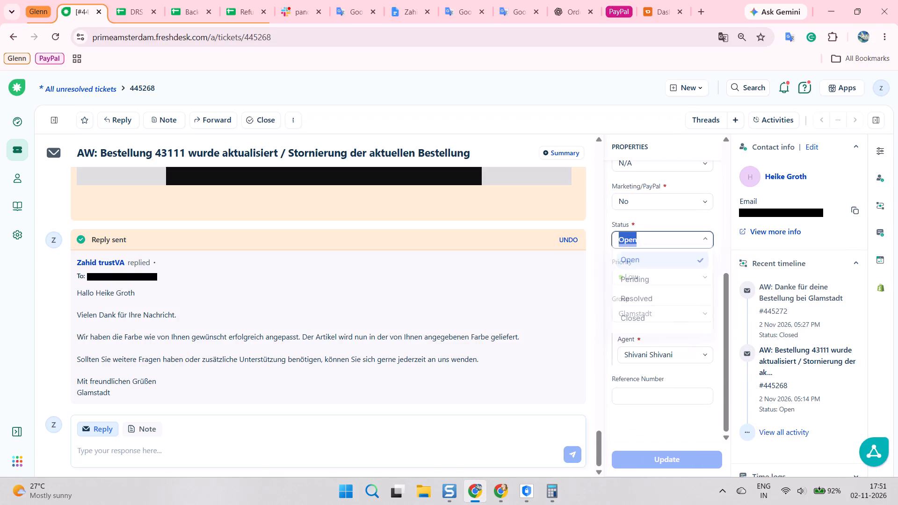
{"action": "left_click", "coordinate": [652, 301]}
{"action": "key", "text": "Tab"}
{"action": "key", "text": "Tab"}
{"action": "key", "text": "Tab"}
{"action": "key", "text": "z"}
{"action": "scroll", "coordinate": [653, 356], "scroll_direction": "down", "scroll_amount": 4}
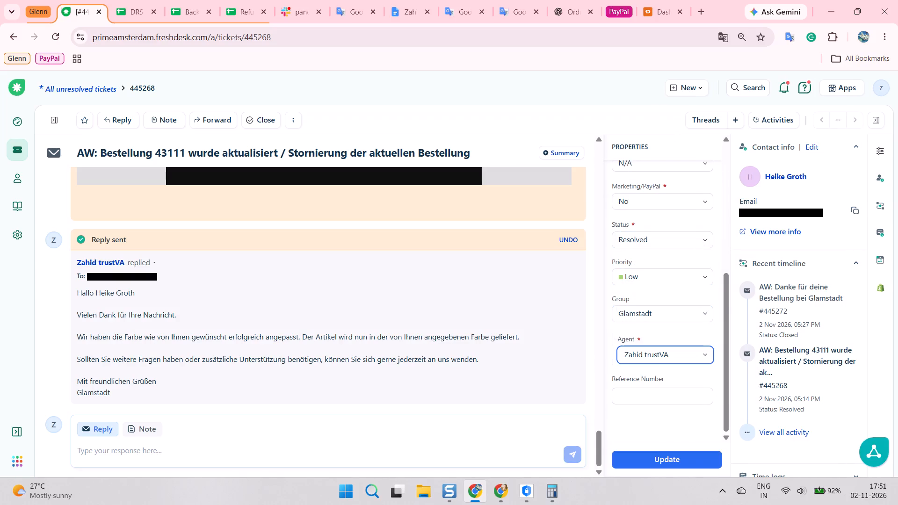
{"action": "scroll", "coordinate": [651, 411], "scroll_direction": "down", "scroll_amount": 3}
{"action": "left_click_drag", "start_coordinate": [662, 460], "coordinate": [664, 466]}
{"action": "scroll", "coordinate": [519, 339], "scroll_direction": "down", "scroll_amount": 3}
{"action": "scroll", "coordinate": [93, 138], "scroll_direction": "down", "scroll_amount": 4}
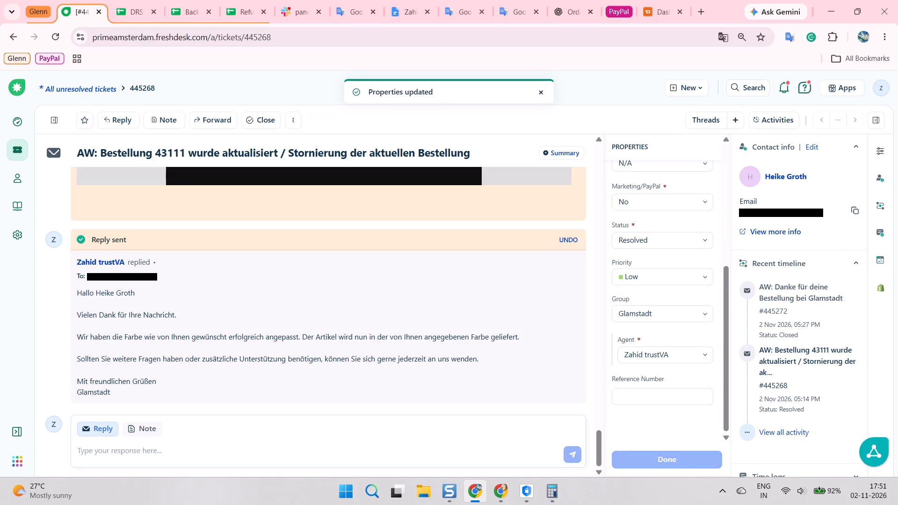
{"action": "double_click", "coordinate": [135, 87]}
{"action": "key", "text": "ctrl+c"}
{"action": "key", "text": "ctrl+c"}
{"action": "left_click", "coordinate": [130, 0]}
{"action": "key", "text": "ctrl+v"}
{"action": "left_click", "coordinate": [296, 252]}
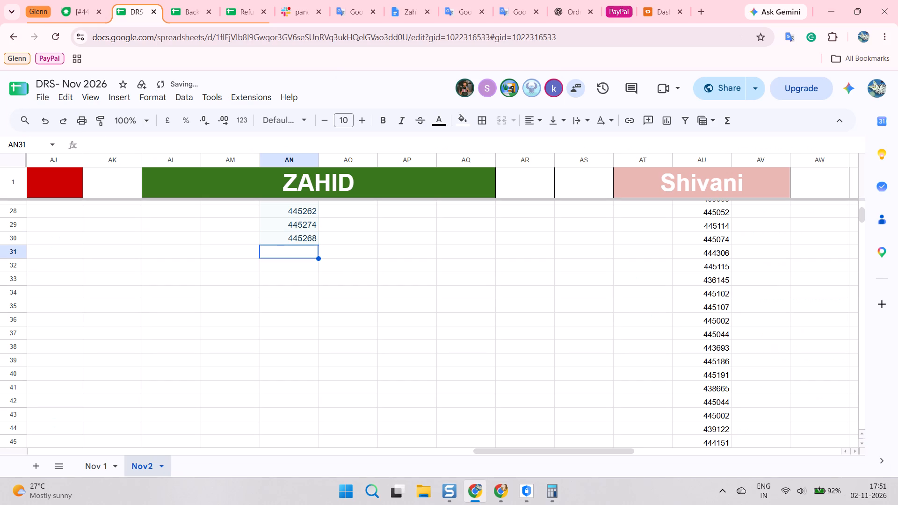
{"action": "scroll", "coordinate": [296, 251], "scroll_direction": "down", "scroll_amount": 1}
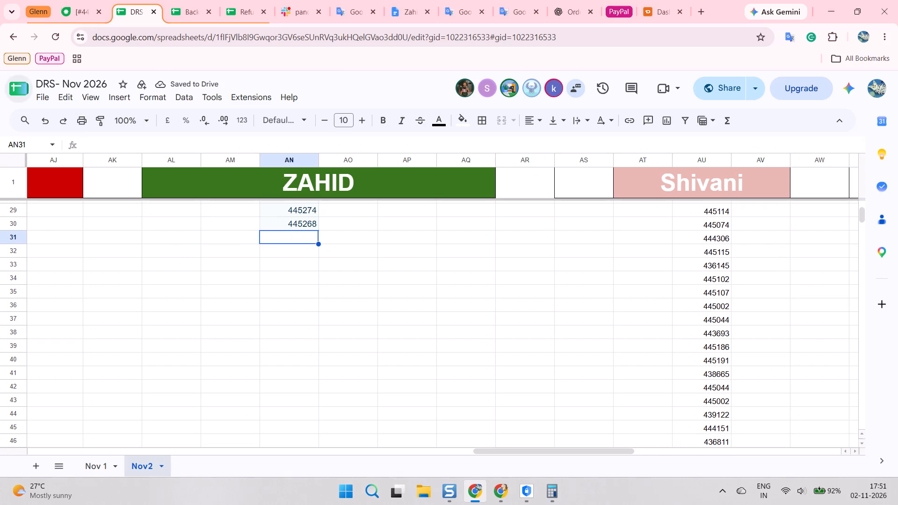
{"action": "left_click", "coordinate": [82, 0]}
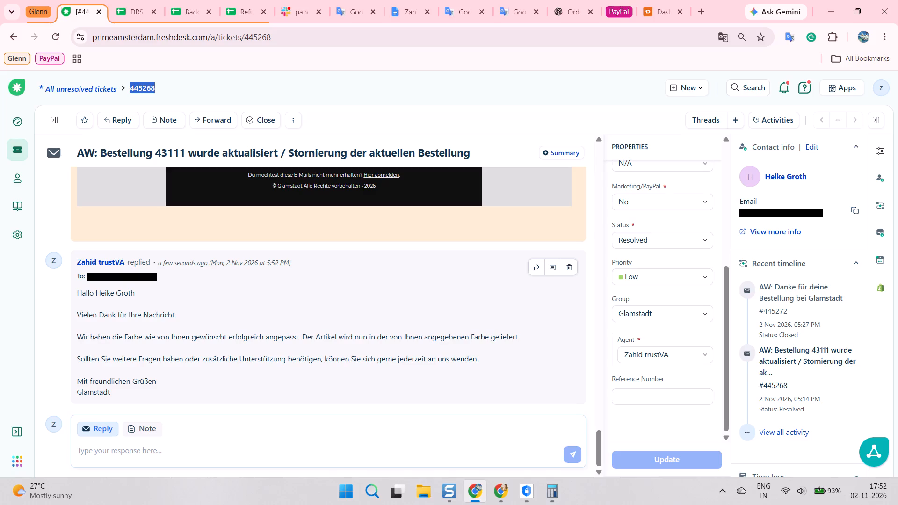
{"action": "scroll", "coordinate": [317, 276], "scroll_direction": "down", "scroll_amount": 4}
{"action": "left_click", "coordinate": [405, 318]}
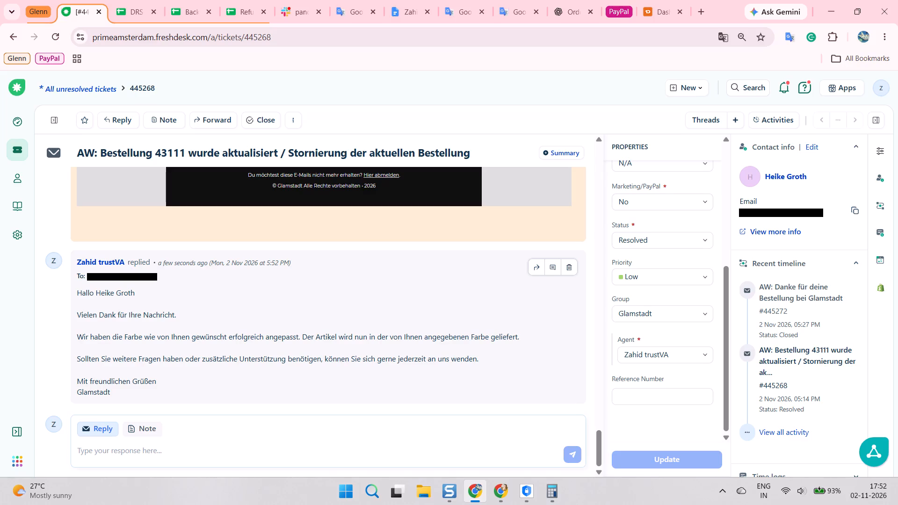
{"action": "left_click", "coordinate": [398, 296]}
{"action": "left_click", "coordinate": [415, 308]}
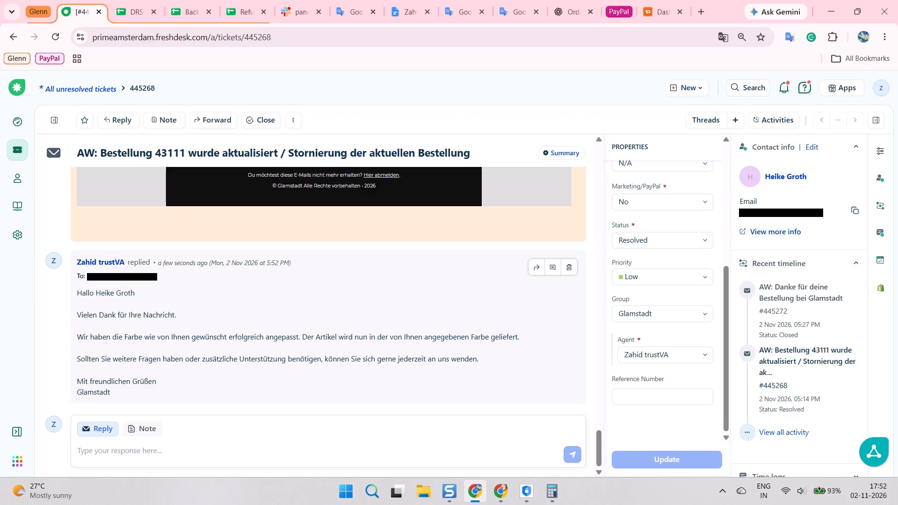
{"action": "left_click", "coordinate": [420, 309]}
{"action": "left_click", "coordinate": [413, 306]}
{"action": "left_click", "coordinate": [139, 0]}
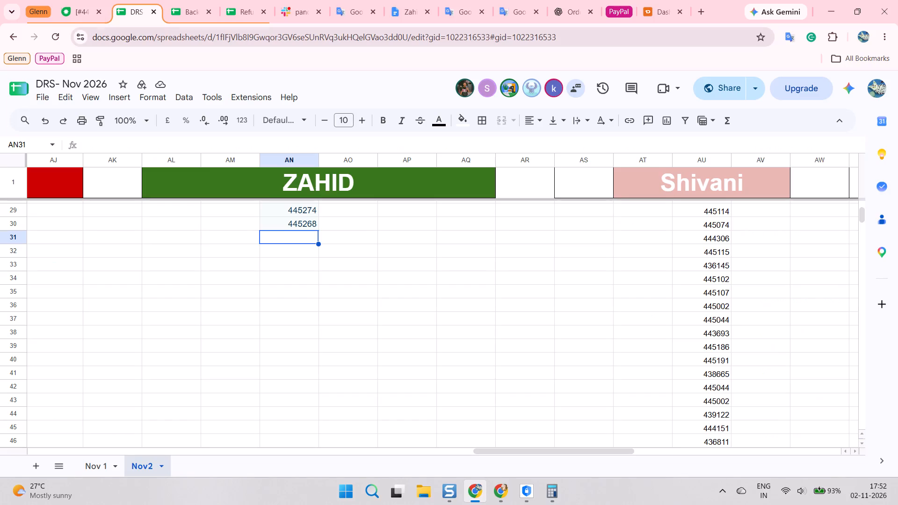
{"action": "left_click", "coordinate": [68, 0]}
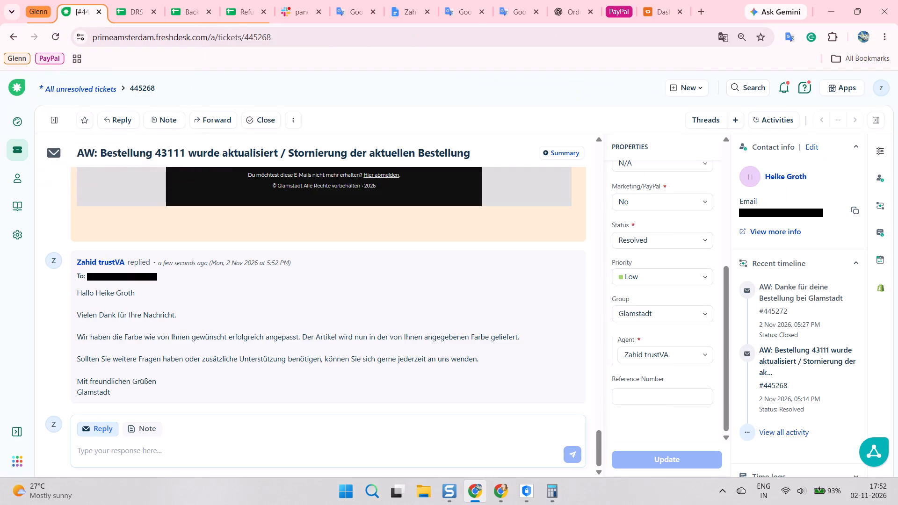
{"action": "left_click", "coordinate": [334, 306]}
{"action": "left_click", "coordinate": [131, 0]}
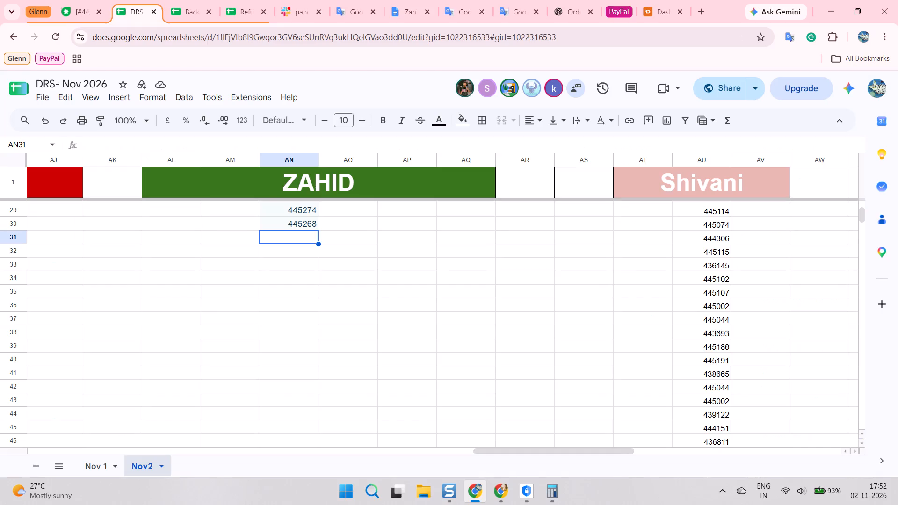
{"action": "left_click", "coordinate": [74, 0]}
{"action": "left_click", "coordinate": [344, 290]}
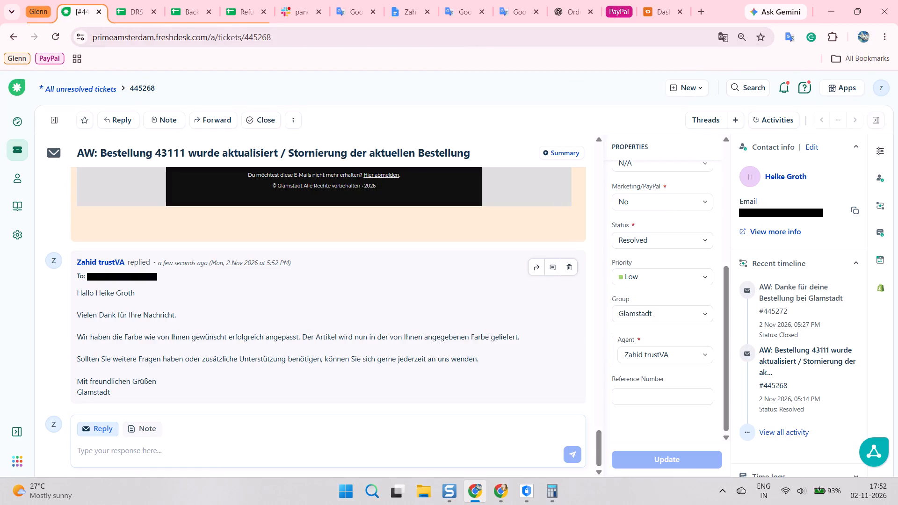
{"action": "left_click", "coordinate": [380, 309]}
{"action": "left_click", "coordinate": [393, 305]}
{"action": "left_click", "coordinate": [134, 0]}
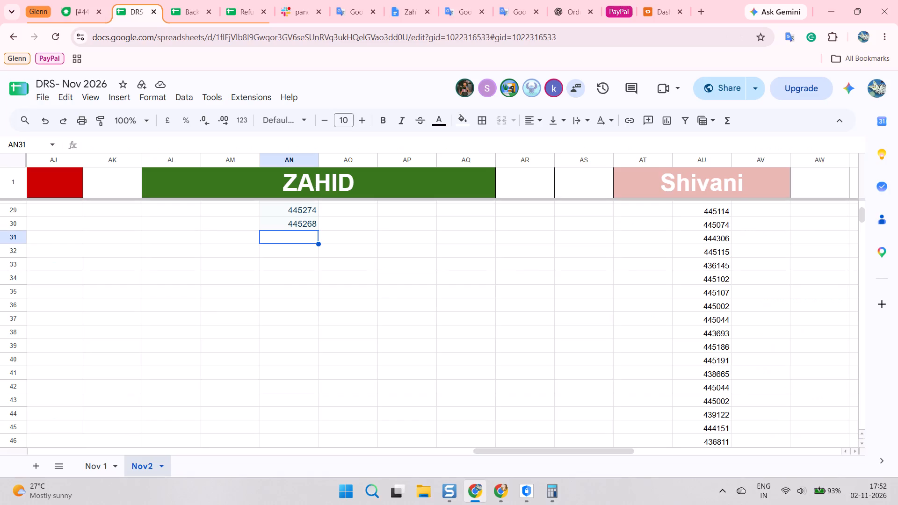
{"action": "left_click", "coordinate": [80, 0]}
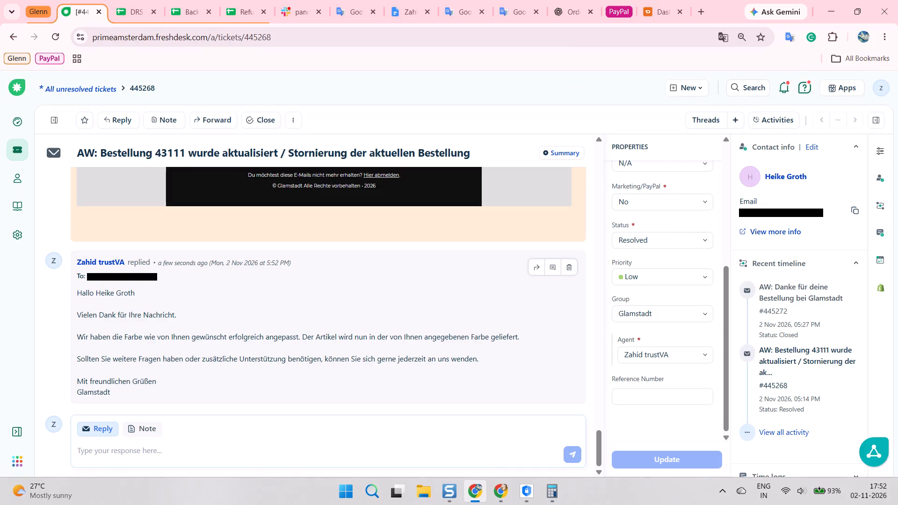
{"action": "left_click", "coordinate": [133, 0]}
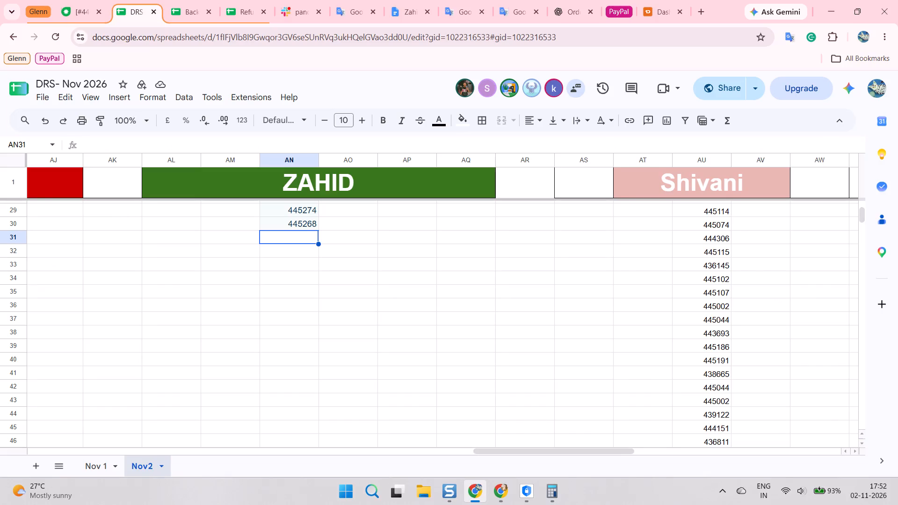
{"action": "left_click", "coordinate": [80, 0]}
{"action": "left_click", "coordinate": [18, 151]}
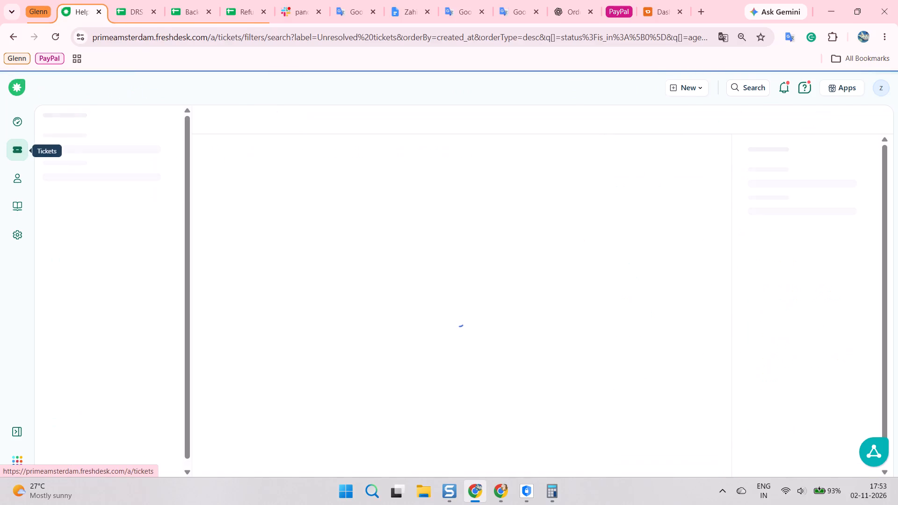
{"action": "left_click", "coordinate": [274, 170]}
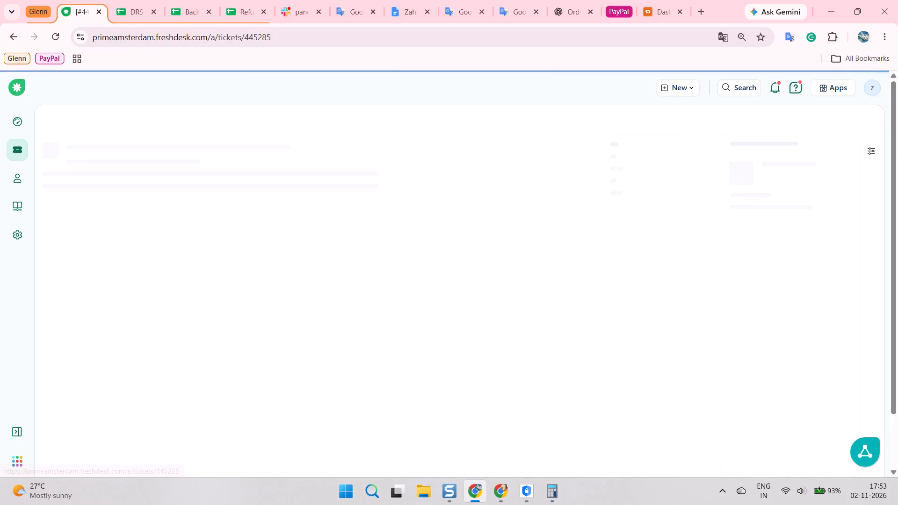
{"action": "scroll", "coordinate": [333, 200], "scroll_direction": "down", "scroll_amount": 10}
{"action": "scroll", "coordinate": [326, 261], "scroll_direction": "up", "scroll_amount": 6}
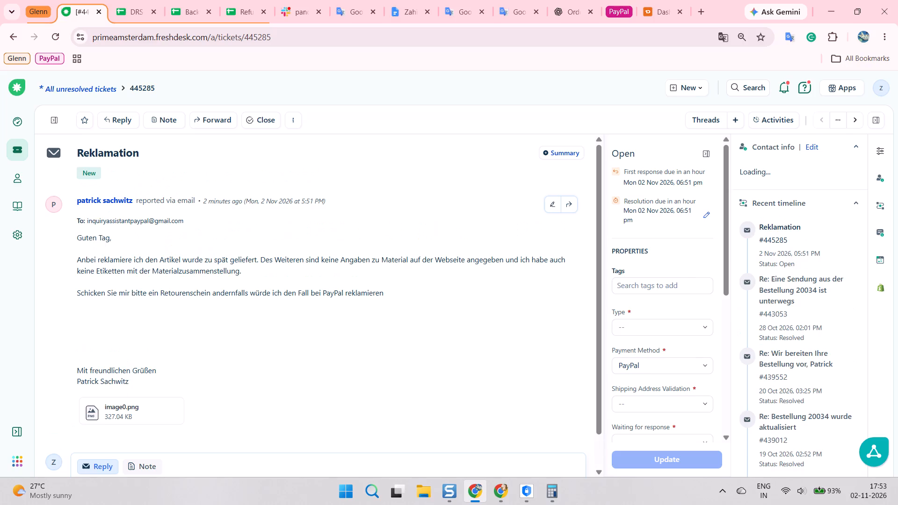
{"action": "left_click", "coordinate": [300, 245]}
{"action": "left_click", "coordinate": [87, 418]}
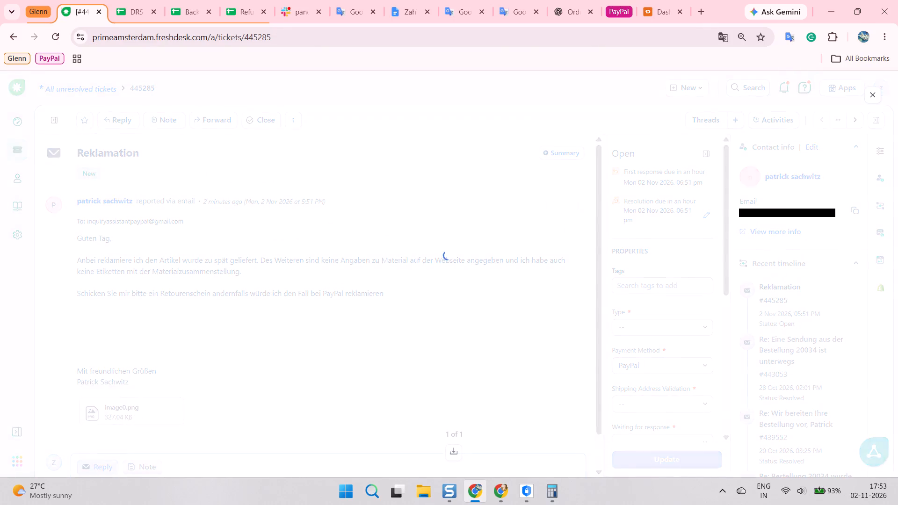
{"action": "left_click", "coordinate": [240, 328]}
Translate the ticket 445285 page from German to English.
{"action": "right_click", "coordinate": [345, 227]}
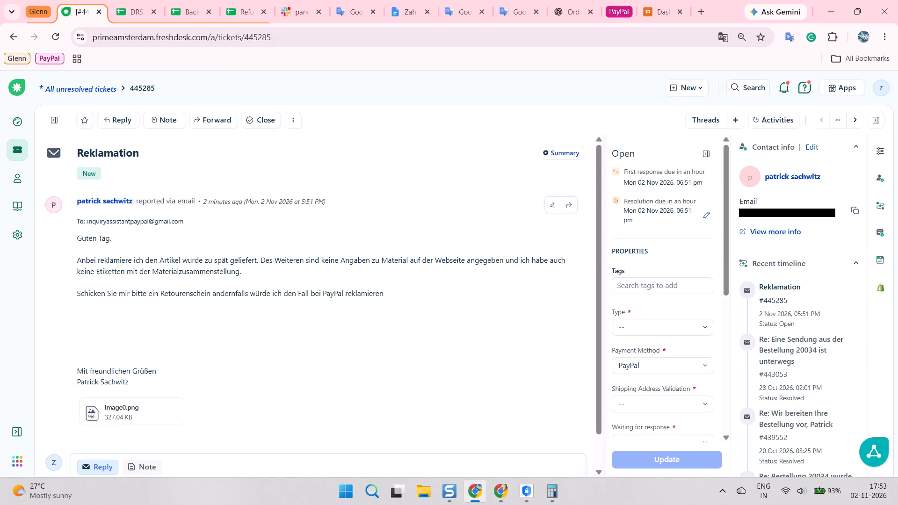
{"action": "scroll", "coordinate": [353, 289], "scroll_direction": "down", "scroll_amount": 6}
{"action": "left_click", "coordinate": [419, 422]}
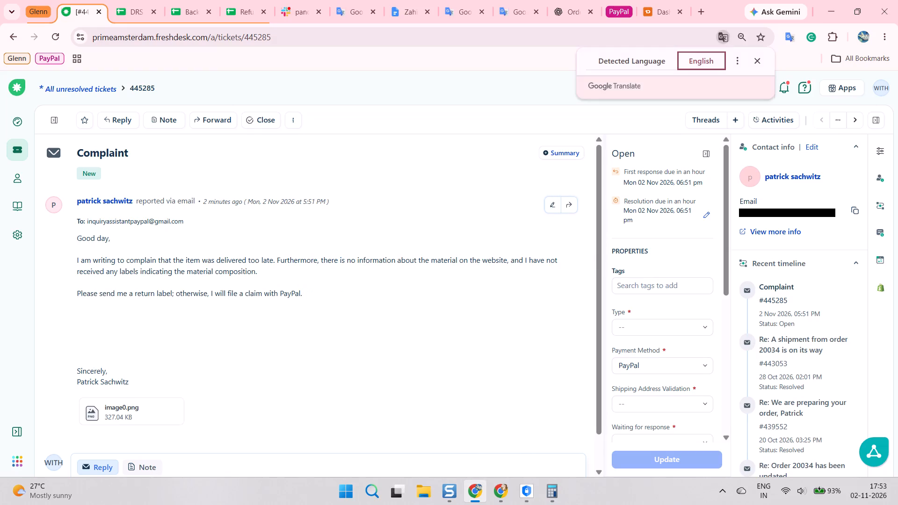
Read through the translated complaint in ticket 445285 to establish what the customer objects to and requests.
{"action": "left_click", "coordinate": [298, 272]}
{"action": "left_click", "coordinate": [317, 281]}
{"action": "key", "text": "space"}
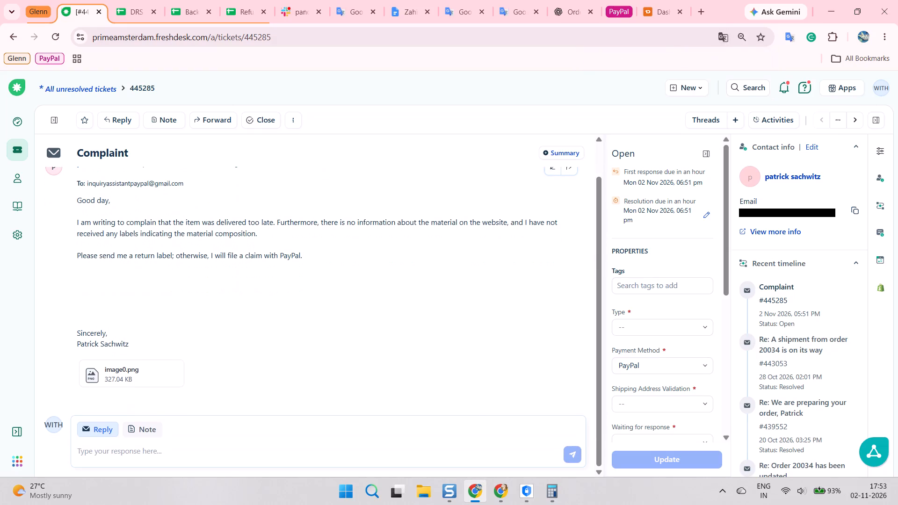
{"action": "scroll", "coordinate": [317, 281], "scroll_direction": "up", "scroll_amount": 1}
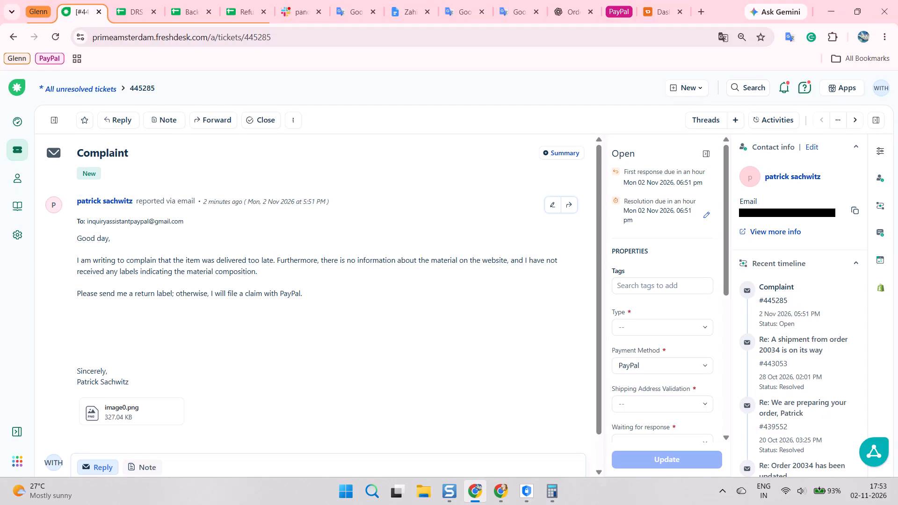
{"action": "left_click", "coordinate": [386, 253]}
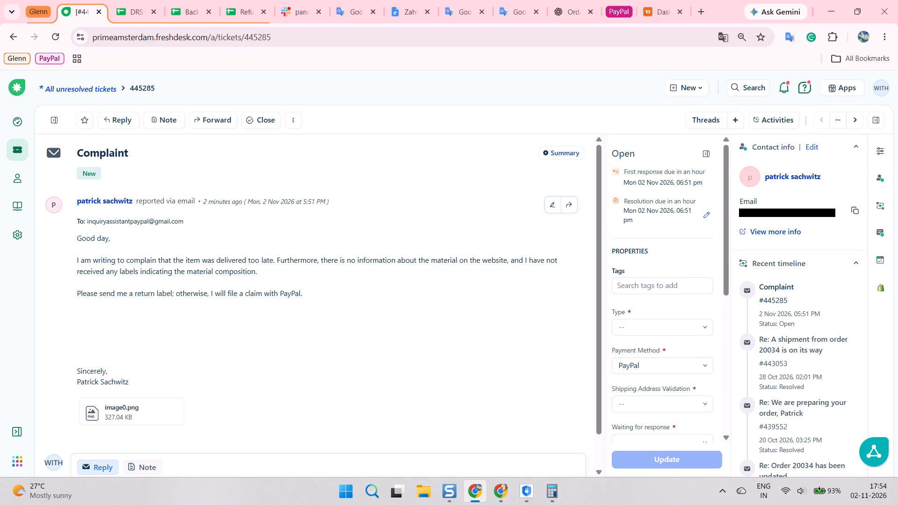
{"action": "left_click", "coordinate": [378, 216]}
{"action": "left_click", "coordinate": [388, 216]}
{"action": "left_click", "coordinate": [393, 220]}
{"action": "left_click", "coordinate": [206, 266]}
{"action": "left_click", "coordinate": [219, 266]}
{"action": "left_click", "coordinate": [246, 267]}
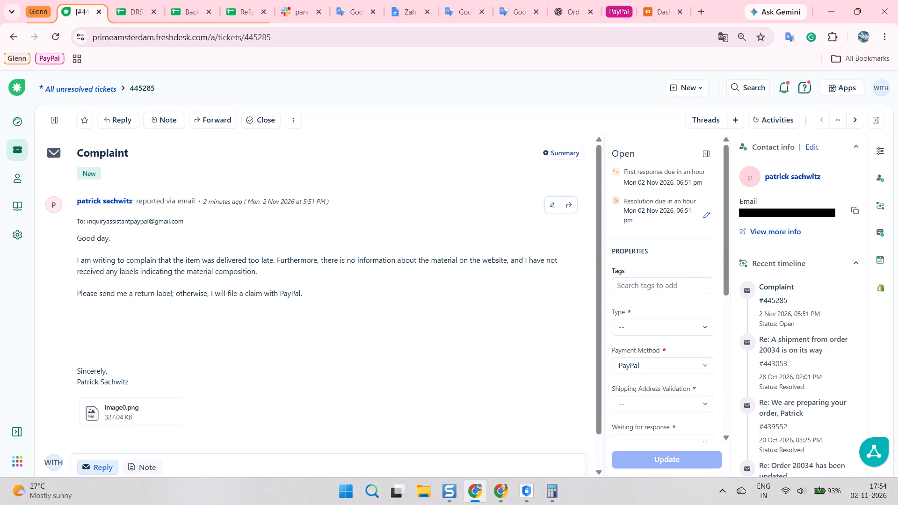
{"action": "left_click", "coordinate": [256, 266]}
{"action": "left_click", "coordinate": [302, 267]}
{"action": "left_click", "coordinate": [324, 266]}
{"action": "left_click", "coordinate": [342, 267]}
{"action": "left_click", "coordinate": [340, 260]}
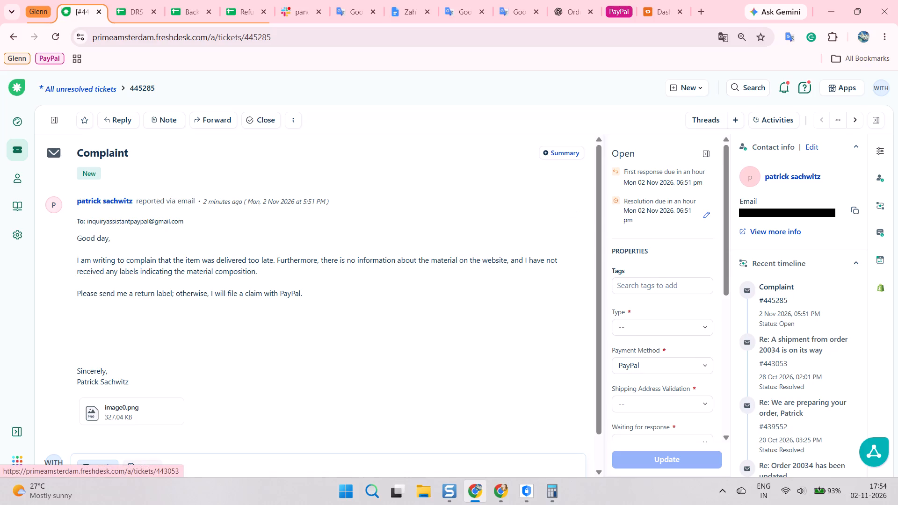
{"action": "left_click", "coordinate": [857, 210]}
{"action": "left_click_drag", "start_coordinate": [426, 192], "coordinate": [421, 192]}
{"action": "key", "text": "alt+Tab"}
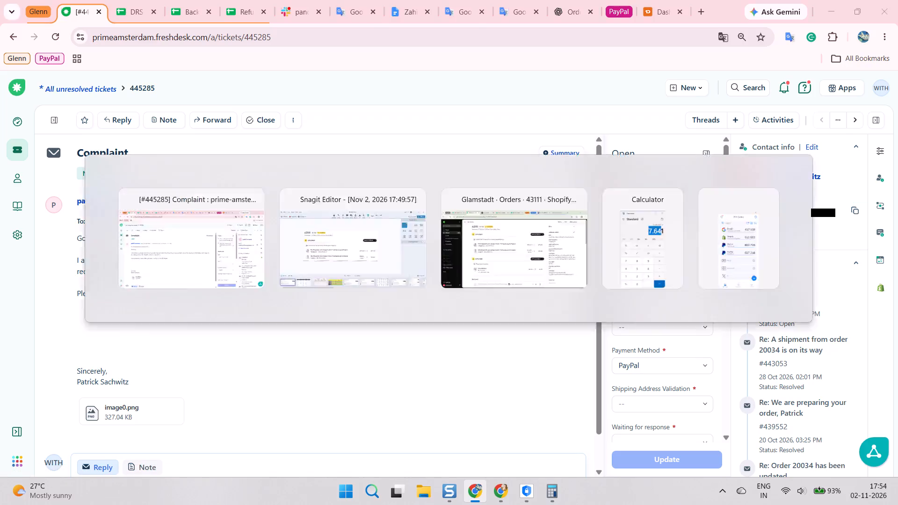
{"action": "key", "text": "alt+Tab"}
{"action": "left_click", "coordinate": [795, 350]}
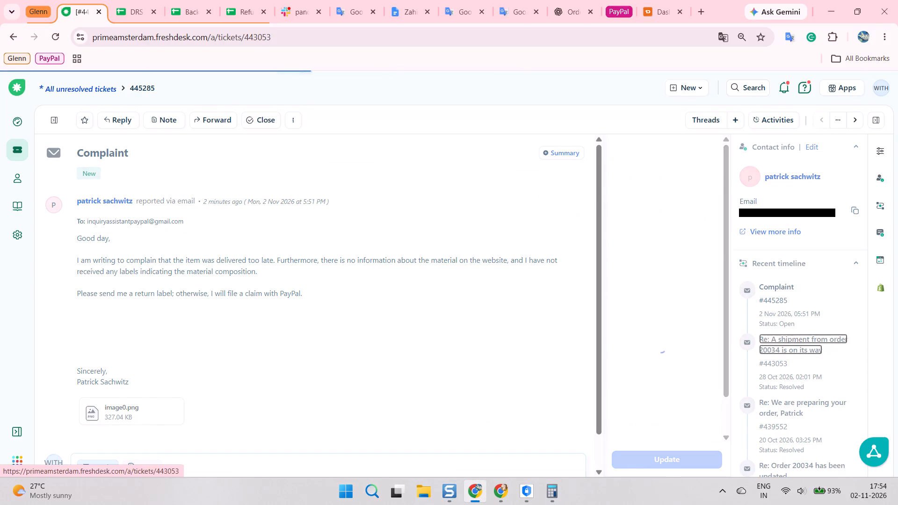
{"action": "scroll", "coordinate": [423, 246], "scroll_direction": "down", "scroll_amount": 1}
{"action": "scroll", "coordinate": [327, 236], "scroll_direction": "up", "scroll_amount": 2}
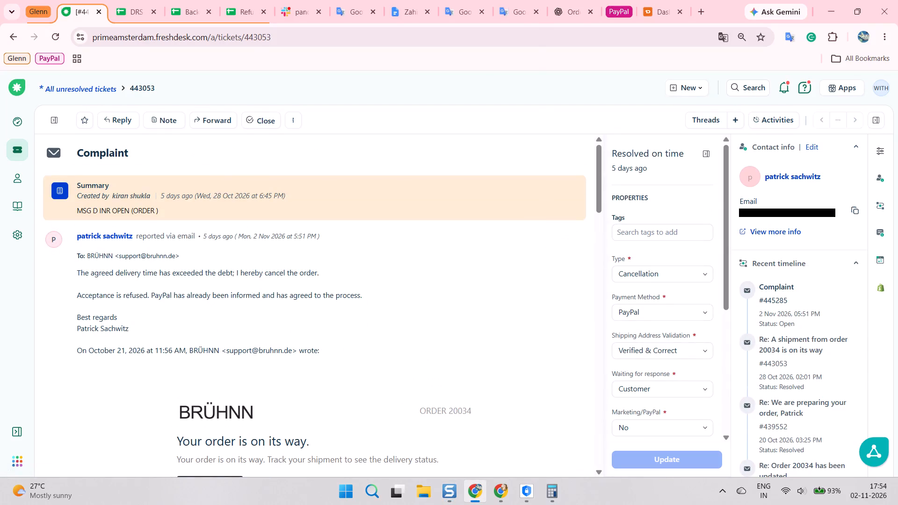
{"action": "left_click", "coordinate": [769, 285]}
{"action": "scroll", "coordinate": [809, 256], "scroll_direction": "up", "scroll_amount": 2}
{"action": "left_click", "coordinate": [856, 209]}
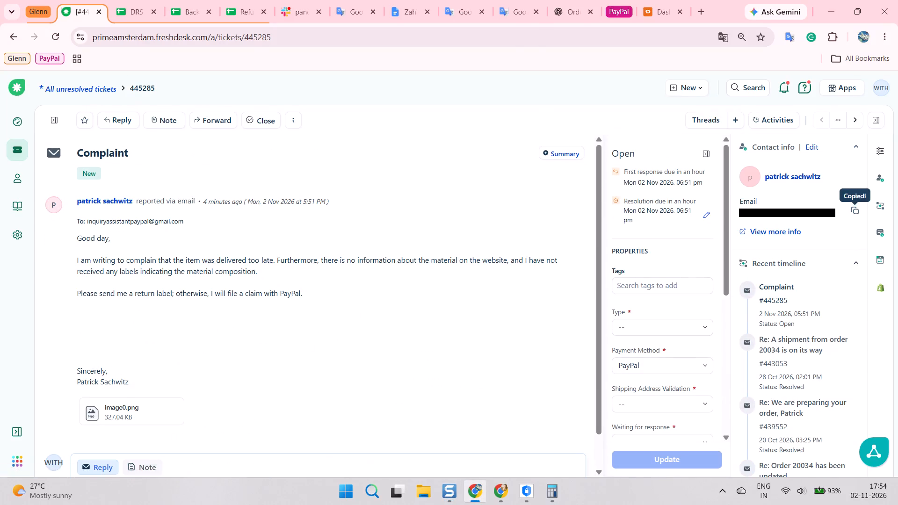
Switch to the Chrome window with the Shopify stores and close the Glamstadt storefront page.
{"action": "scroll", "coordinate": [695, 243], "scroll_direction": "up", "scroll_amount": 4}
{"action": "left_click", "coordinate": [345, 210]}
{"action": "key", "text": "alt+Tab"}
{"action": "key", "text": "alt+Tab"}
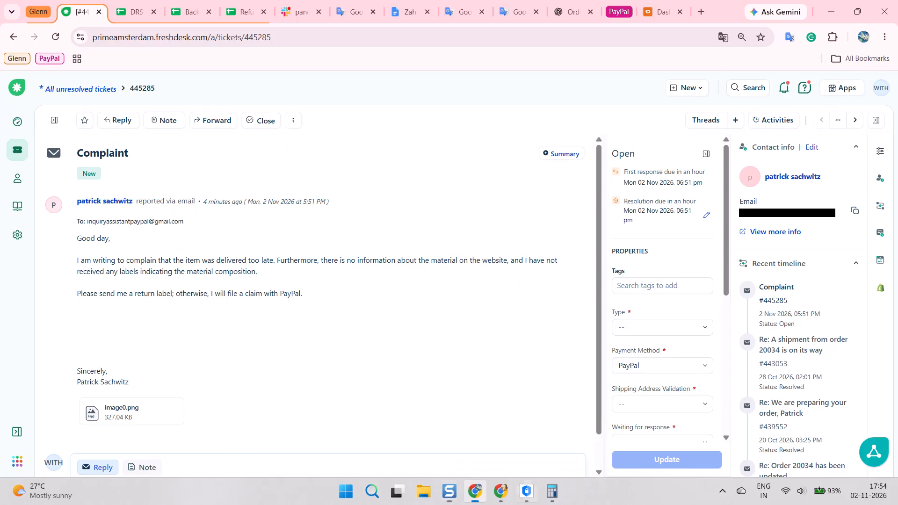
{"action": "left_click", "coordinate": [499, 490]}
{"action": "scroll", "coordinate": [327, 306], "scroll_direction": "up", "scroll_amount": 2}
{"action": "left_click", "coordinate": [86, 0]}
{"action": "scroll", "coordinate": [94, 63], "scroll_direction": "up", "scroll_amount": 5}
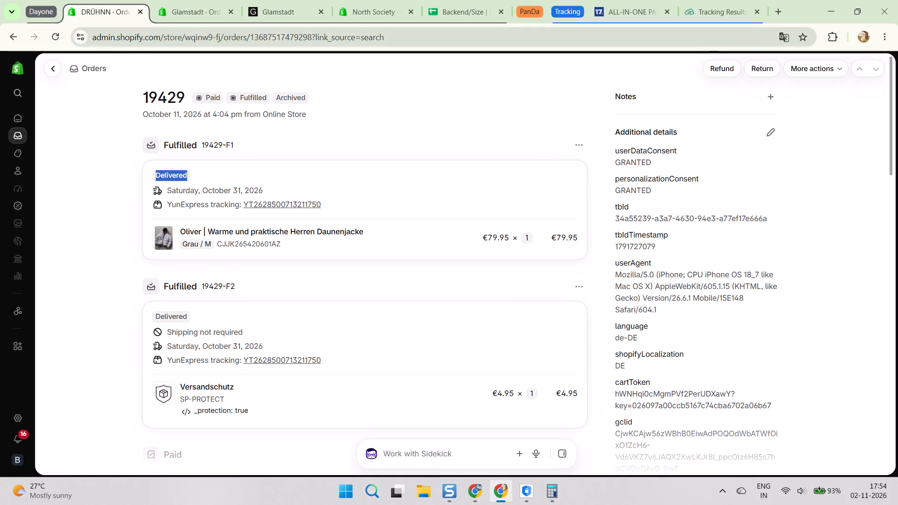
{"action": "left_click", "coordinate": [294, 3]}
{"action": "left_click", "coordinate": [323, 15]}
{"action": "left_click", "coordinate": [119, 0]}
{"action": "scroll", "coordinate": [110, 170], "scroll_direction": "up", "scroll_amount": 3}
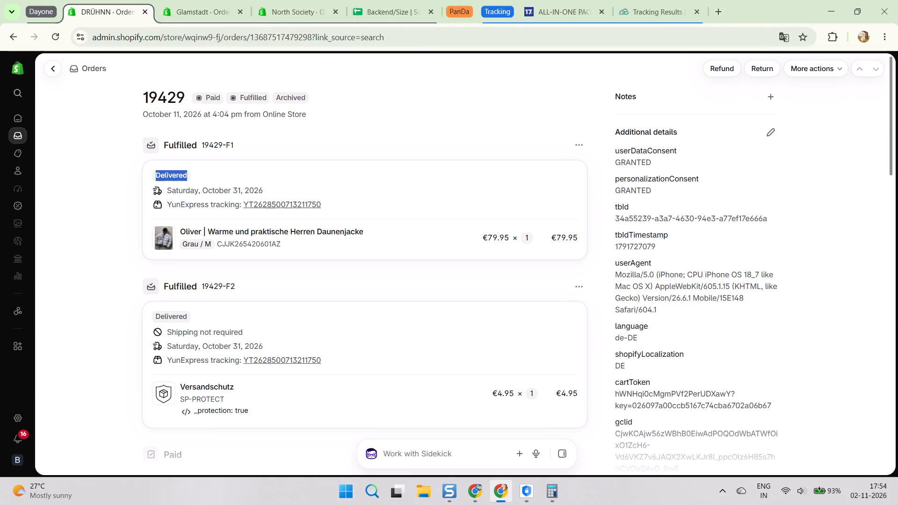
{"action": "left_click", "coordinate": [12, 91]}
{"action": "key", "text": "ctrl+v"}
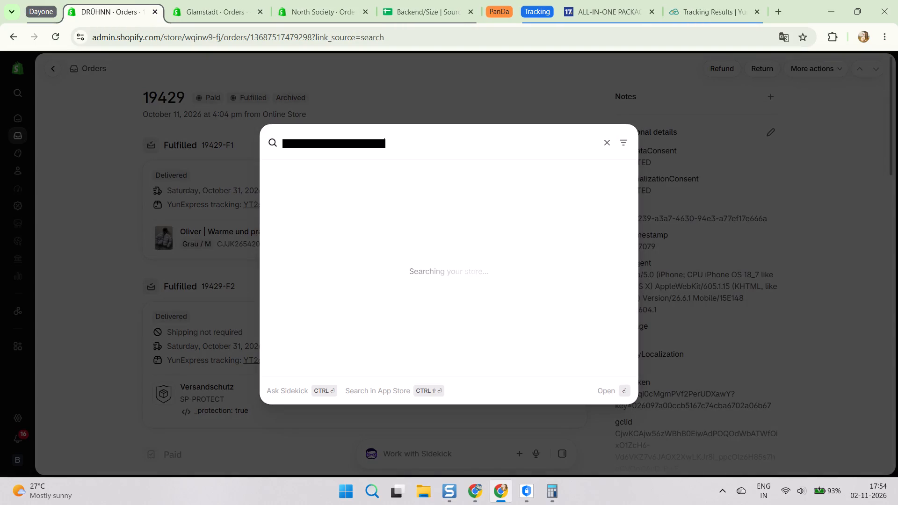
{"action": "scroll", "coordinate": [398, 230], "scroll_direction": "down", "scroll_amount": 1}
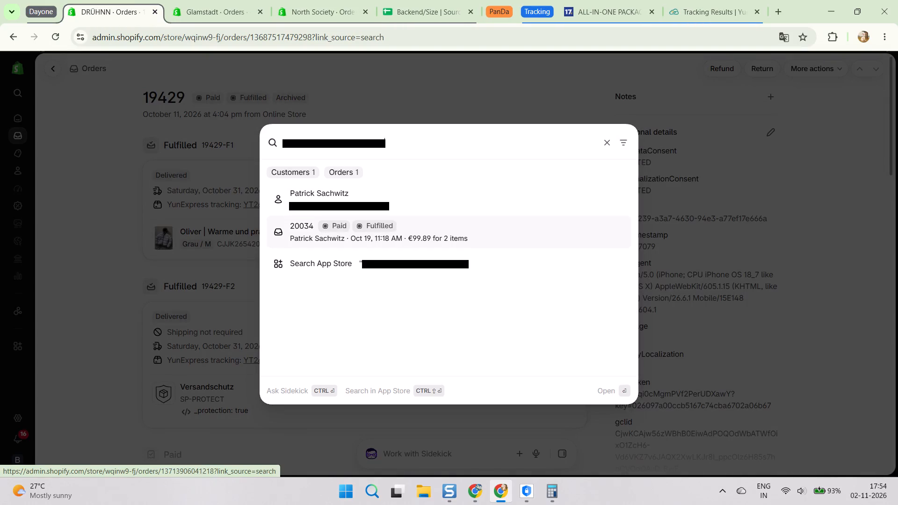
{"action": "left_click", "coordinate": [297, 224]}
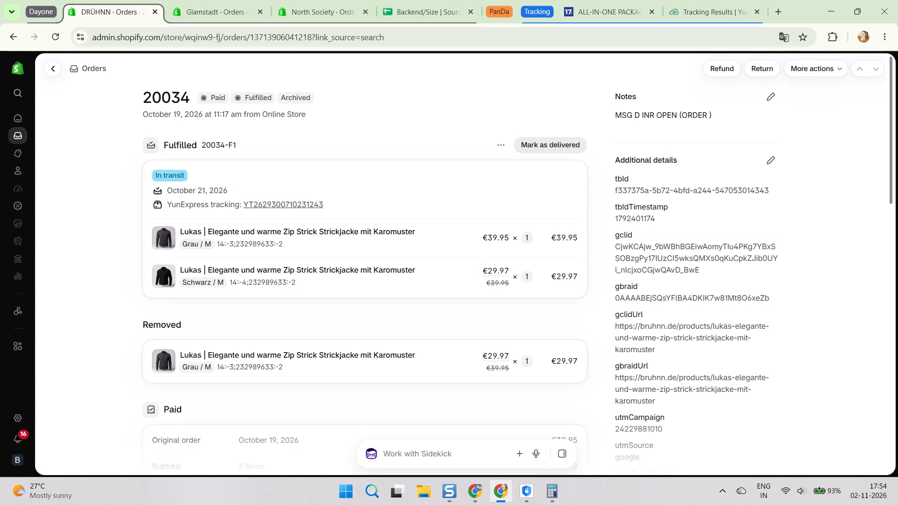
{"action": "scroll", "coordinate": [351, 229], "scroll_direction": "up", "scroll_amount": 3}
{"action": "left_click", "coordinate": [360, 193]}
{"action": "double_click", "coordinate": [267, 209]}
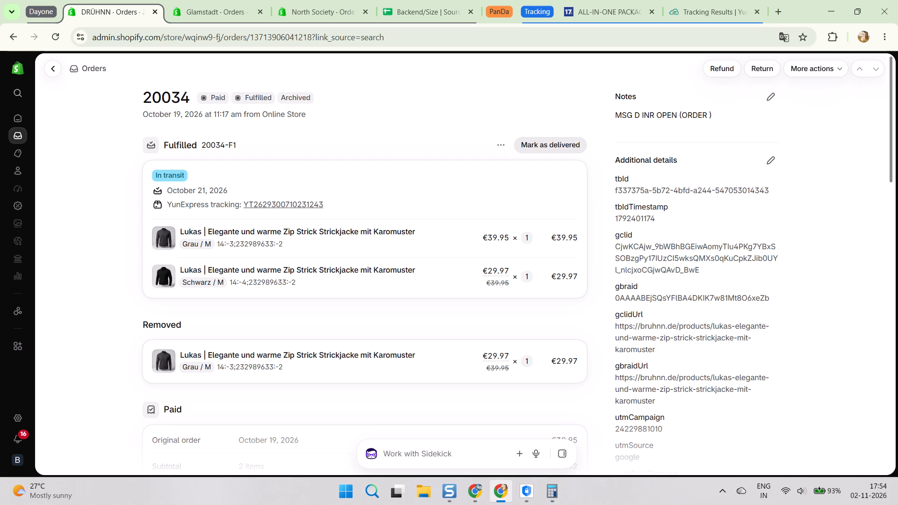
{"action": "key", "text": "ctrl+c"}
{"action": "key", "text": "ctrl+c"}
{"action": "key", "text": "ctrl+c"}
{"action": "left_click", "coordinate": [693, 0]}
{"action": "scroll", "coordinate": [466, 110], "scroll_direction": "up", "scroll_amount": 10}
{"action": "left_click", "coordinate": [380, 157]}
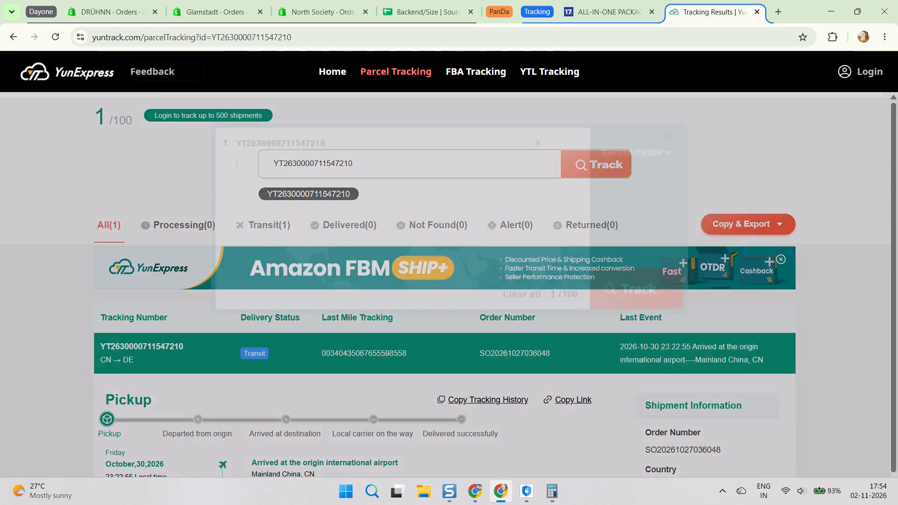
{"action": "scroll", "coordinate": [490, 172], "scroll_direction": "up", "scroll_amount": 6}
{"action": "left_click", "coordinate": [537, 151]}
{"action": "key", "text": "ctrl+v"}
{"action": "left_click", "coordinate": [639, 299]}
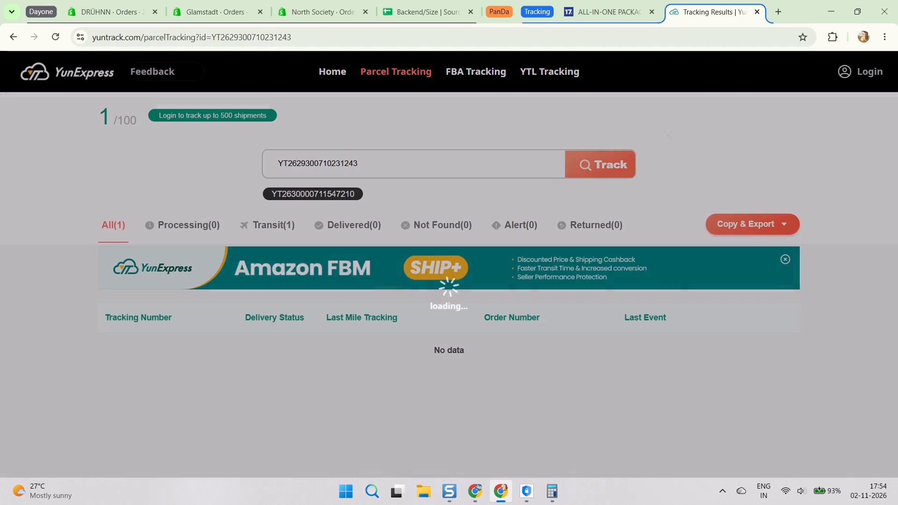
{"action": "scroll", "coordinate": [411, 231], "scroll_direction": "down", "scroll_amount": 2}
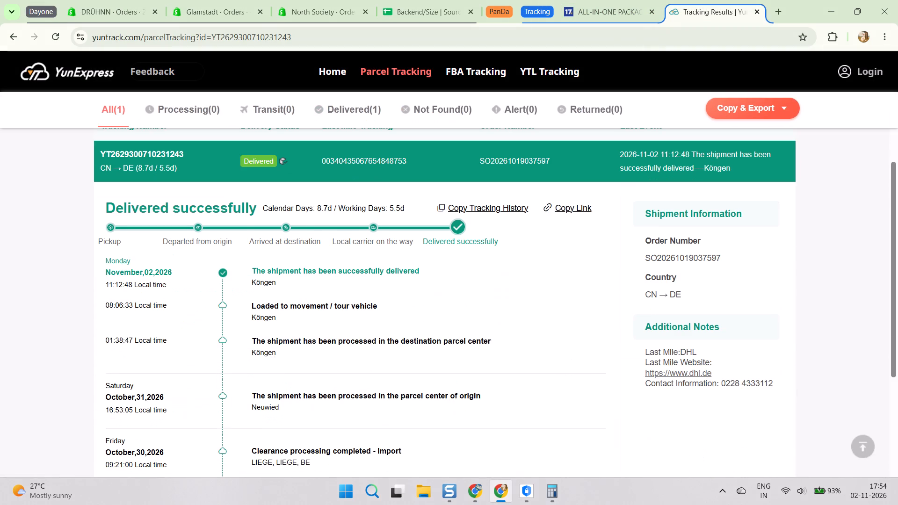
{"action": "left_click", "coordinate": [122, 0]}
{"action": "left_click_drag", "start_coordinate": [383, 172], "coordinate": [385, 182]}
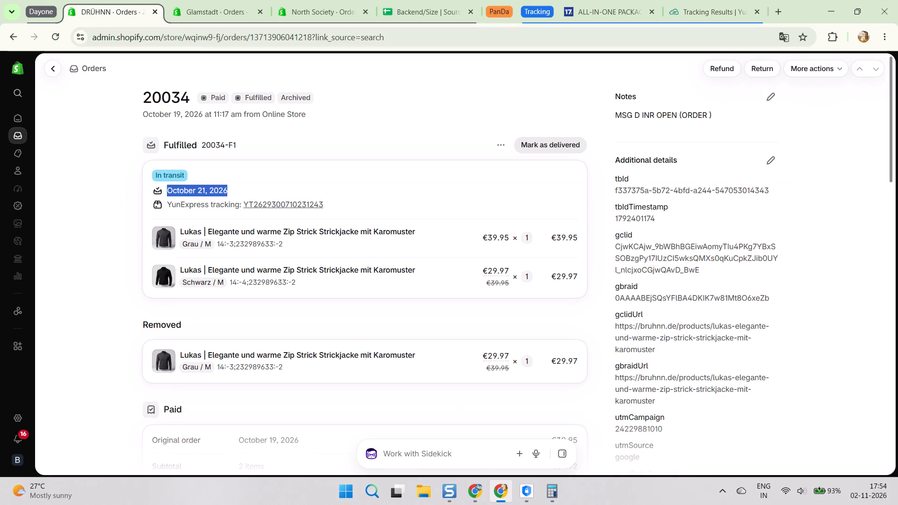
{"action": "scroll", "coordinate": [377, 177], "scroll_direction": "down", "scroll_amount": 12}
{"action": "scroll", "coordinate": [429, 191], "scroll_direction": "up", "scroll_amount": 5}
{"action": "scroll", "coordinate": [430, 191], "scroll_direction": "down", "scroll_amount": 3}
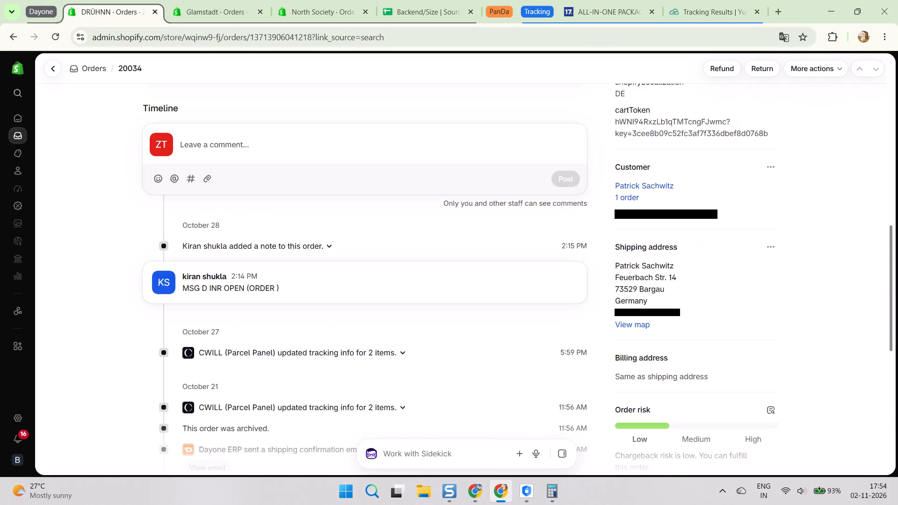
{"action": "scroll", "coordinate": [430, 193], "scroll_direction": "down", "scroll_amount": 2}
{"action": "key", "text": "alt+Tab"}
{"action": "left_click", "coordinate": [264, 229]}
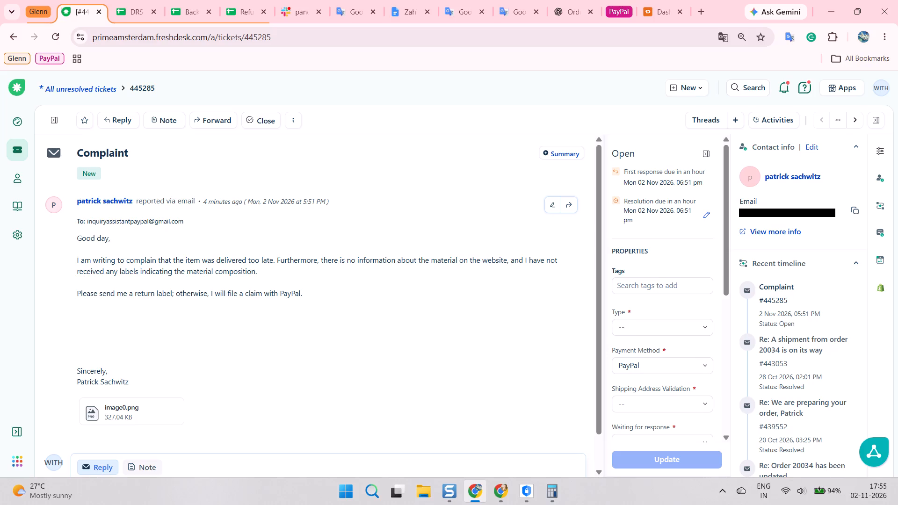
{"action": "left_click", "coordinate": [221, 281]}
{"action": "left_click", "coordinate": [309, 248]}
{"action": "left_click", "coordinate": [338, 248]}
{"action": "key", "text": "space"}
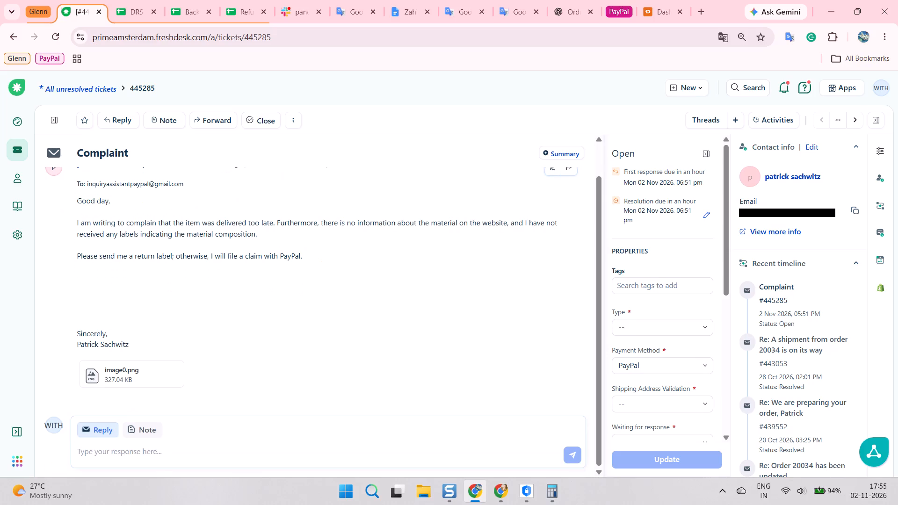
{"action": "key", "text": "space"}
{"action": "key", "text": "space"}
{"action": "scroll", "coordinate": [338, 252], "scroll_direction": "up", "scroll_amount": 1}
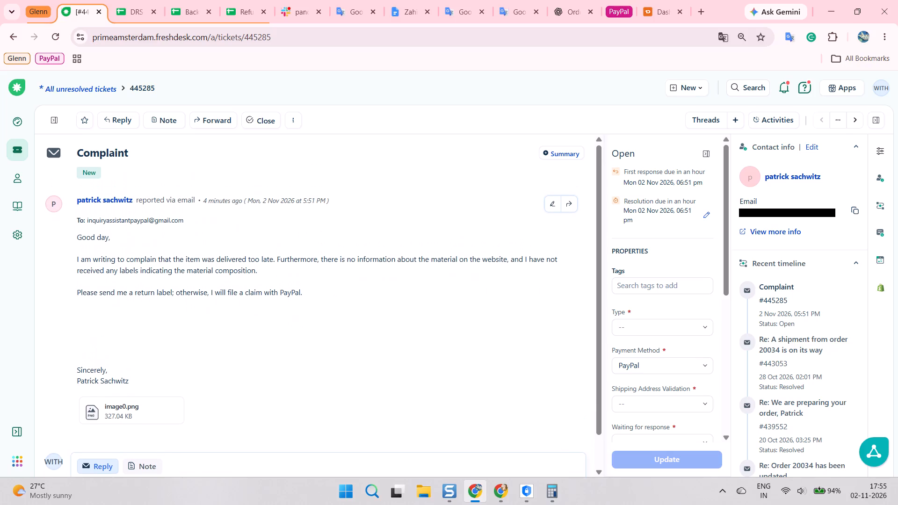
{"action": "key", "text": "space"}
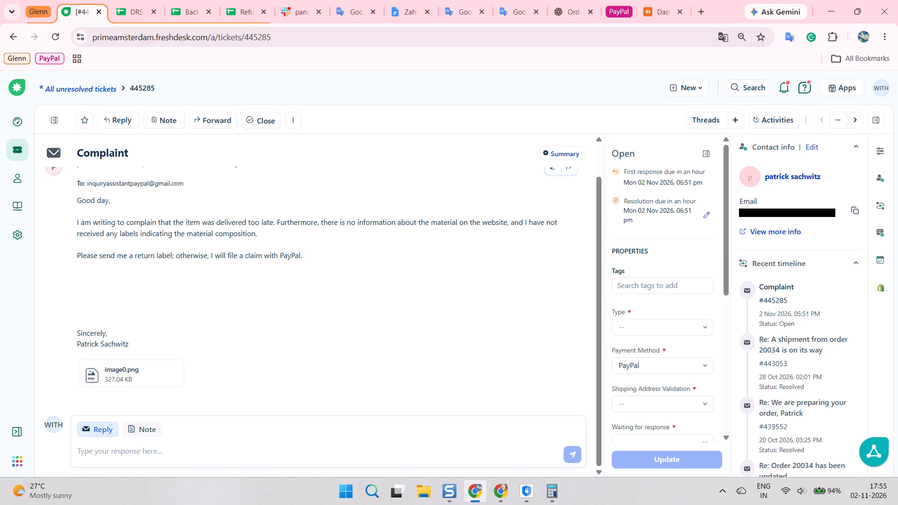
Reread the full complaint message in ticket 445285 from its beginning.
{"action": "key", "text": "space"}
{"action": "left_click", "coordinate": [295, 262]}
{"action": "scroll", "coordinate": [94, 224], "scroll_direction": "up", "scroll_amount": 1}
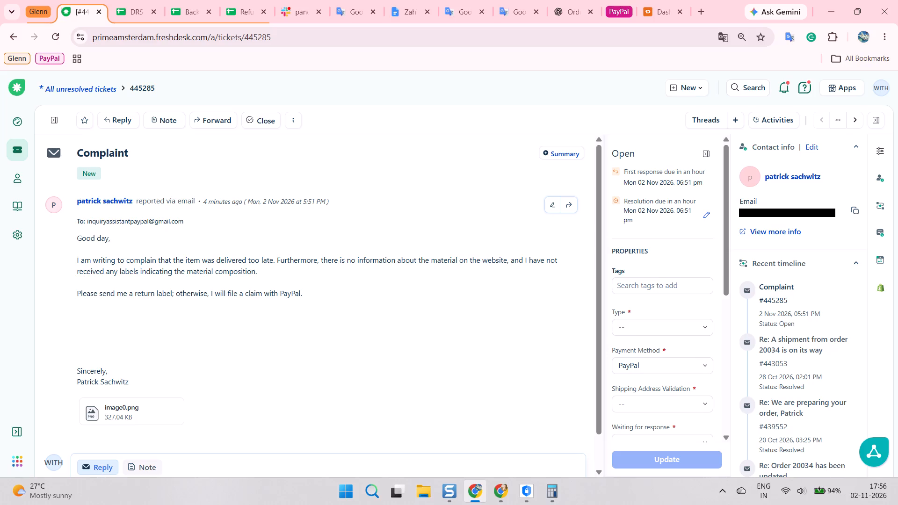
{"action": "left_click", "coordinate": [259, 238]}
{"action": "left_click", "coordinate": [229, 253]}
{"action": "left_click", "coordinate": [240, 252]}
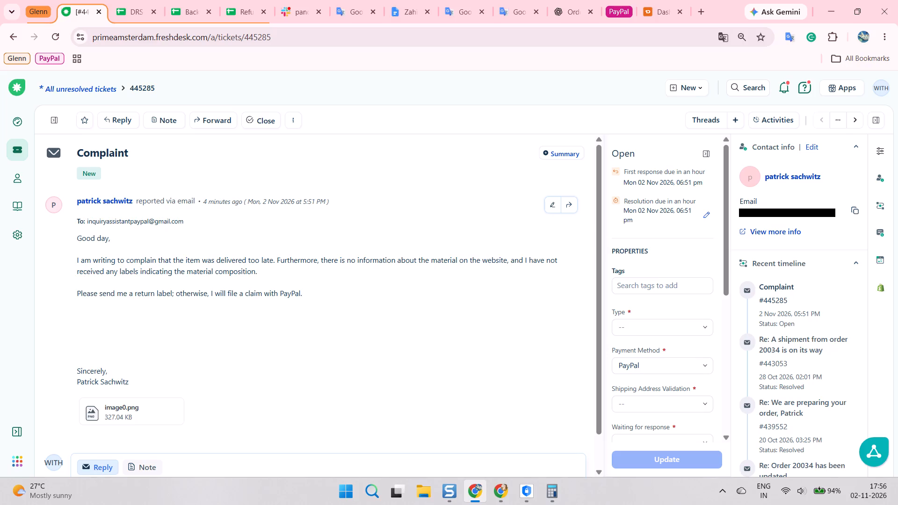
{"action": "left_click", "coordinate": [246, 251]}
{"action": "left_click", "coordinate": [261, 254]}
{"action": "key", "text": "alt+Tab"}
{"action": "scroll", "coordinate": [265, 242], "scroll_direction": "up", "scroll_amount": 5}
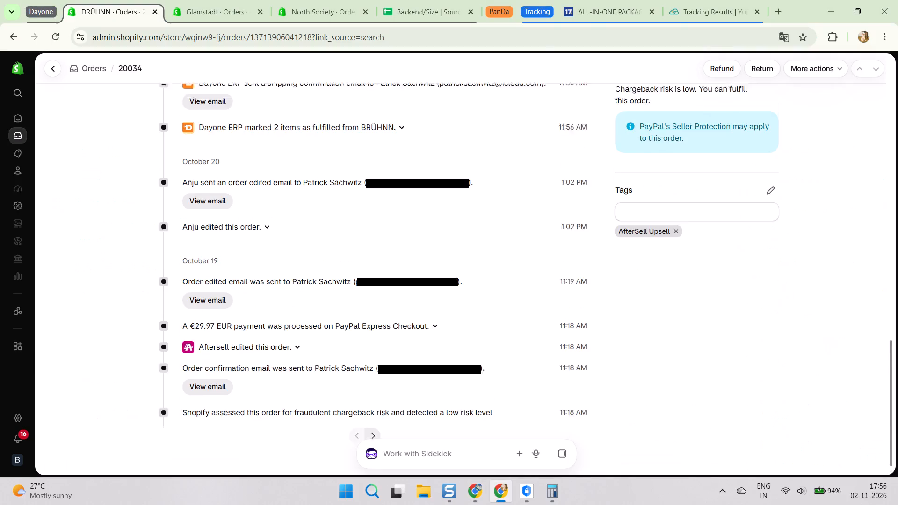
{"action": "scroll", "coordinate": [335, 194], "scroll_direction": "up", "scroll_amount": 15}
{"action": "double_click", "coordinate": [287, 210]}
{"action": "key", "text": "ctrl+c"}
{"action": "key", "text": "ctrl+c"}
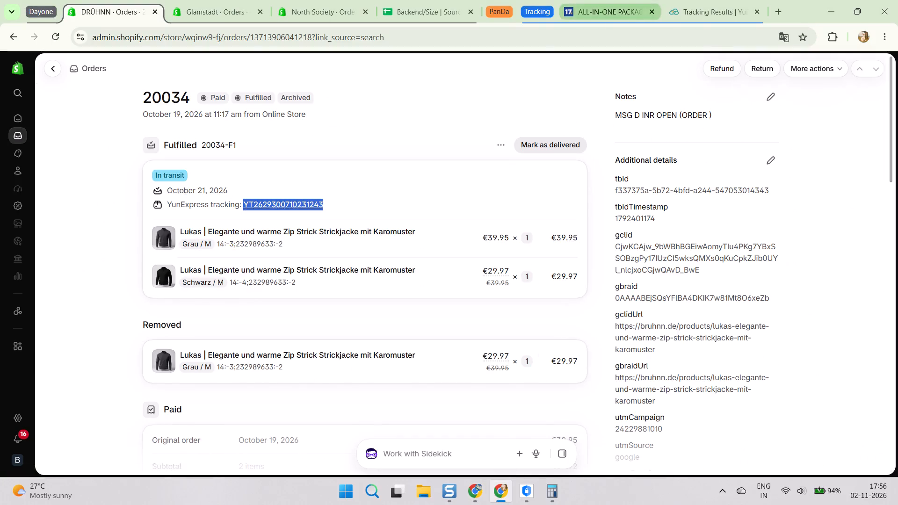
{"action": "left_click", "coordinate": [670, 0]}
{"action": "scroll", "coordinate": [455, 169], "scroll_direction": "up", "scroll_amount": 1}
{"action": "key", "text": "ctrl+f"}
{"action": "key", "text": "ctrl+v"}
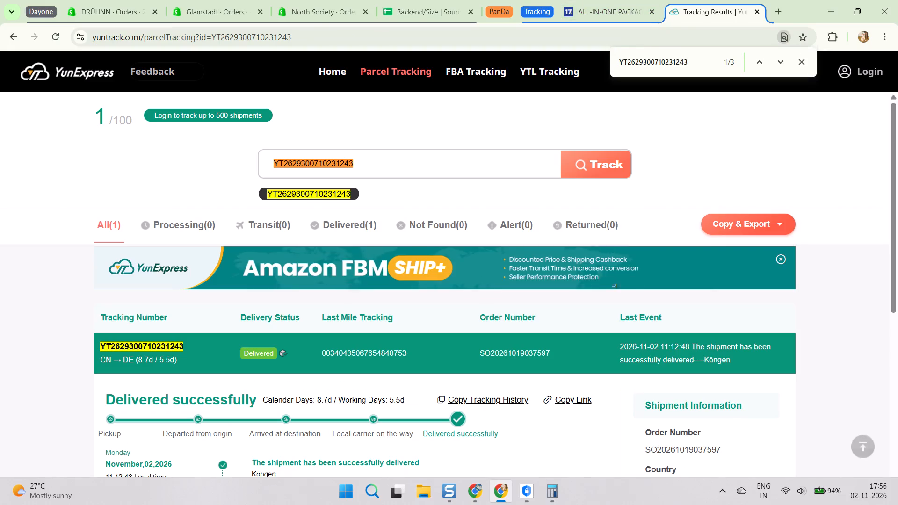
{"action": "scroll", "coordinate": [647, 171], "scroll_direction": "up", "scroll_amount": 8}
{"action": "left_click", "coordinate": [796, 62]}
{"action": "scroll", "coordinate": [462, 223], "scroll_direction": "down", "scroll_amount": 4}
{"action": "left_click", "coordinate": [94, 240]}
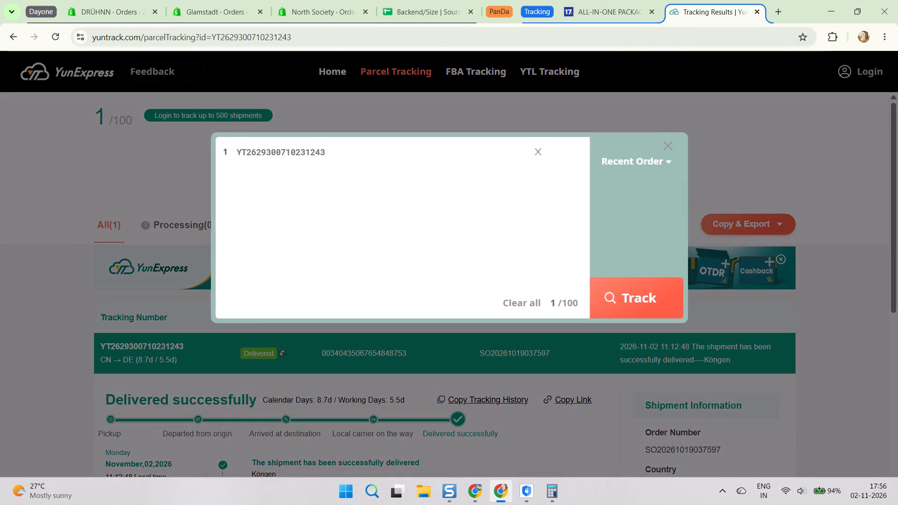
{"action": "scroll", "coordinate": [182, 288], "scroll_direction": "down", "scroll_amount": 2}
{"action": "left_click", "coordinate": [130, 158]}
{"action": "scroll", "coordinate": [589, 227], "scroll_direction": "up", "scroll_amount": 3}
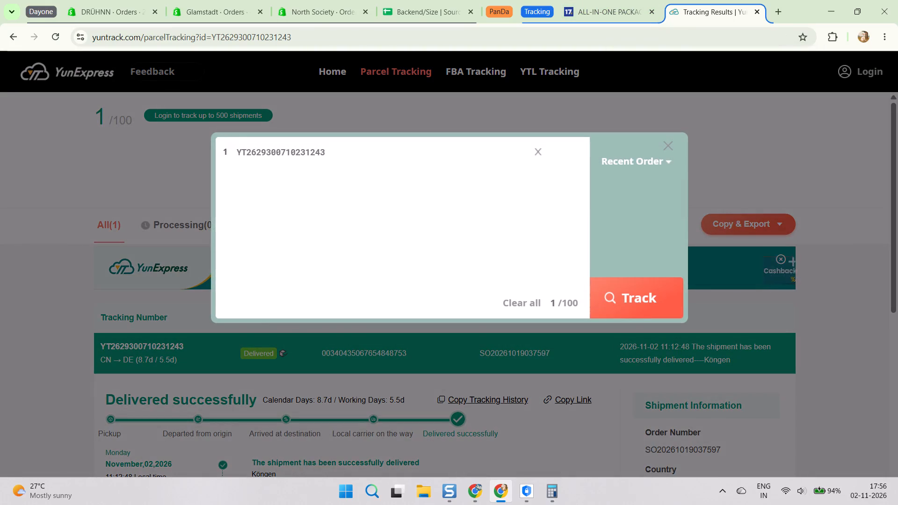
{"action": "left_click", "coordinate": [668, 143]}
{"action": "scroll", "coordinate": [274, 281], "scroll_direction": "down", "scroll_amount": 3}
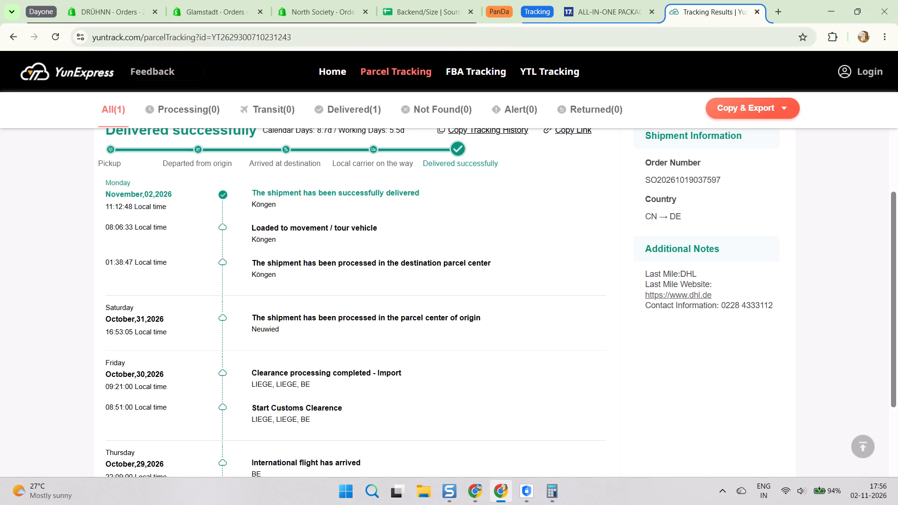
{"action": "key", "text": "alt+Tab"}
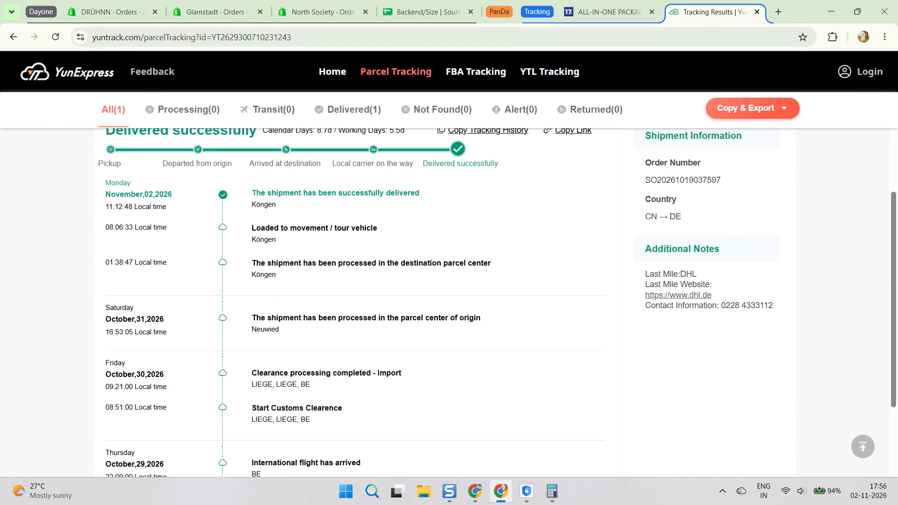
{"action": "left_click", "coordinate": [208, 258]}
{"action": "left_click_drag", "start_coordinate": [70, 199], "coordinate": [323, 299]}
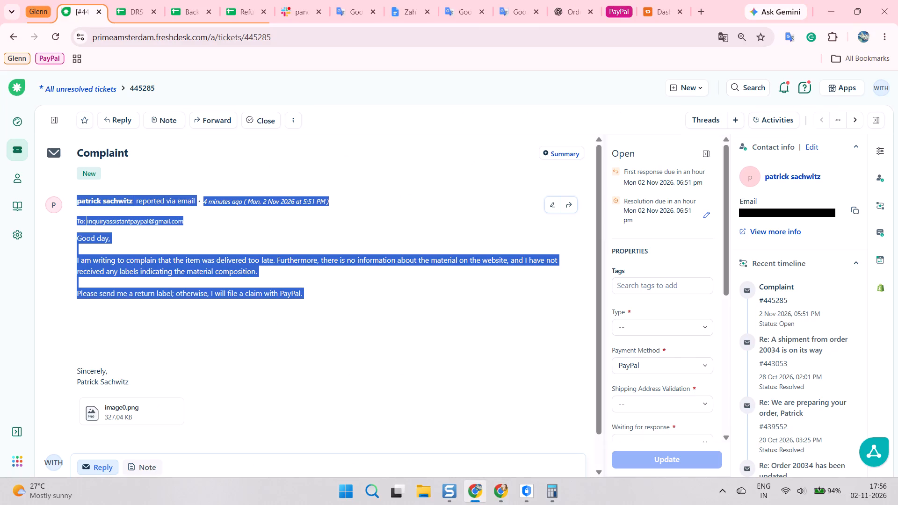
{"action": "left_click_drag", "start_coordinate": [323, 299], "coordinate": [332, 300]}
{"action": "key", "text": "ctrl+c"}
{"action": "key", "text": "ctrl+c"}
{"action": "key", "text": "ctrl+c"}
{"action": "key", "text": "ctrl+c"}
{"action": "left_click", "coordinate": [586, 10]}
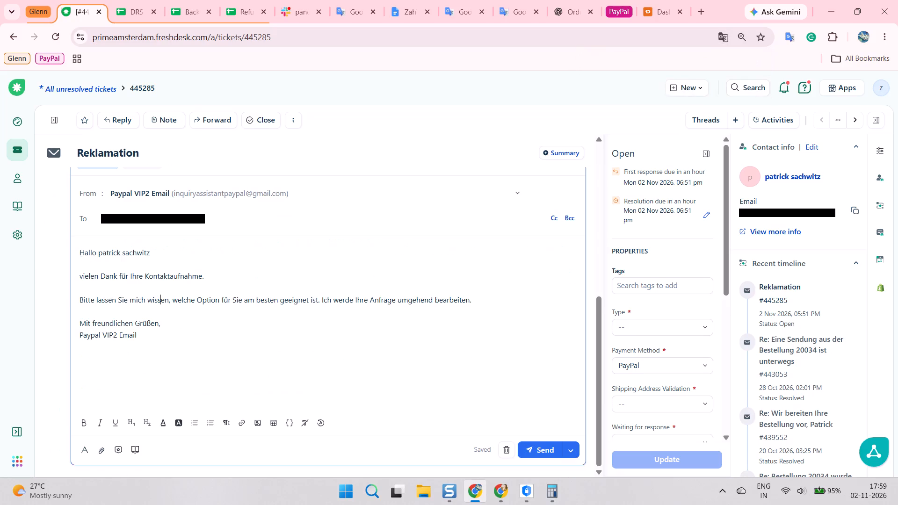
{"action": "key", "text": "ctrl+a"}
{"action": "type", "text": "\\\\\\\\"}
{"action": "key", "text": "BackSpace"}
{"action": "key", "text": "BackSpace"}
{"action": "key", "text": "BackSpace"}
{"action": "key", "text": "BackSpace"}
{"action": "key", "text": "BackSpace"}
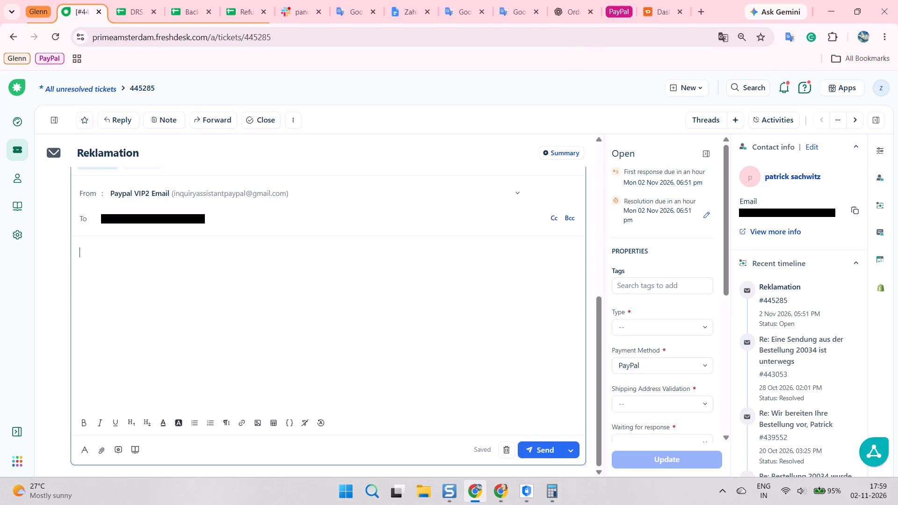
Replace the old source text in Google Translate with the copied English draft, for translation into German.
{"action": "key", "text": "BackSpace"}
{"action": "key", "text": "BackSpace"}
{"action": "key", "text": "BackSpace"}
{"action": "left_click", "coordinate": [528, 0]}
{"action": "scroll", "coordinate": [318, 224], "scroll_direction": "up", "scroll_amount": 4}
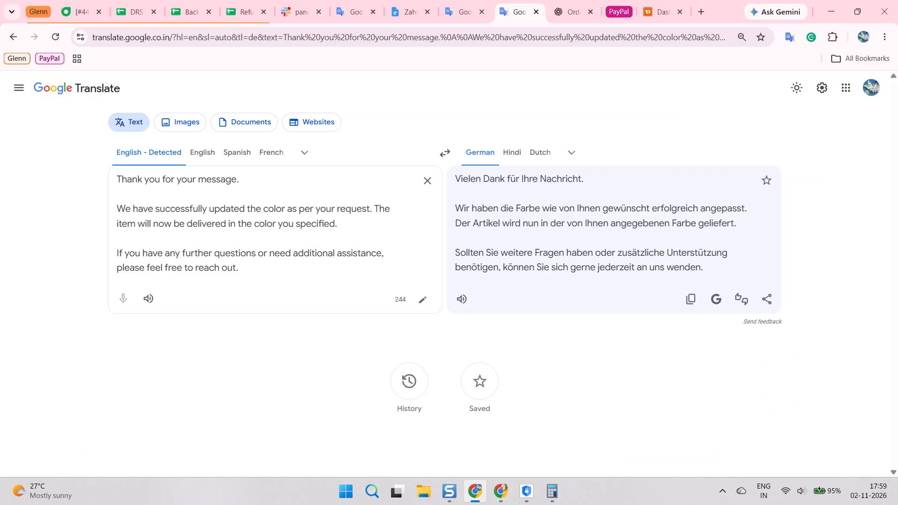
{"action": "scroll", "coordinate": [384, 214], "scroll_direction": "up", "scroll_amount": 3}
{"action": "left_click", "coordinate": [417, 190]}
{"action": "key", "text": "ctrl+v"}
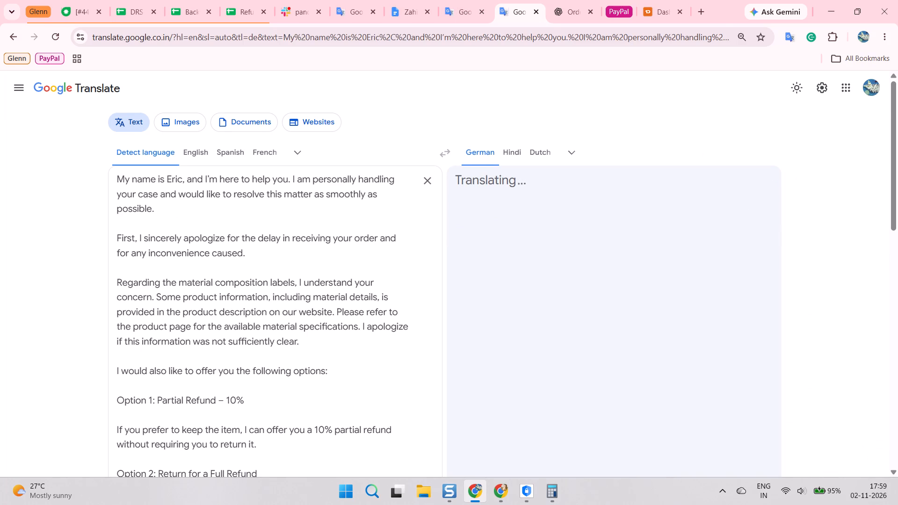
Remove the blank lines before "The item must be returned within 30 days" and "The product must be unused" in the English source text.
{"action": "scroll", "coordinate": [217, 234], "scroll_direction": "down", "scroll_amount": 4}
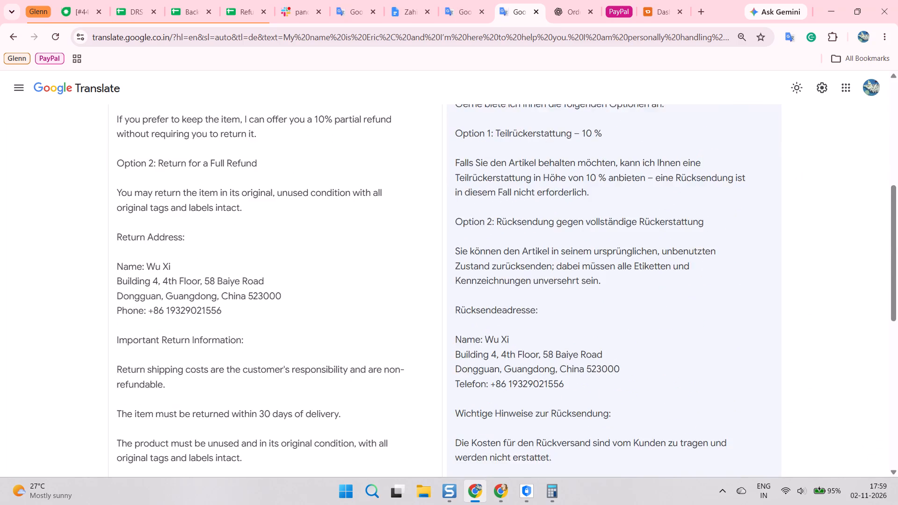
{"action": "scroll", "coordinate": [217, 224], "scroll_direction": "down", "scroll_amount": 2}
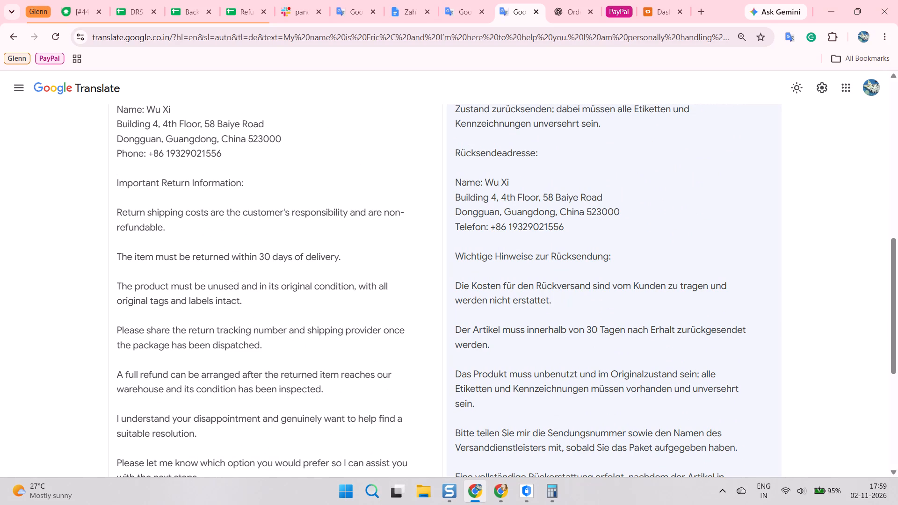
{"action": "scroll", "coordinate": [219, 203], "scroll_direction": "down", "scroll_amount": 3}
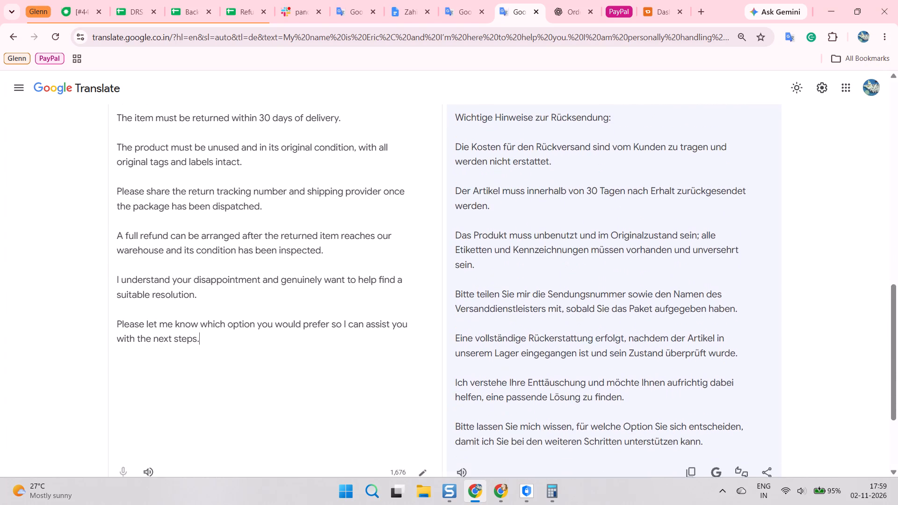
{"action": "scroll", "coordinate": [219, 203], "scroll_direction": "down", "scroll_amount": 1}
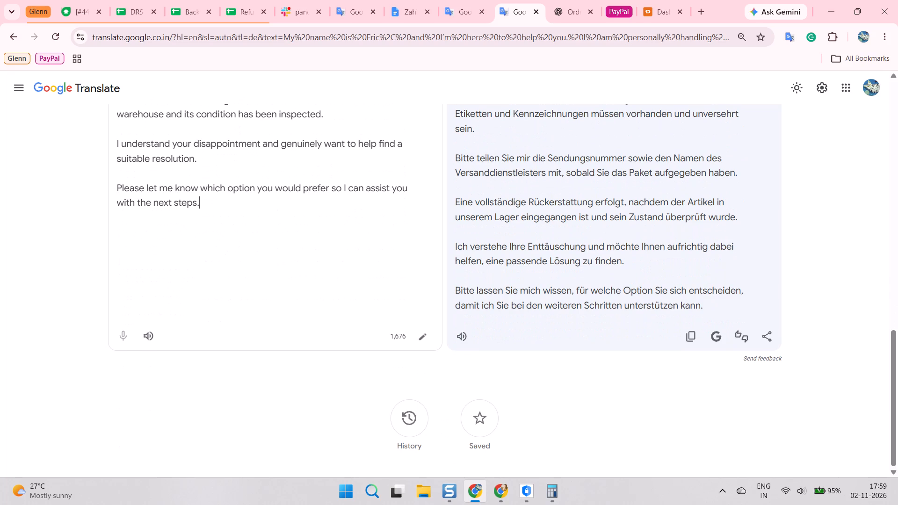
{"action": "scroll", "coordinate": [361, 232], "scroll_direction": "up", "scroll_amount": 3}
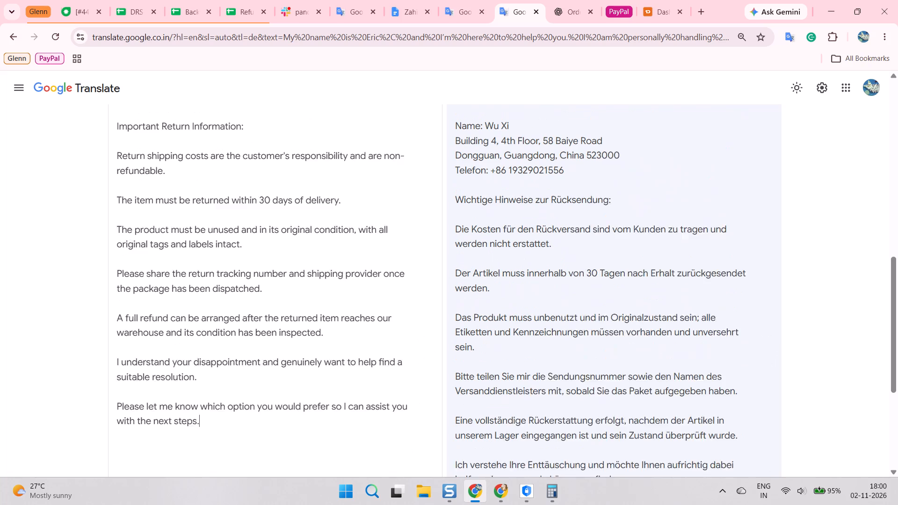
{"action": "scroll", "coordinate": [313, 208], "scroll_direction": "up", "scroll_amount": 2}
{"action": "scroll", "coordinate": [266, 209], "scroll_direction": "down", "scroll_amount": 2}
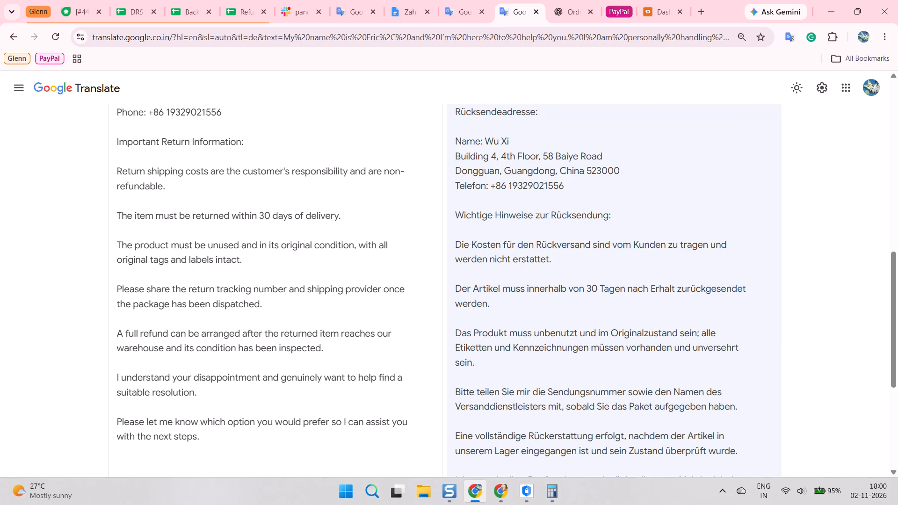
{"action": "left_click", "coordinate": [200, 201]}
{"action": "key", "text": "BackSpace"}
{"action": "left_click", "coordinate": [200, 212]}
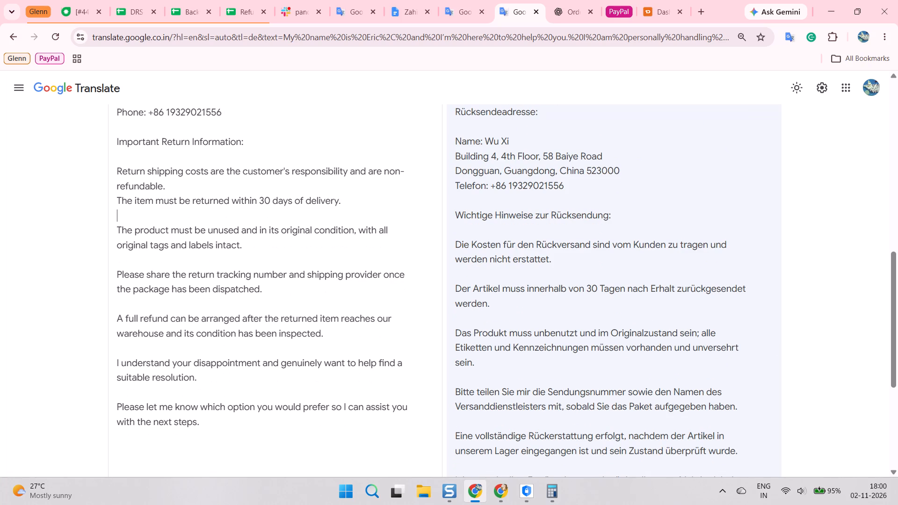
{"action": "key", "text": "BackSpace"}
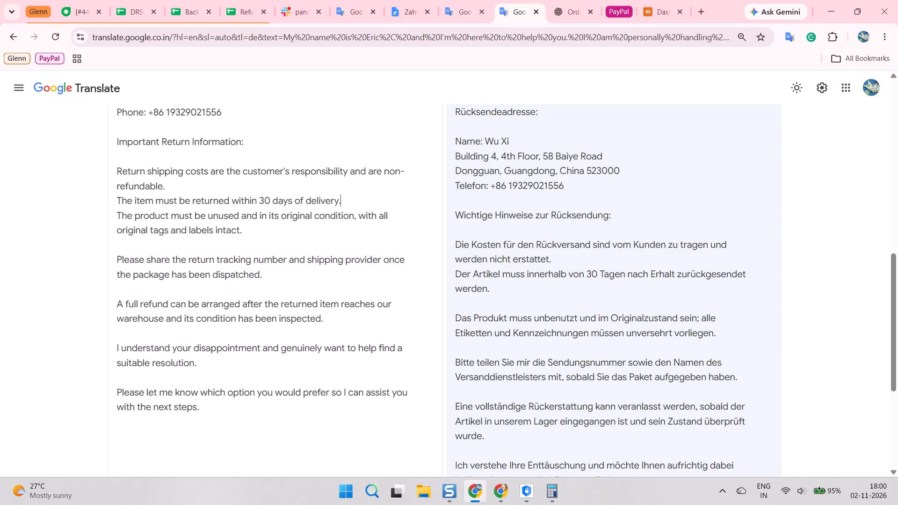
{"action": "left_click", "coordinate": [192, 241]}
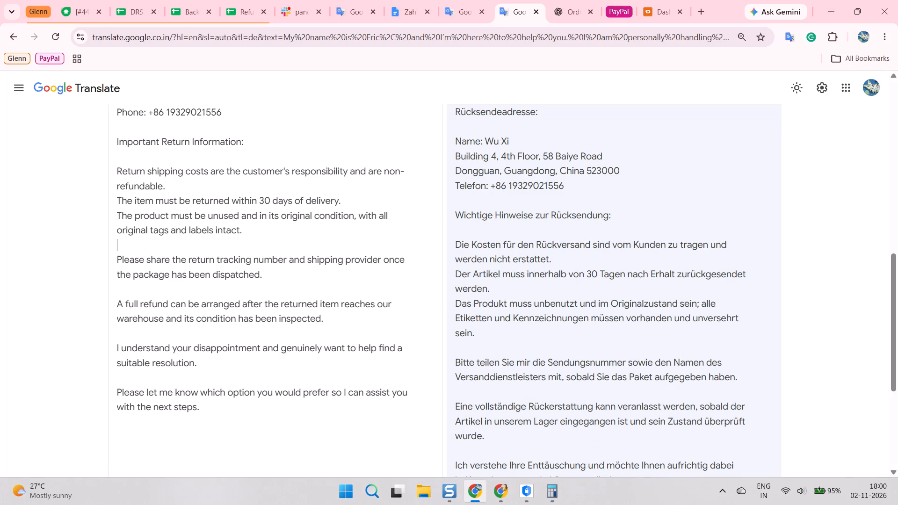
Delete the sentence "I apologize if this information was not sufficiently clear." from the material composition paragraph of the source text.
{"action": "scroll", "coordinate": [208, 231], "scroll_direction": "up", "scroll_amount": 4}
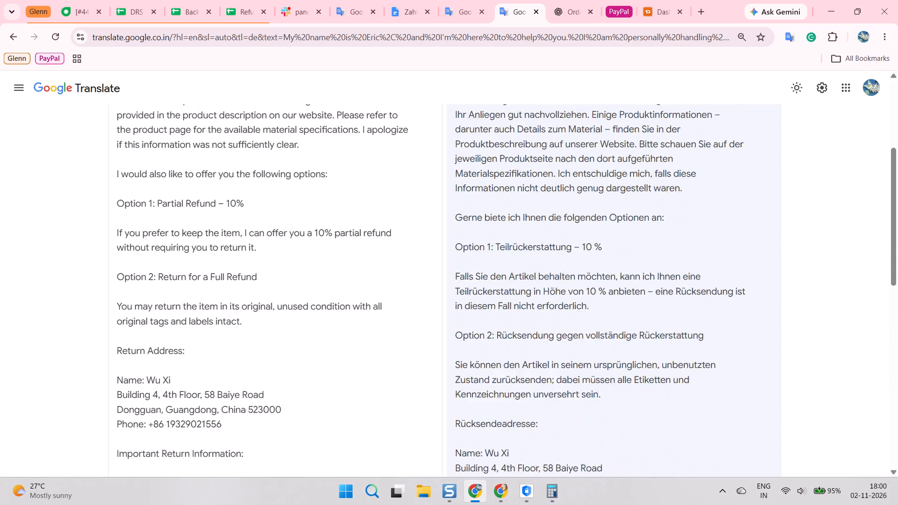
{"action": "scroll", "coordinate": [223, 223], "scroll_direction": "up", "scroll_amount": 3}
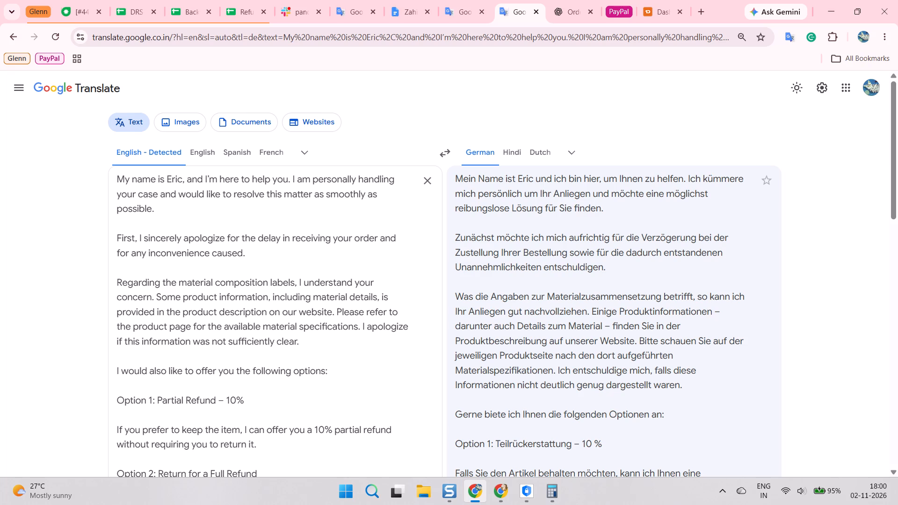
{"action": "scroll", "coordinate": [241, 231], "scroll_direction": "down", "scroll_amount": 1}
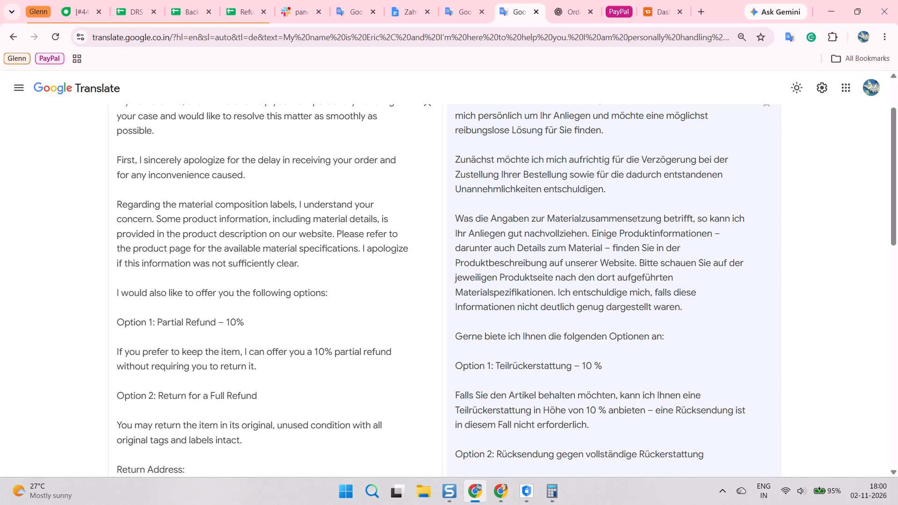
{"action": "left_click_drag", "start_coordinate": [362, 252], "coordinate": [362, 260]}
{"action": "key", "text": "BackSpace"}
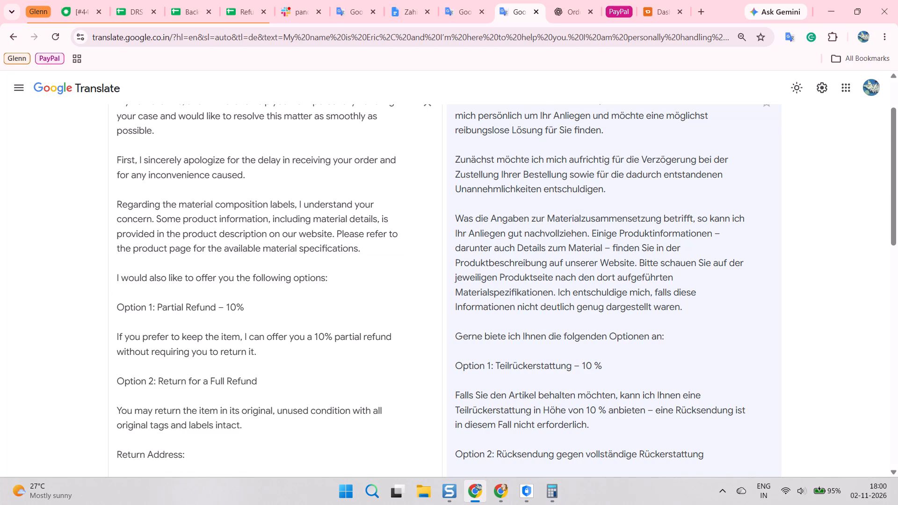
{"action": "scroll", "coordinate": [322, 248], "scroll_direction": "down", "scroll_amount": 2}
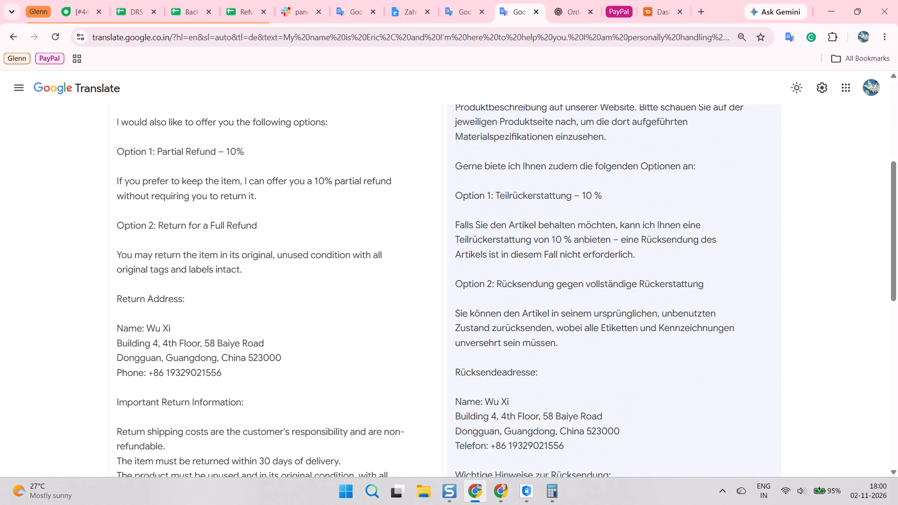
{"action": "scroll", "coordinate": [261, 230], "scroll_direction": "down", "scroll_amount": 2}
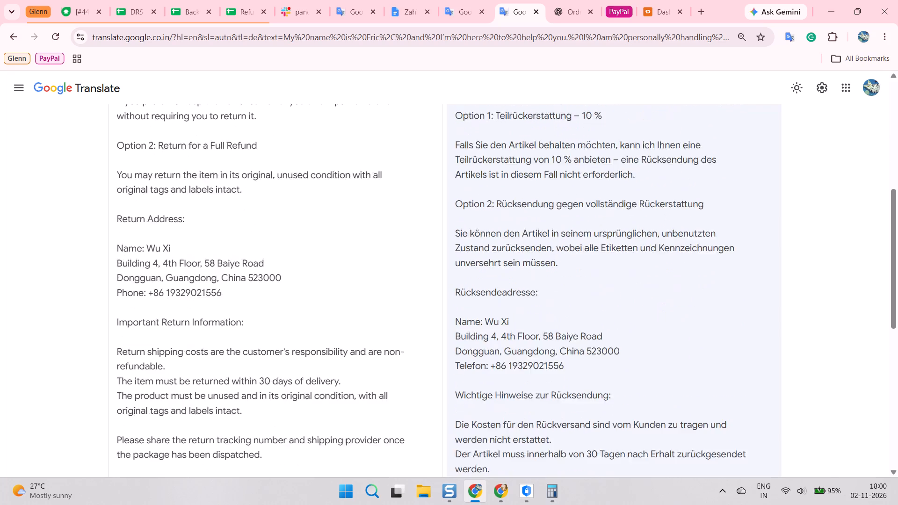
{"action": "scroll", "coordinate": [183, 174], "scroll_direction": "down", "scroll_amount": 1}
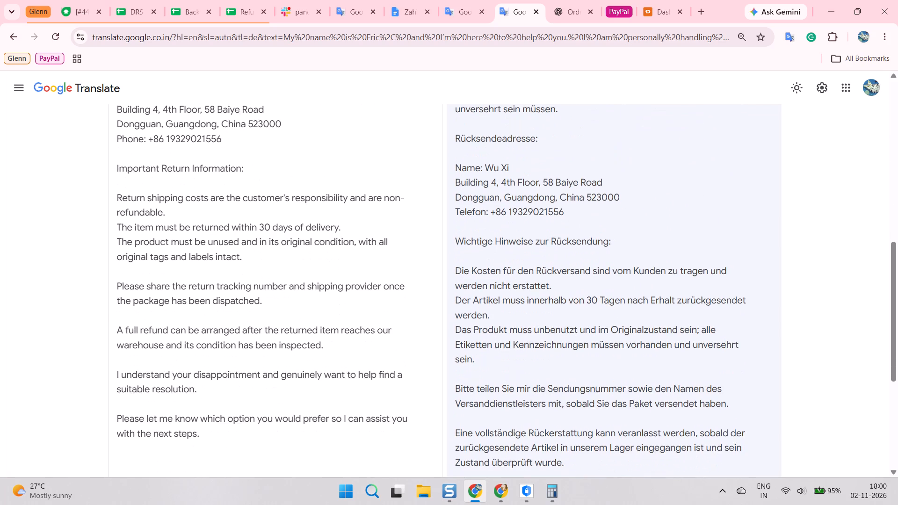
{"action": "scroll", "coordinate": [201, 200], "scroll_direction": "down", "scroll_amount": 1}
{"action": "scroll", "coordinate": [273, 219], "scroll_direction": "up", "scroll_amount": 9}
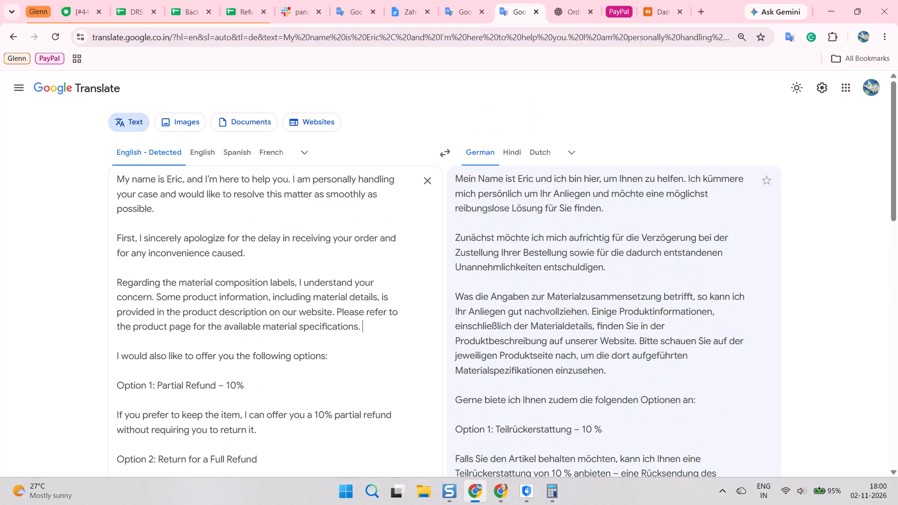
{"action": "scroll", "coordinate": [558, 244], "scroll_direction": "up", "scroll_amount": 4}
{"action": "left_click", "coordinate": [79, 0]}
{"action": "left_click", "coordinate": [315, 286]}
{"action": "scroll", "coordinate": [254, 252], "scroll_direction": "up", "scroll_amount": 7}
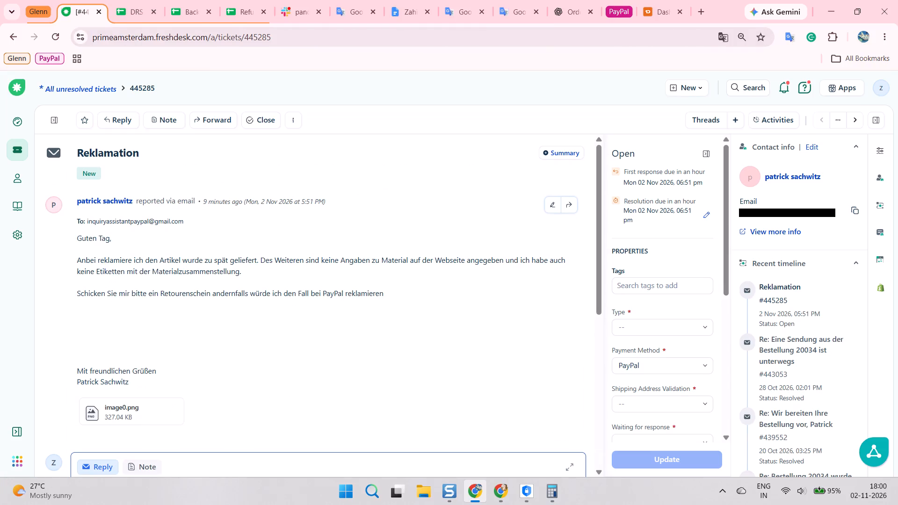
{"action": "left_click", "coordinate": [505, 0]}
{"action": "scroll", "coordinate": [543, 184], "scroll_direction": "up", "scroll_amount": 5}
{"action": "scroll", "coordinate": [547, 212], "scroll_direction": "down", "scroll_amount": 10}
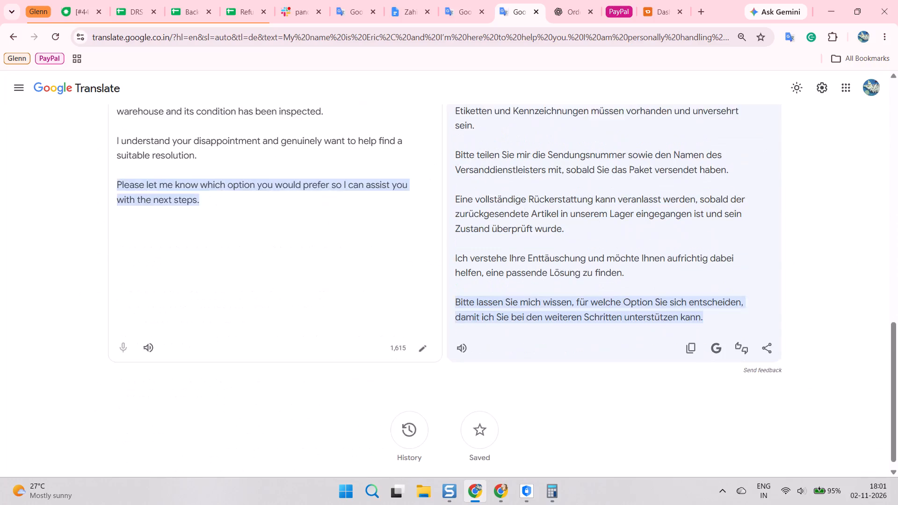
{"action": "scroll", "coordinate": [679, 330], "scroll_direction": "down", "scroll_amount": 4}
{"action": "left_click", "coordinate": [682, 335]}
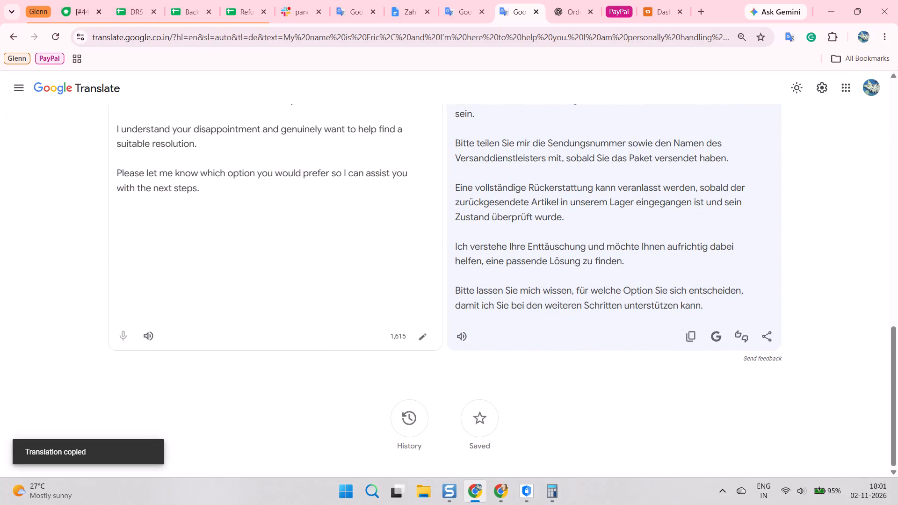
{"action": "left_click", "coordinate": [88, 0]}
{"action": "scroll", "coordinate": [231, 274], "scroll_direction": "down", "scroll_amount": 10}
{"action": "left_click", "coordinate": [155, 276]}
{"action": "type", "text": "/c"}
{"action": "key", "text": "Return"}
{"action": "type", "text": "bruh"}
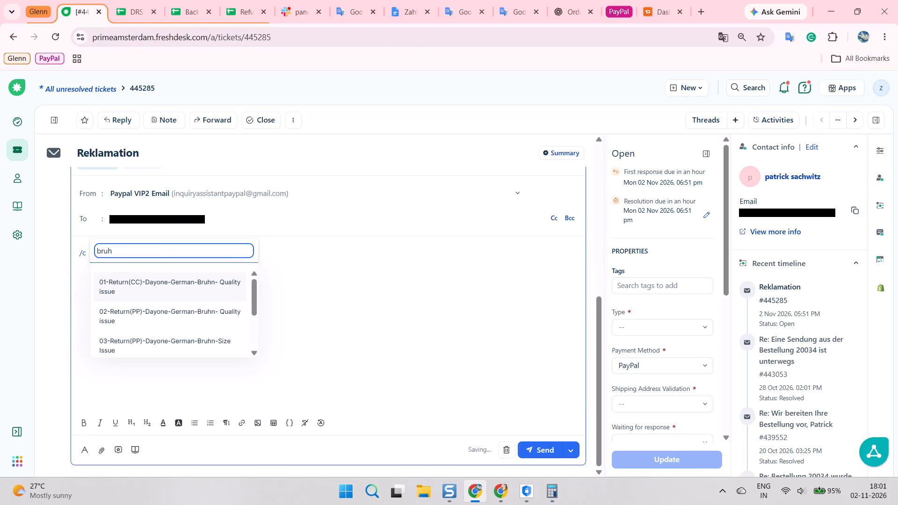
{"action": "left_click", "coordinate": [163, 281]}
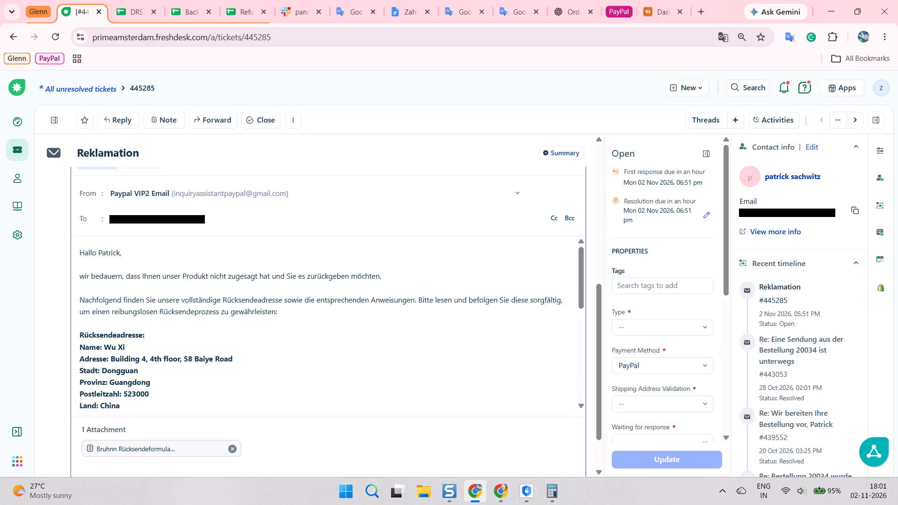
Replace the template text between the greeting and the sign-off with the copied German translation.
{"action": "left_click_drag", "start_coordinate": [79, 276], "coordinate": [293, 324]}
{"action": "scroll", "coordinate": [174, 325], "scroll_direction": "down", "scroll_amount": 7}
{"action": "key", "text": "ctrl+v"}
{"action": "scroll", "coordinate": [230, 343], "scroll_direction": "down", "scroll_amount": 9}
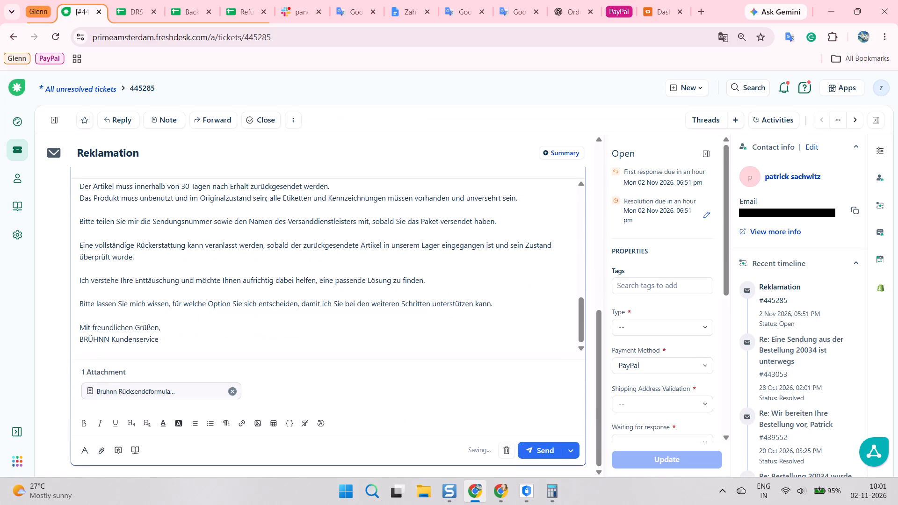
Bold the headings "Rücksendeadresse:", "Option 2: Rücksendung gegen vollständige Rückerstattung" and "Option 1: Teilrückerstattung – 10 %" in the reply.
{"action": "scroll", "coordinate": [198, 313], "scroll_direction": "up", "scroll_amount": 3}
{"action": "triple_click", "coordinate": [128, 300]}
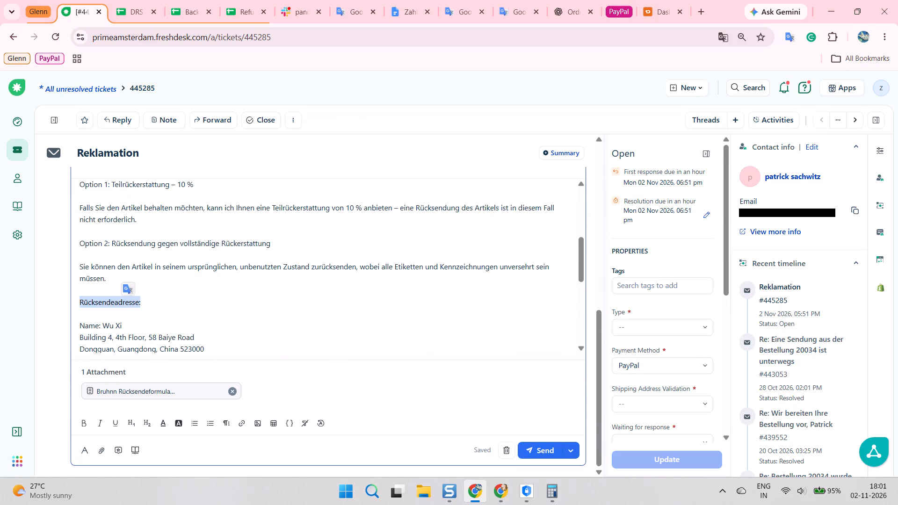
{"action": "key", "text": "ctrl+b"}
{"action": "scroll", "coordinate": [146, 309], "scroll_direction": "up", "scroll_amount": 1}
{"action": "triple_click", "coordinate": [179, 322]}
{"action": "key", "text": "ctrl+b"}
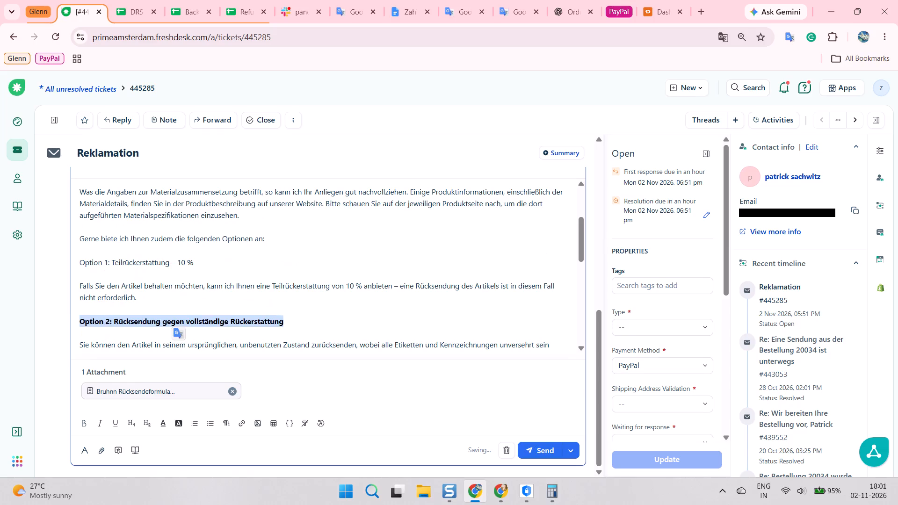
{"action": "left_click", "coordinate": [148, 255]}
{"action": "triple_click", "coordinate": [139, 263]}
{"action": "key", "text": "ctrl+b"}
{"action": "scroll", "coordinate": [163, 285], "scroll_direction": "up", "scroll_amount": 2}
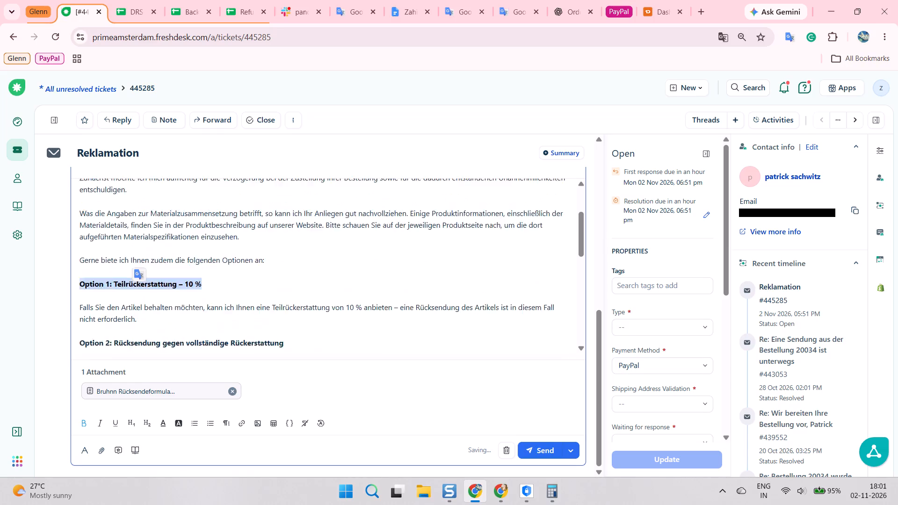
Redo the blank line between the greeting and the paragraph beginning "Mein Name ist Eric".
{"action": "scroll", "coordinate": [199, 274], "scroll_direction": "down", "scroll_amount": 3}
{"action": "scroll", "coordinate": [188, 276], "scroll_direction": "up", "scroll_amount": 3}
{"action": "left_click", "coordinate": [99, 218]}
{"action": "key", "text": "BackSpace"}
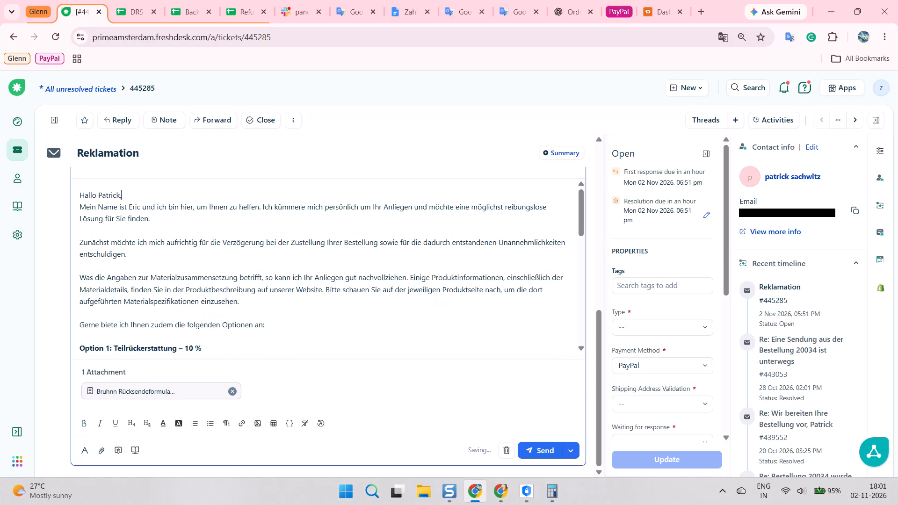
{"action": "key", "text": "Return"}
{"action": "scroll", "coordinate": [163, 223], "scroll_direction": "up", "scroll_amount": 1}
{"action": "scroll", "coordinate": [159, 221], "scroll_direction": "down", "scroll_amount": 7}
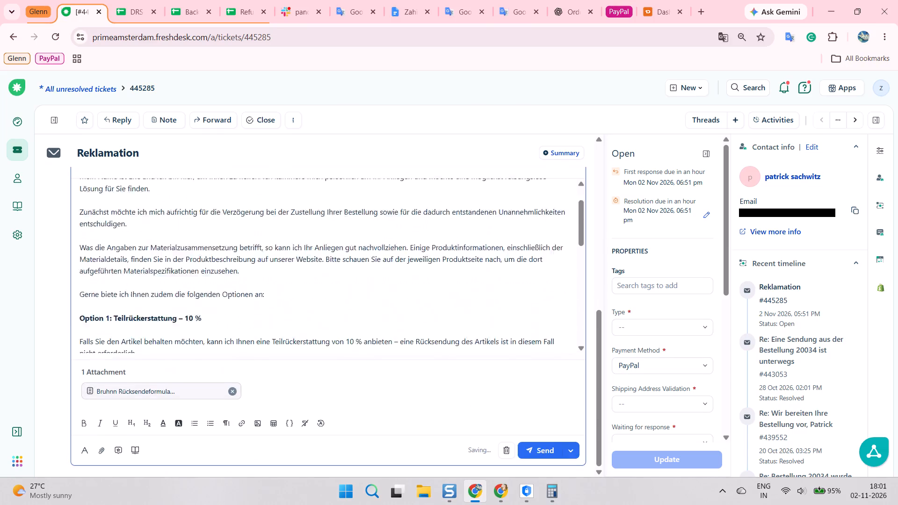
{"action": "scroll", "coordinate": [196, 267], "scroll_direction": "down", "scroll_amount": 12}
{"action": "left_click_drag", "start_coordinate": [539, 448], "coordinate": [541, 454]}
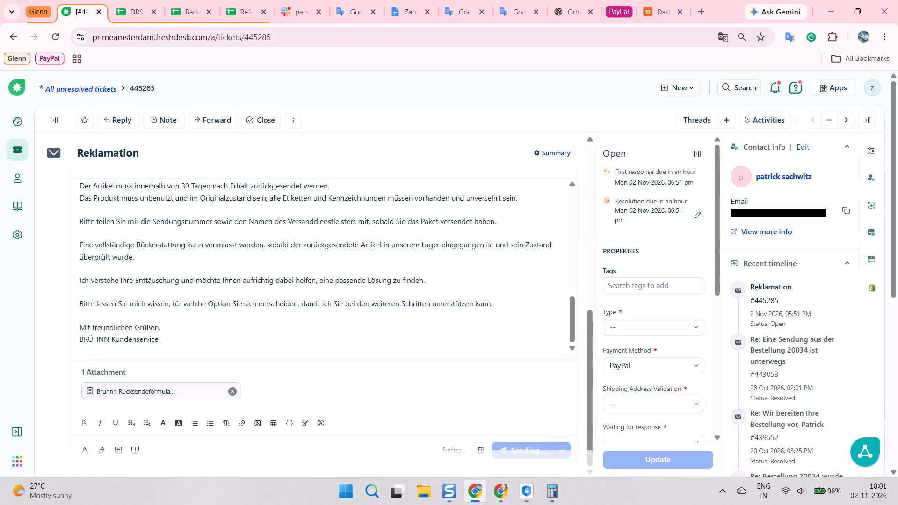
Set the ticket's Type property to Return.
{"action": "left_click", "coordinate": [649, 325]}
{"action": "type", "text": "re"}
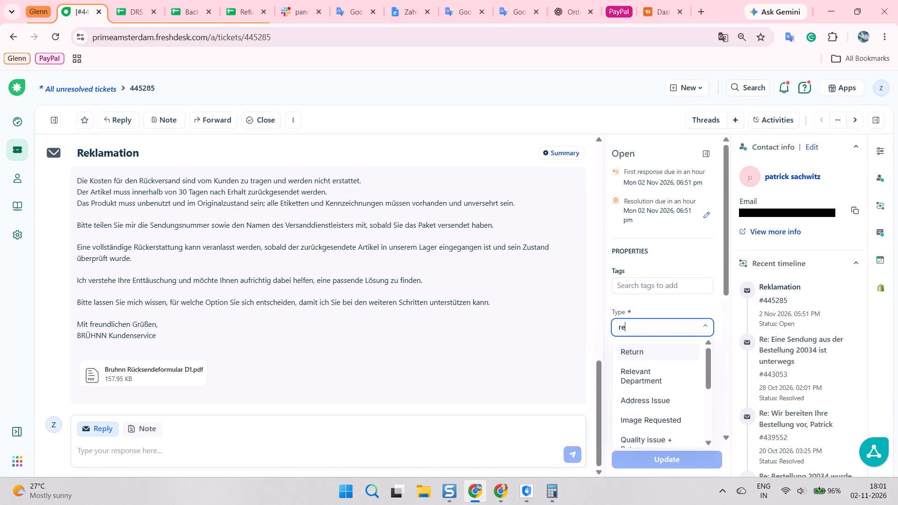
{"action": "left_click", "coordinate": [640, 357]}
{"action": "key", "text": "Tab"}
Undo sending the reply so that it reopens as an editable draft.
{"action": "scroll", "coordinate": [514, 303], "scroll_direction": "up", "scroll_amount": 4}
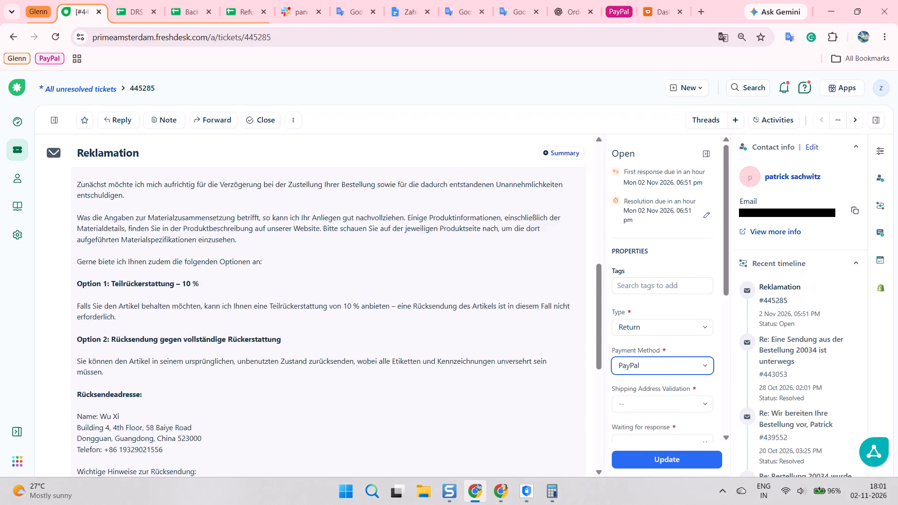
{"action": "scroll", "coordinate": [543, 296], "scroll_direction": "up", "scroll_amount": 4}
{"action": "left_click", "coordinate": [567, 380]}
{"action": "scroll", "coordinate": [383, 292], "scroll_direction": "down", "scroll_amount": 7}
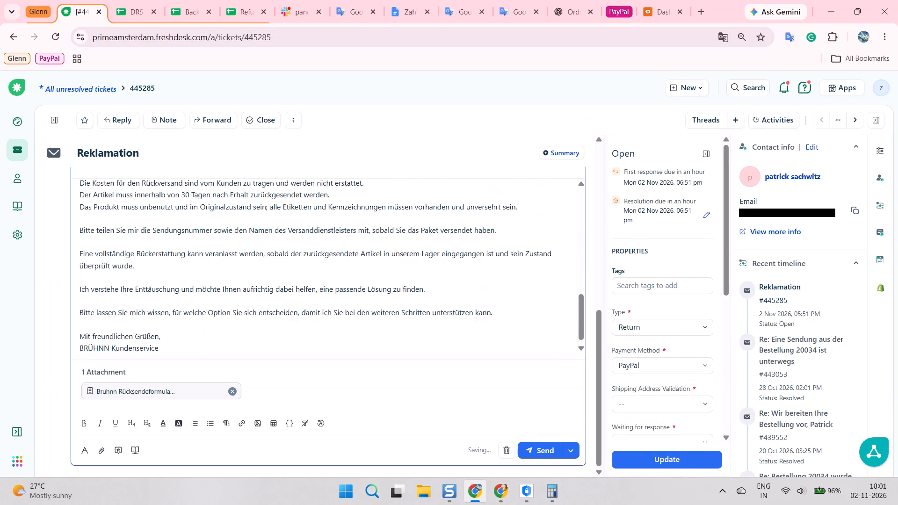
Replace the sign-off "BRÜHNN Kundenservice" at the end of the German reply with Eric.
{"action": "scroll", "coordinate": [193, 282], "scroll_direction": "down", "scroll_amount": 3}
{"action": "triple_click", "coordinate": [117, 336]}
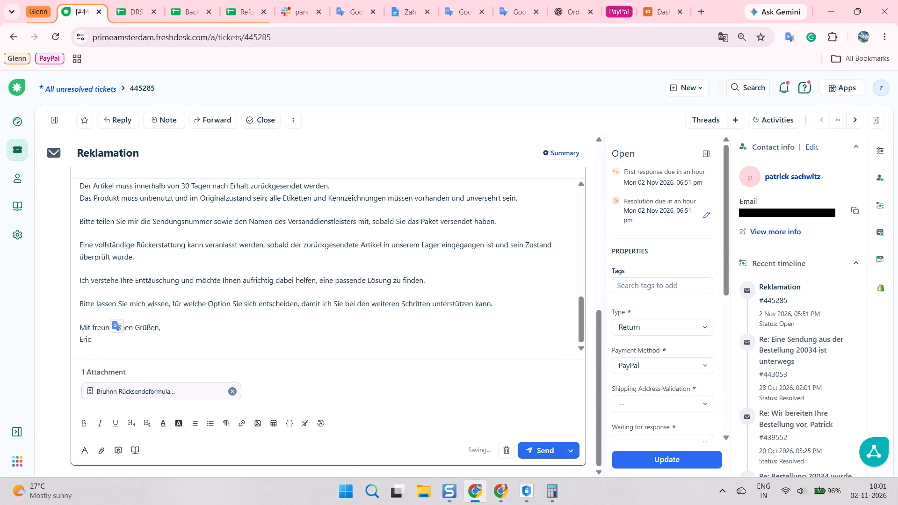
Review the English source and German translation of the reply's return conditions in Google Translate.
{"action": "left_click", "coordinate": [512, 0]}
{"action": "scroll", "coordinate": [185, 265], "scroll_direction": "up", "scroll_amount": 1}
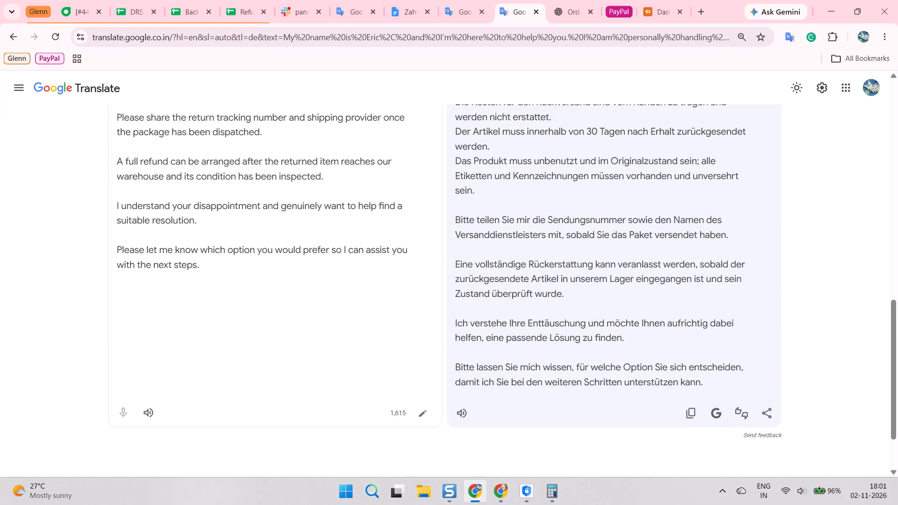
{"action": "scroll", "coordinate": [178, 233], "scroll_direction": "up", "scroll_amount": 1}
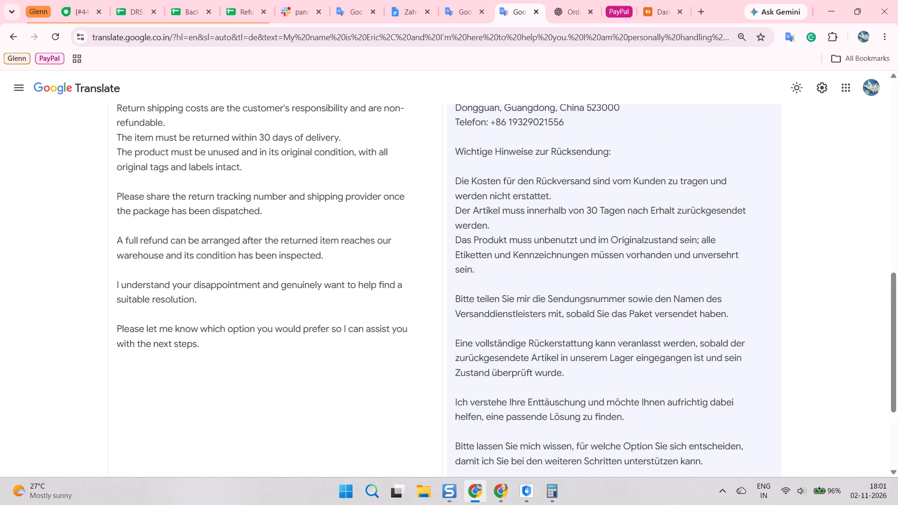
{"action": "scroll", "coordinate": [239, 210], "scroll_direction": "up", "scroll_amount": 1}
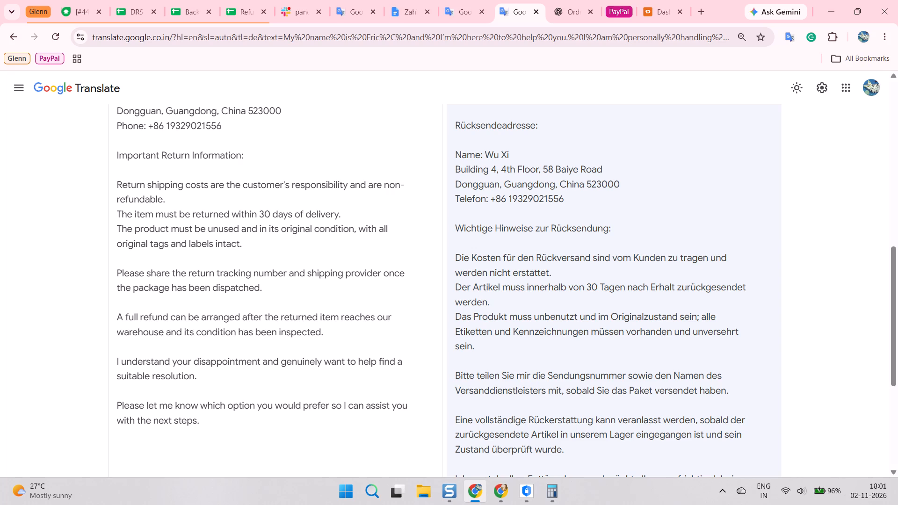
{"action": "scroll", "coordinate": [200, 213], "scroll_direction": "up", "scroll_amount": 2}
{"action": "scroll", "coordinate": [191, 235], "scroll_direction": "down", "scroll_amount": 1}
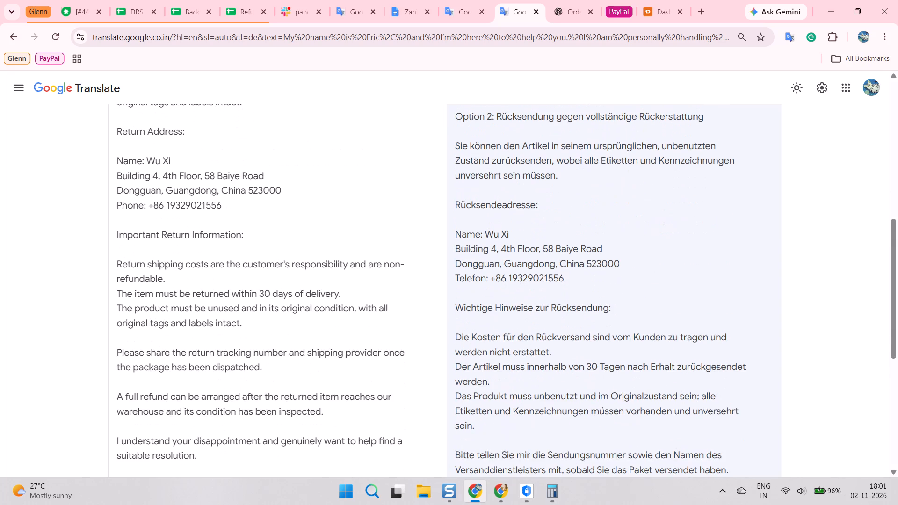
{"action": "scroll", "coordinate": [224, 248], "scroll_direction": "down", "scroll_amount": 1}
{"action": "left_click", "coordinate": [253, 243]}
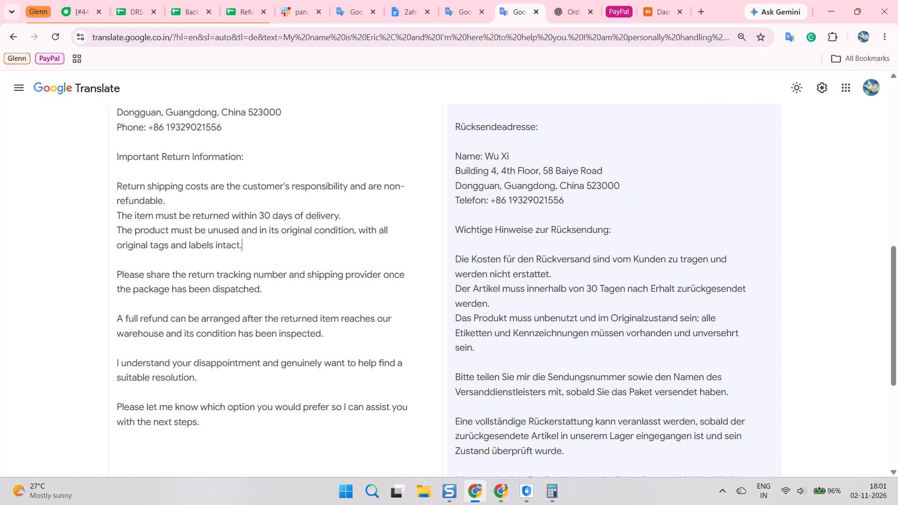
In the other browser window, open the druhnn.de store site and bring up its Rückgabe- und Widerrufsbelehrung page.
{"action": "key", "text": "alt+Tab"}
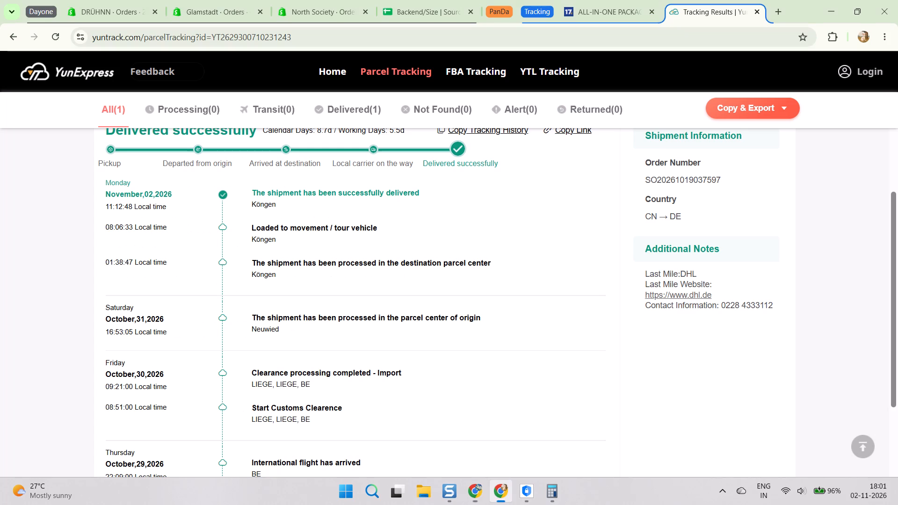
{"action": "scroll", "coordinate": [199, 40], "scroll_direction": "up", "scroll_amount": 2}
{"action": "left_click", "coordinate": [133, 4]}
{"action": "scroll", "coordinate": [240, 122], "scroll_direction": "up", "scroll_amount": 4}
{"action": "key", "text": "alt+Tab"}
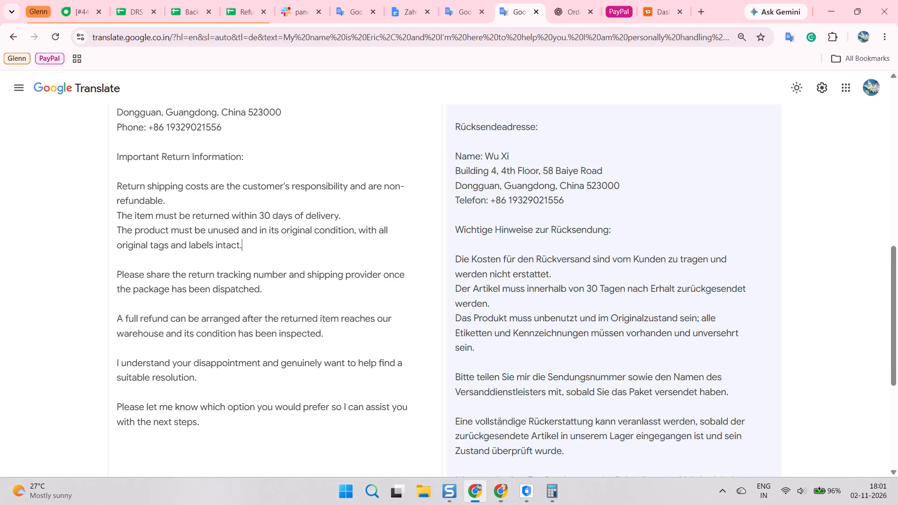
{"action": "left_click", "coordinate": [78, 5]}
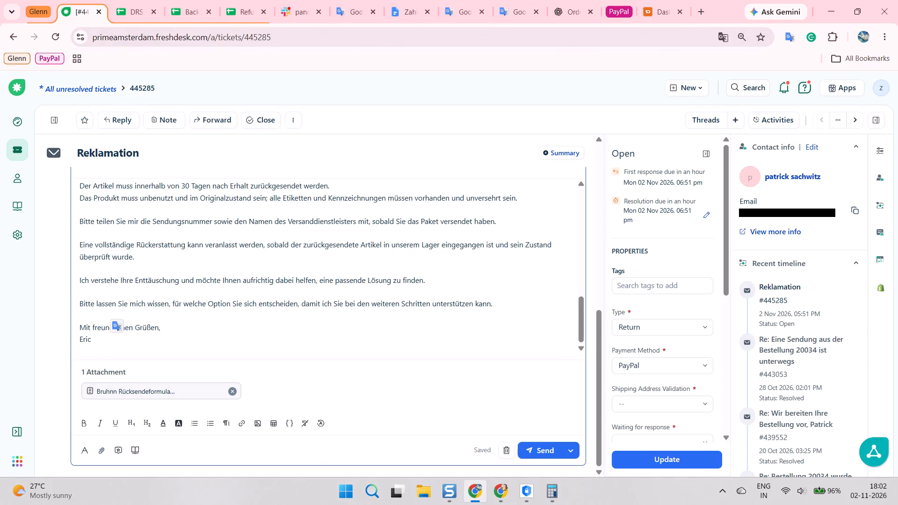
{"action": "key", "text": "alt+Tab"}
{"action": "left_click", "coordinate": [282, 204]}
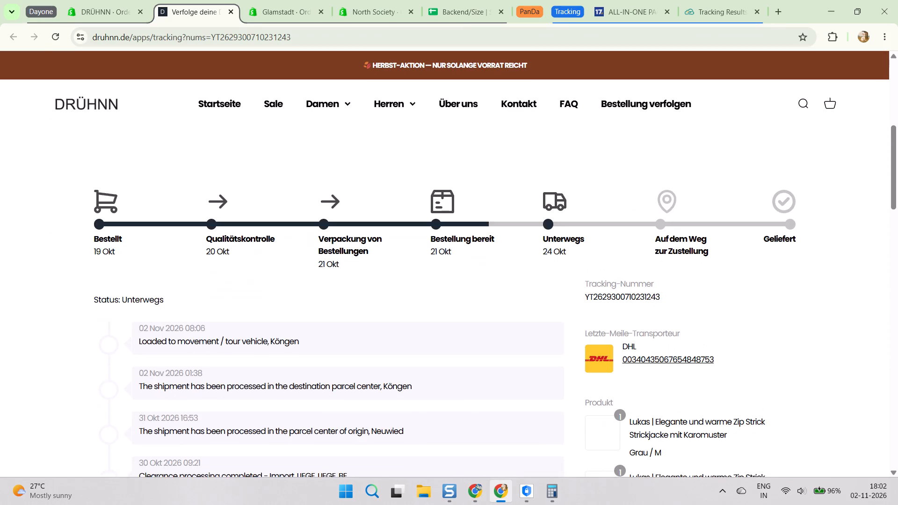
{"action": "scroll", "coordinate": [402, 256], "scroll_direction": "down", "scroll_amount": 20}
{"action": "scroll", "coordinate": [402, 256], "scroll_direction": "down", "scroll_amount": 1}
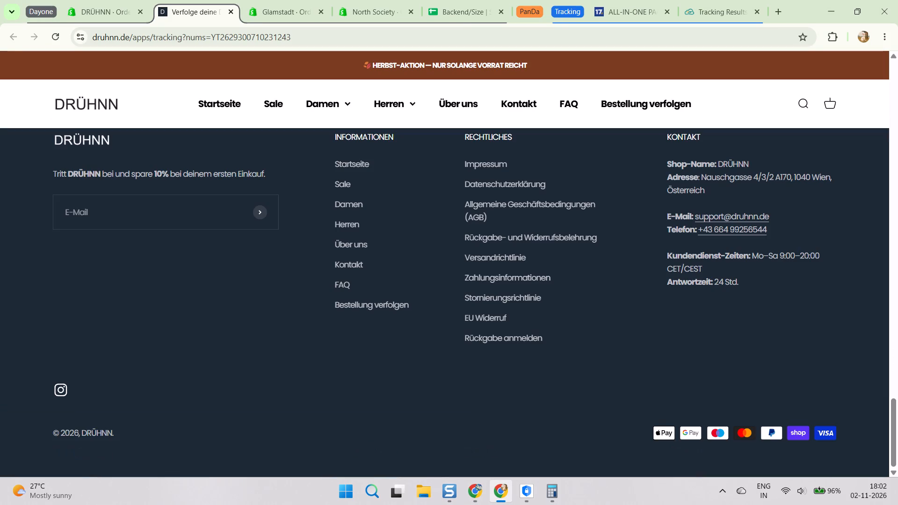
{"action": "scroll", "coordinate": [479, 275], "scroll_direction": "down", "scroll_amount": 4}
{"action": "left_click", "coordinate": [507, 240]}
Insert the link to druhnn.de's ruckgabe-und-widerrufsbelehrung page in the ticket reply, as its own paragraph below the unused-product condition.
{"action": "left_click", "coordinate": [277, 40]}
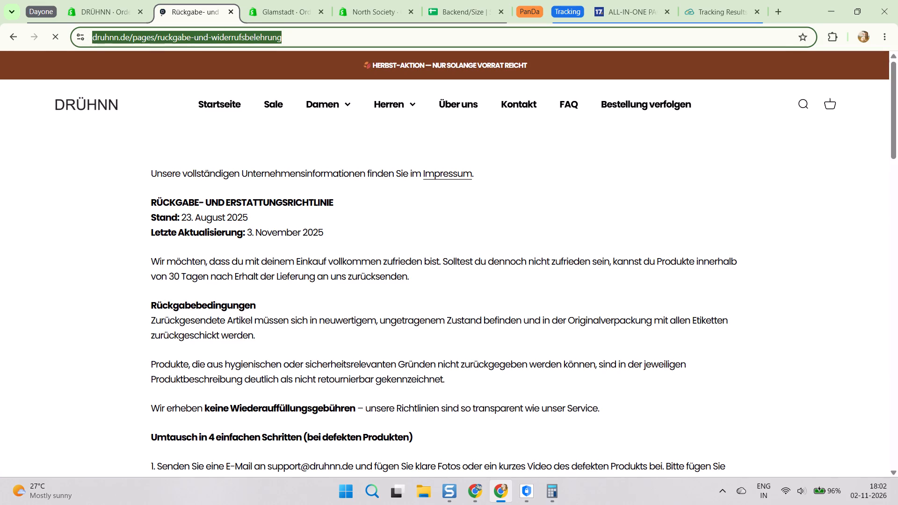
{"action": "key", "text": "ctrl+c"}
{"action": "key", "text": "ctrl+c"}
{"action": "key", "text": "alt+Tab"}
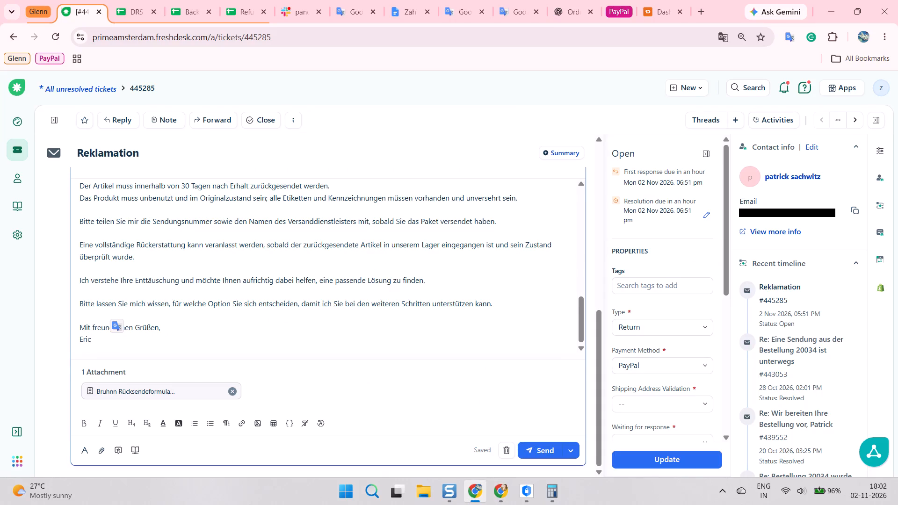
{"action": "scroll", "coordinate": [180, 260], "scroll_direction": "up", "scroll_amount": 1}
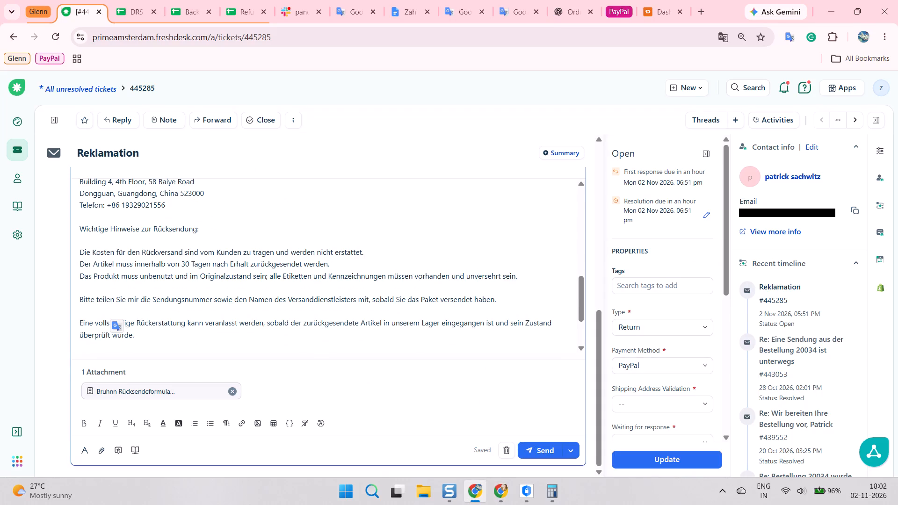
{"action": "left_click", "coordinate": [521, 280]}
{"action": "key", "text": "Return"}
{"action": "key", "text": "Return"}
{"action": "key", "text": "ctrl+v"}
{"action": "scroll", "coordinate": [337, 310], "scroll_direction": "down", "scroll_amount": 1}
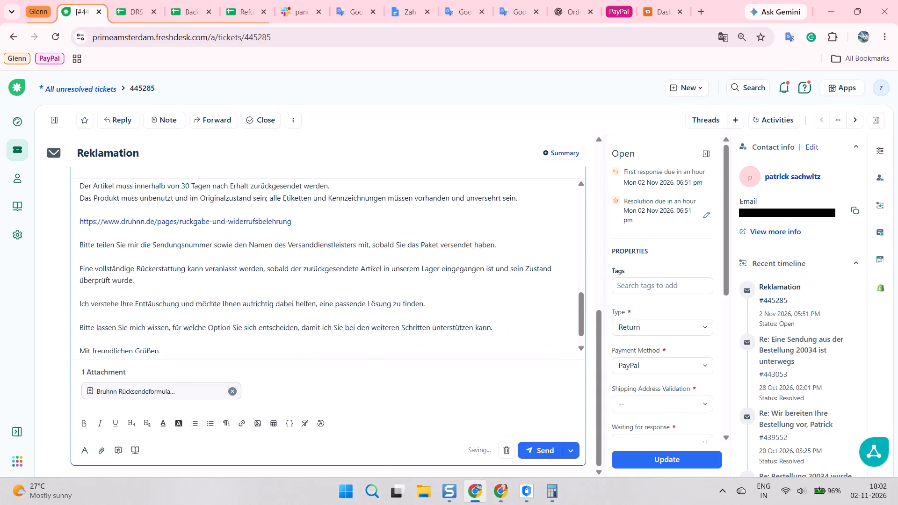
Check through the revised German reply and send it on ticket 445285.
{"action": "scroll", "coordinate": [282, 284], "scroll_direction": "down", "scroll_amount": 4}
{"action": "scroll", "coordinate": [254, 306], "scroll_direction": "up", "scroll_amount": 6}
{"action": "scroll", "coordinate": [269, 261], "scroll_direction": "up", "scroll_amount": 2}
{"action": "scroll", "coordinate": [268, 259], "scroll_direction": "down", "scroll_amount": 3}
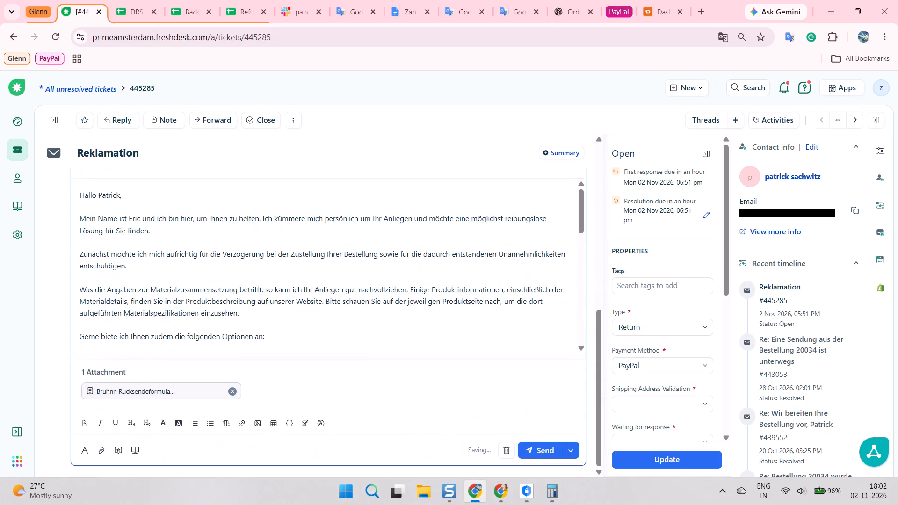
{"action": "scroll", "coordinate": [283, 244], "scroll_direction": "down", "scroll_amount": 7}
{"action": "left_click", "coordinate": [546, 455]}
Set Shipping Address Validation to Verified & Correct, Waiting for response to N/A and Marketing/PayPal to No.
{"action": "scroll", "coordinate": [334, 326], "scroll_direction": "down", "scroll_amount": 2}
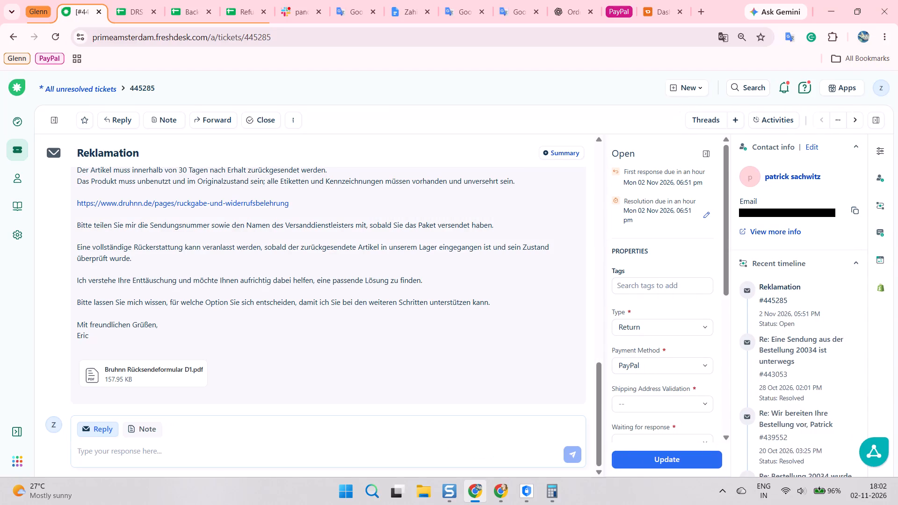
{"action": "scroll", "coordinate": [336, 320], "scroll_direction": "down", "scroll_amount": 2}
{"action": "scroll", "coordinate": [467, 294], "scroll_direction": "down", "scroll_amount": 2}
{"action": "scroll", "coordinate": [645, 327], "scroll_direction": "down", "scroll_amount": 4}
{"action": "scroll", "coordinate": [658, 232], "scroll_direction": "up", "scroll_amount": 2}
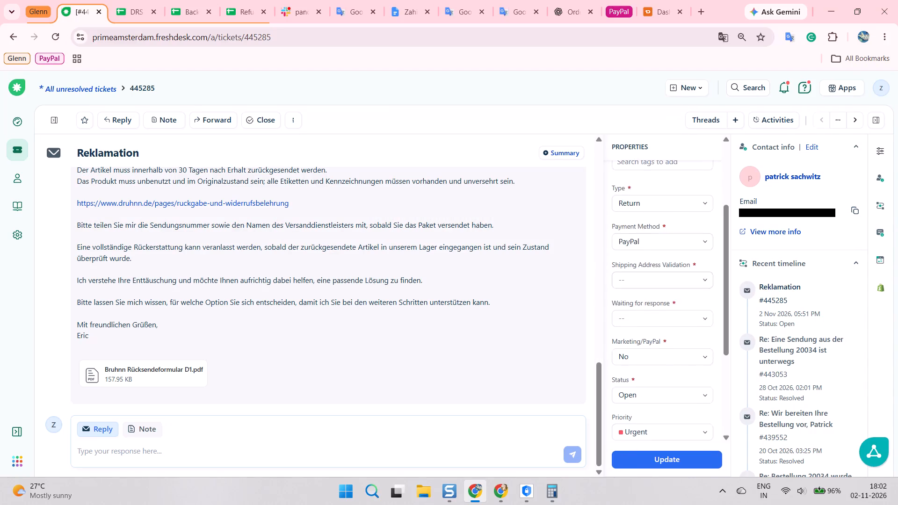
{"action": "scroll", "coordinate": [680, 278], "scroll_direction": "up", "scroll_amount": 1}
{"action": "left_click", "coordinate": [646, 356]}
{"action": "left_click", "coordinate": [656, 405]}
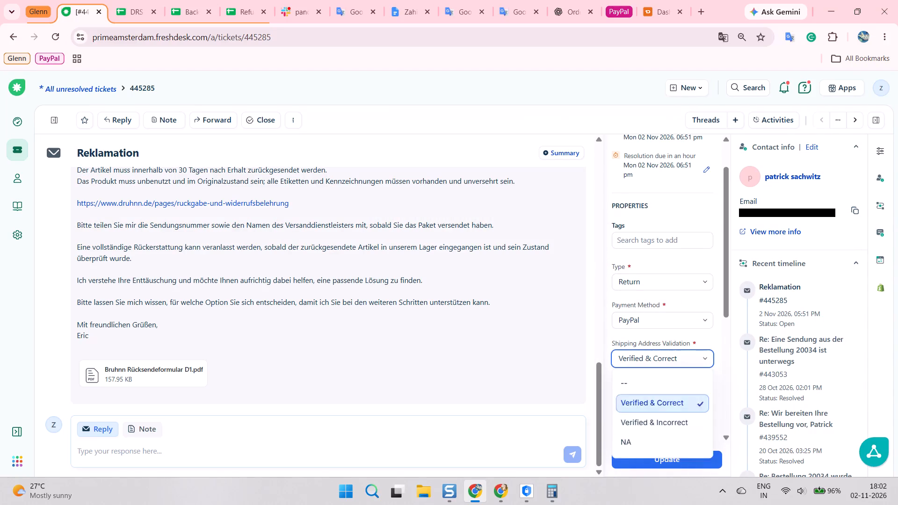
{"action": "key", "text": "Tab"}
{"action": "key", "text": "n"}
{"action": "key", "text": "Tab"}
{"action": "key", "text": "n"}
{"action": "key", "text": "Tab"}
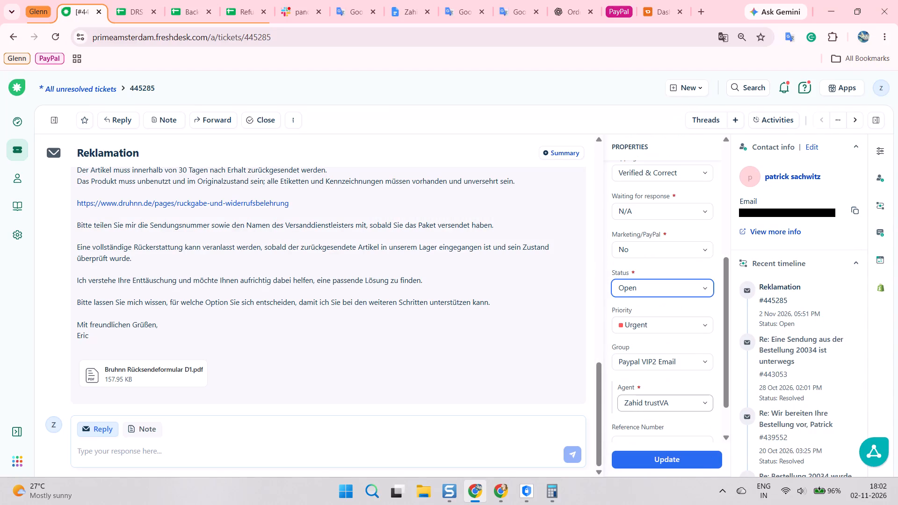
Set the ticket's status to Resolved with Zahid as agent and save the updated properties.
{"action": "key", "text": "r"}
{"action": "key", "text": "Tab"}
{"action": "key", "text": "Tab"}
{"action": "key", "text": "Tab"}
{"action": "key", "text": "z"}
{"action": "scroll", "coordinate": [708, 479], "scroll_direction": "down", "scroll_amount": 4}
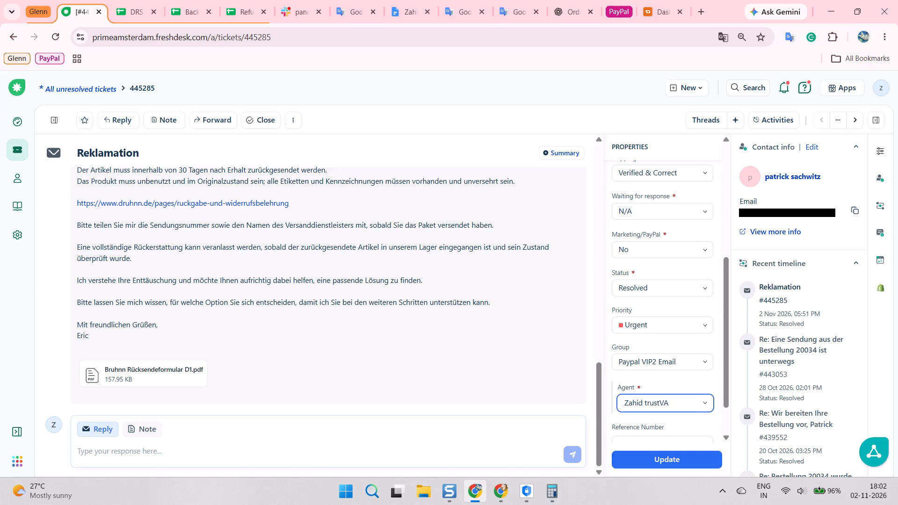
{"action": "left_click", "coordinate": [675, 465]}
{"action": "scroll", "coordinate": [435, 351], "scroll_direction": "down", "scroll_amount": 8}
Log ticket number 445285 in the next free cell under ZAHID on the Nov2 sheet of DRS- Nov 2026.
{"action": "double_click", "coordinate": [143, 86]}
{"action": "key", "text": "ctrl+c"}
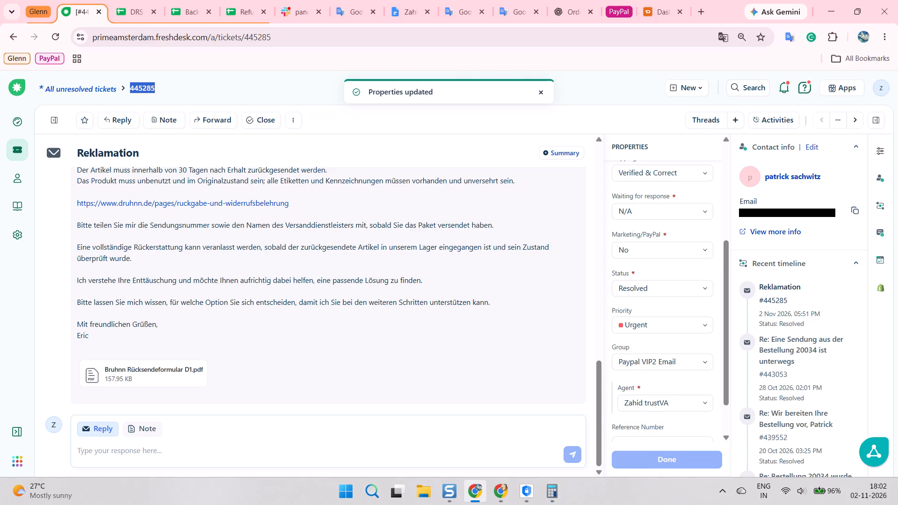
{"action": "key", "text": "ctrl+c"}
{"action": "left_click", "coordinate": [128, 0]}
{"action": "key", "text": "ctrl+v"}
{"action": "left_click", "coordinate": [295, 253]}
{"action": "scroll", "coordinate": [299, 255], "scroll_direction": "down", "scroll_amount": 1}
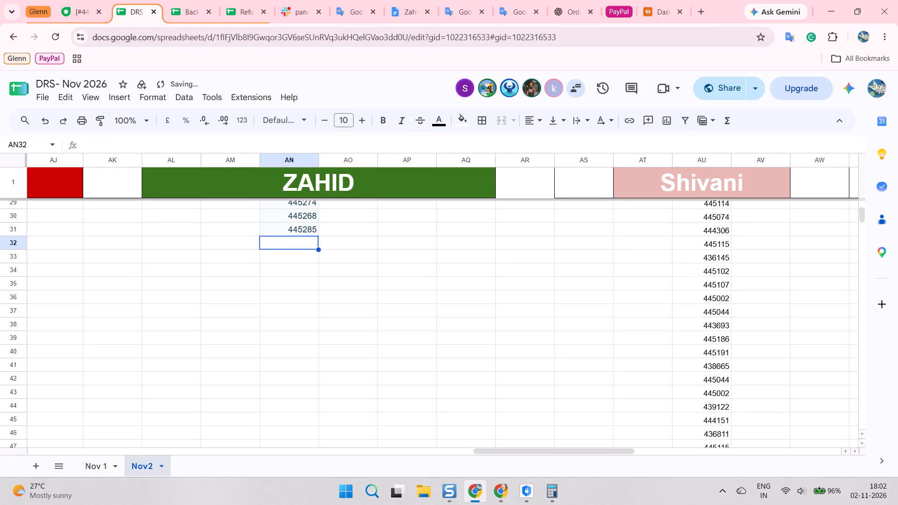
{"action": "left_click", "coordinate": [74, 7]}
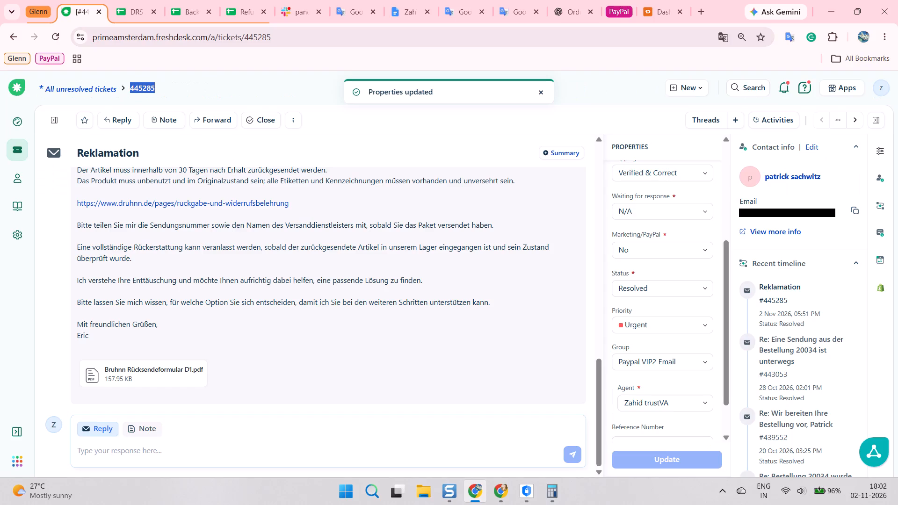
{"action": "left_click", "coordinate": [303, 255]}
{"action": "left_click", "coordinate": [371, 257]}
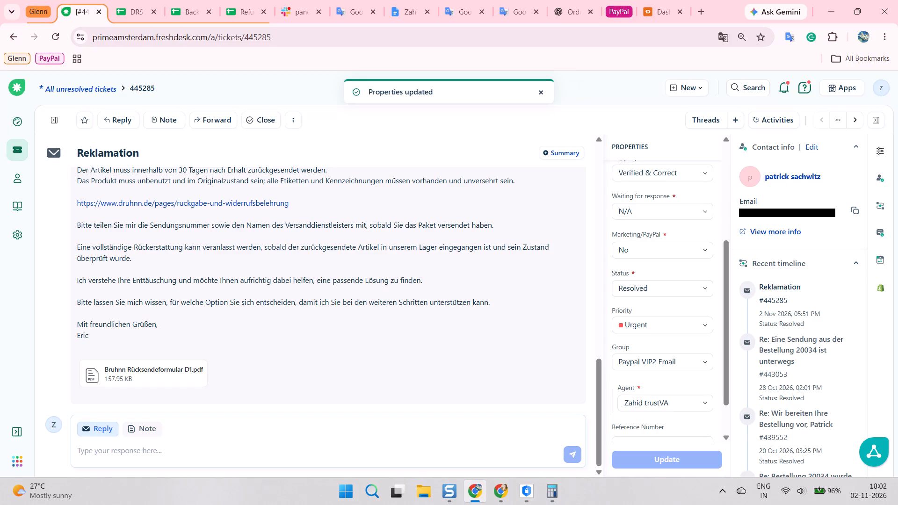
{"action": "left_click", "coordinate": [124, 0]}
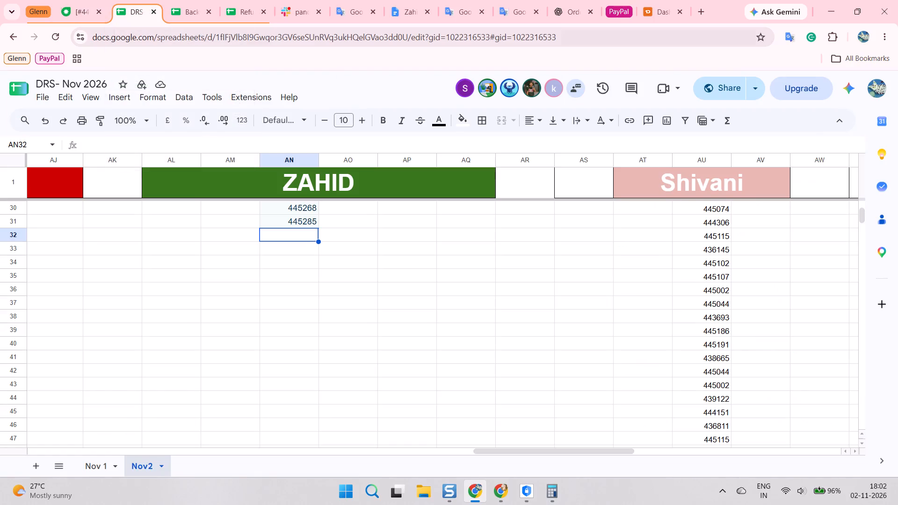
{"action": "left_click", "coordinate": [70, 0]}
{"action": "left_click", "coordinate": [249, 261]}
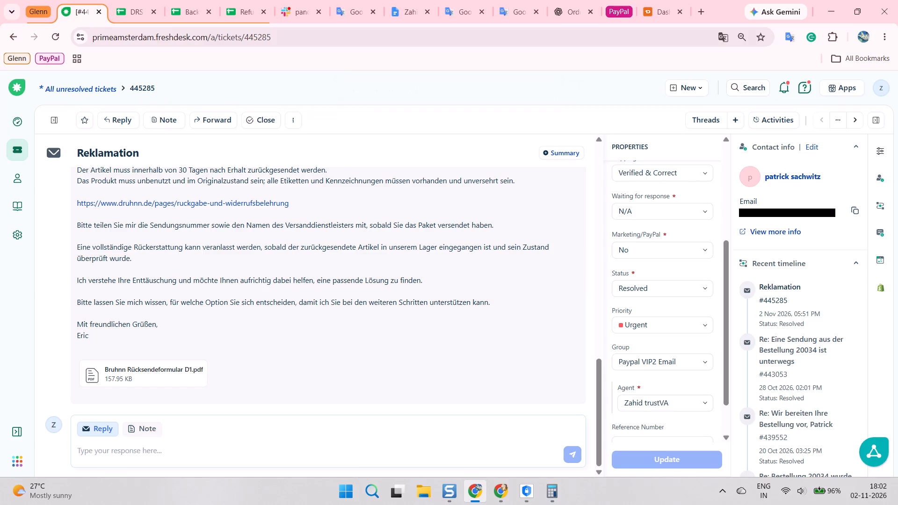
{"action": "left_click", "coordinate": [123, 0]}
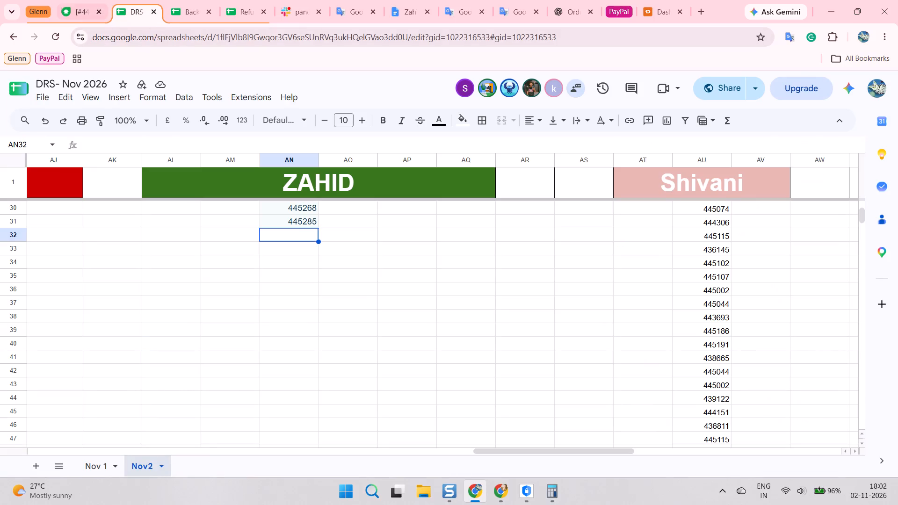
{"action": "left_click", "coordinate": [87, 0]}
{"action": "left_click", "coordinate": [16, 149]}
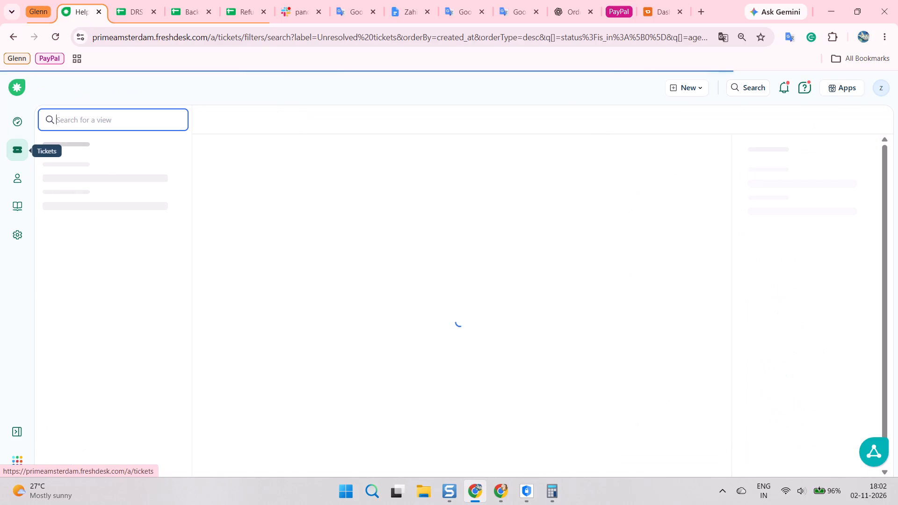
{"action": "scroll", "coordinate": [253, 216], "scroll_direction": "up", "scroll_amount": 5}
{"action": "scroll", "coordinate": [193, 215], "scroll_direction": "down", "scroll_amount": 12}
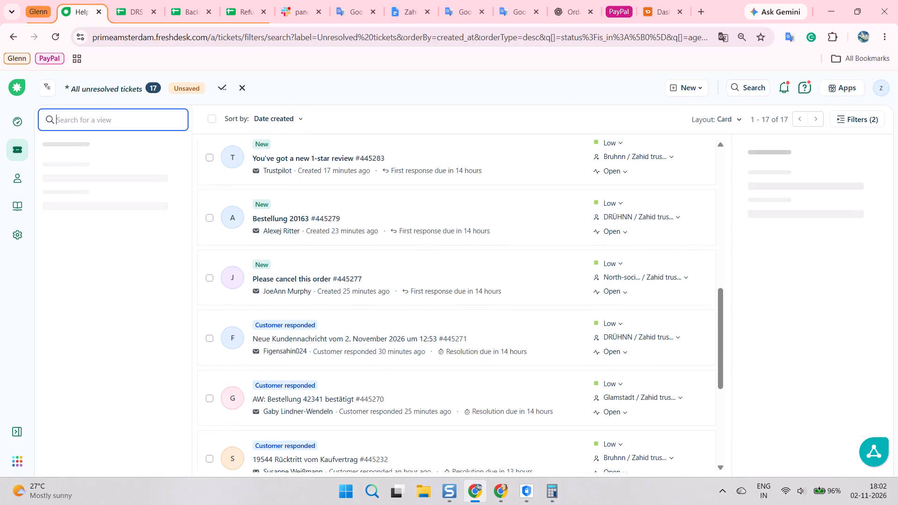
{"action": "scroll", "coordinate": [225, 230], "scroll_direction": "down", "scroll_amount": 3}
{"action": "left_click", "coordinate": [16, 130]}
{"action": "scroll", "coordinate": [173, 159], "scroll_direction": "up", "scroll_amount": 5}
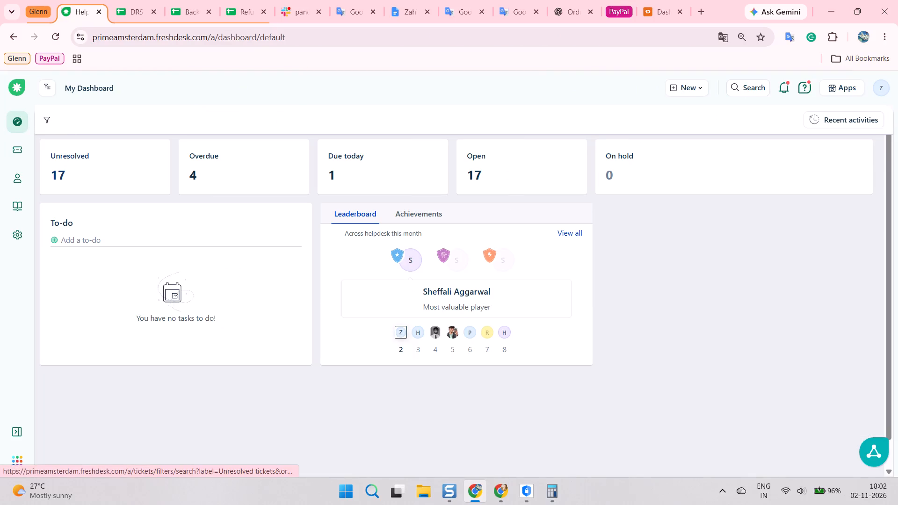
{"action": "scroll", "coordinate": [110, 163], "scroll_direction": "up", "scroll_amount": 3}
{"action": "left_click", "coordinate": [79, 156]}
{"action": "scroll", "coordinate": [299, 218], "scroll_direction": "up", "scroll_amount": 13}
{"action": "left_click", "coordinate": [283, 166]}
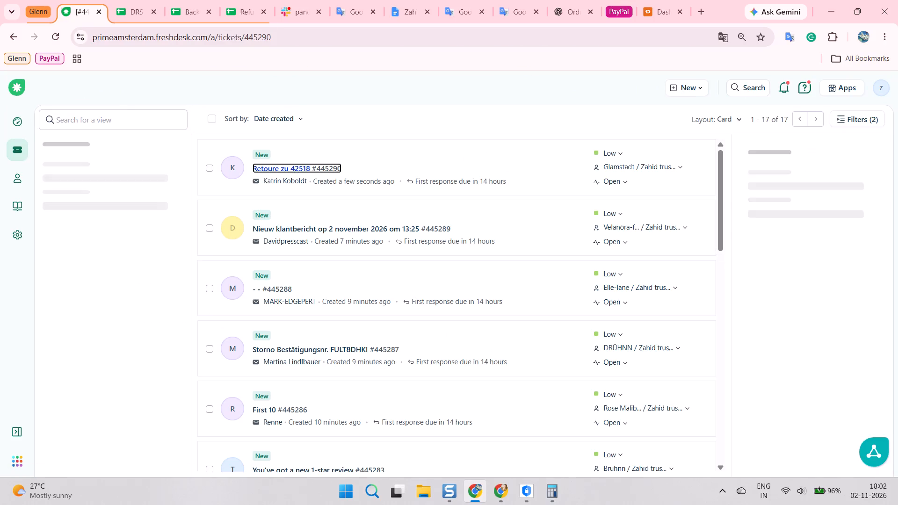
Read ticket 445290 translated into English, and switch the page back to its original language.
{"action": "scroll", "coordinate": [320, 231], "scroll_direction": "down", "scroll_amount": 2}
{"action": "right_click", "coordinate": [355, 196]}
{"action": "scroll", "coordinate": [391, 305], "scroll_direction": "down", "scroll_amount": 4}
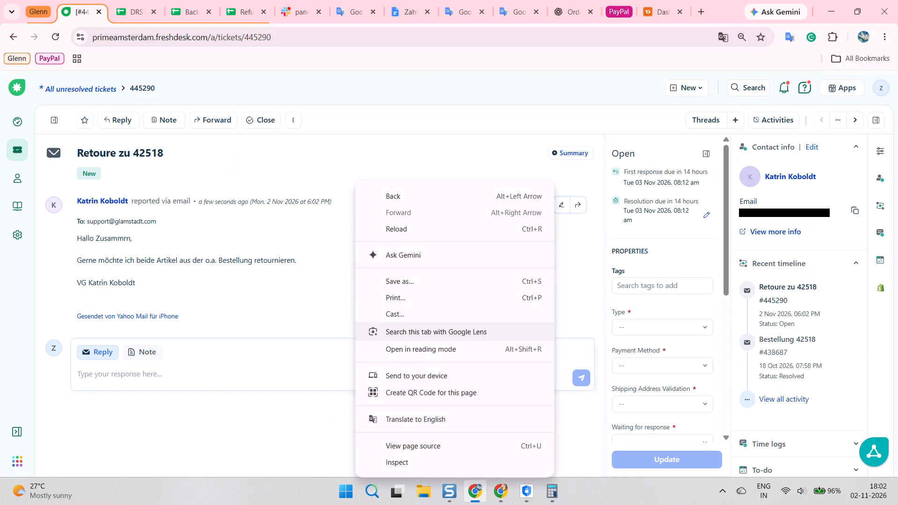
{"action": "scroll", "coordinate": [421, 338], "scroll_direction": "down", "scroll_amount": 3}
{"action": "left_click", "coordinate": [419, 419]}
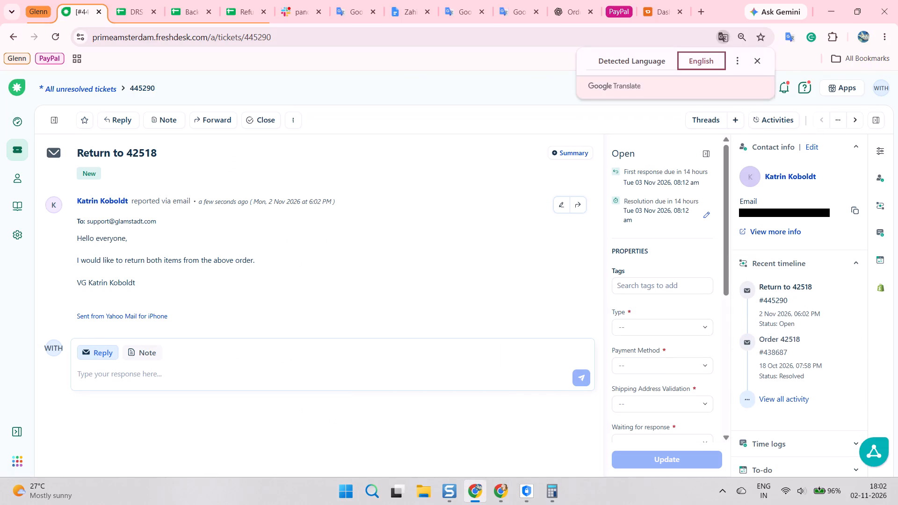
{"action": "scroll", "coordinate": [346, 189], "scroll_direction": "up", "scroll_amount": 6}
{"action": "left_click", "coordinate": [606, 55]}
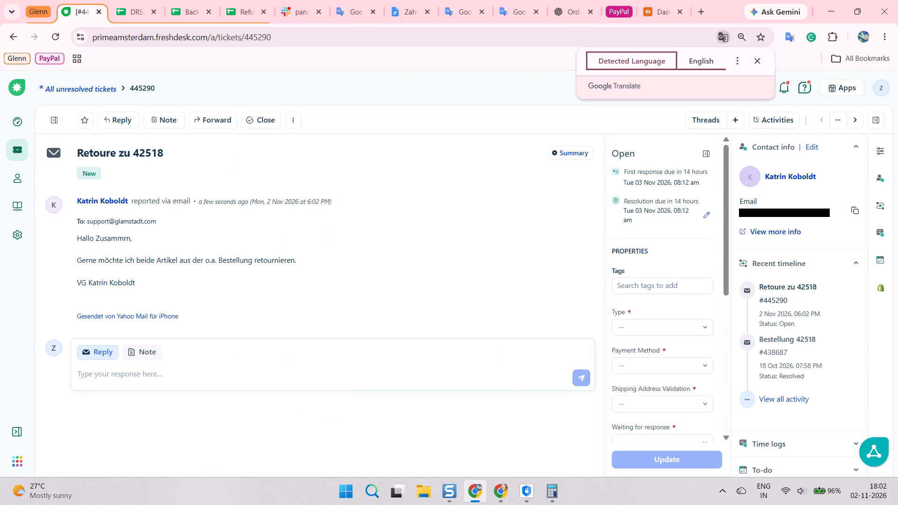
{"action": "scroll", "coordinate": [762, 128], "scroll_direction": "up", "scroll_amount": 6}
{"action": "left_click", "coordinate": [854, 210]}
{"action": "scroll", "coordinate": [535, 287], "scroll_direction": "up", "scroll_amount": 3}
{"action": "left_click", "coordinate": [331, 281]}
{"action": "key", "text": "alt+Tab"}
{"action": "scroll", "coordinate": [225, 199], "scroll_direction": "up", "scroll_amount": 3}
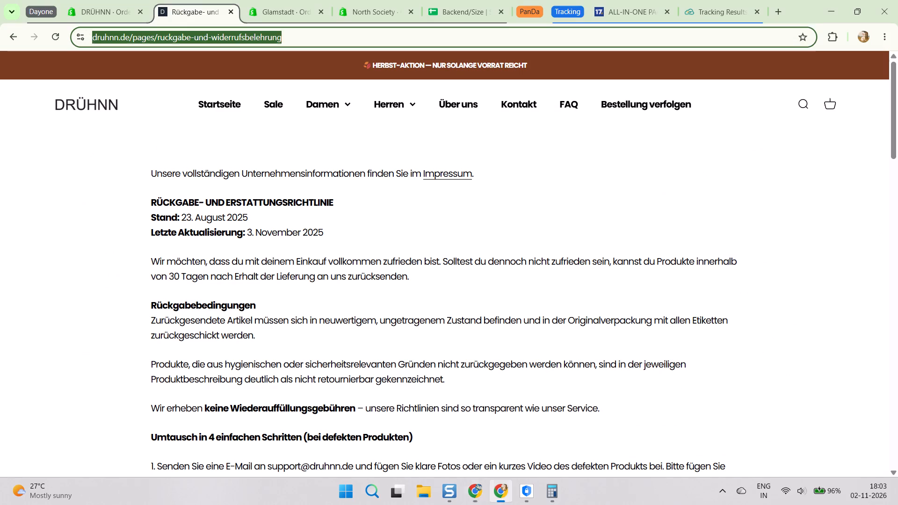
{"action": "scroll", "coordinate": [223, 171], "scroll_direction": "up", "scroll_amount": 1}
{"action": "scroll", "coordinate": [109, 39], "scroll_direction": "up", "scroll_amount": 3}
{"action": "left_click", "coordinate": [123, 7]}
{"action": "left_click", "coordinate": [183, 0]}
{"action": "left_click", "coordinate": [231, 9]}
{"action": "scroll", "coordinate": [163, 38], "scroll_direction": "up", "scroll_amount": 2}
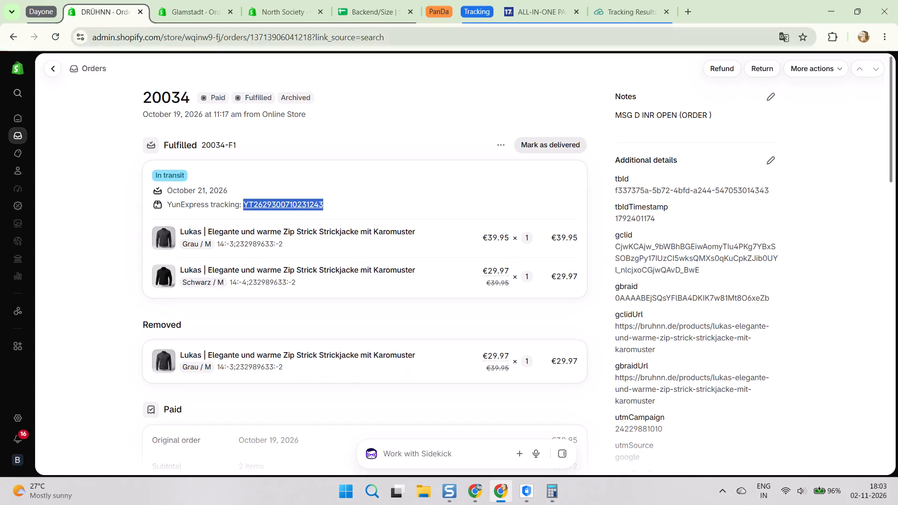
{"action": "scroll", "coordinate": [159, 34], "scroll_direction": "up", "scroll_amount": 4}
{"action": "left_click", "coordinate": [203, 5]}
{"action": "scroll", "coordinate": [94, 88], "scroll_direction": "up", "scroll_amount": 7}
{"action": "left_click", "coordinate": [39, 98]}
{"action": "key", "text": "ctrl+v"}
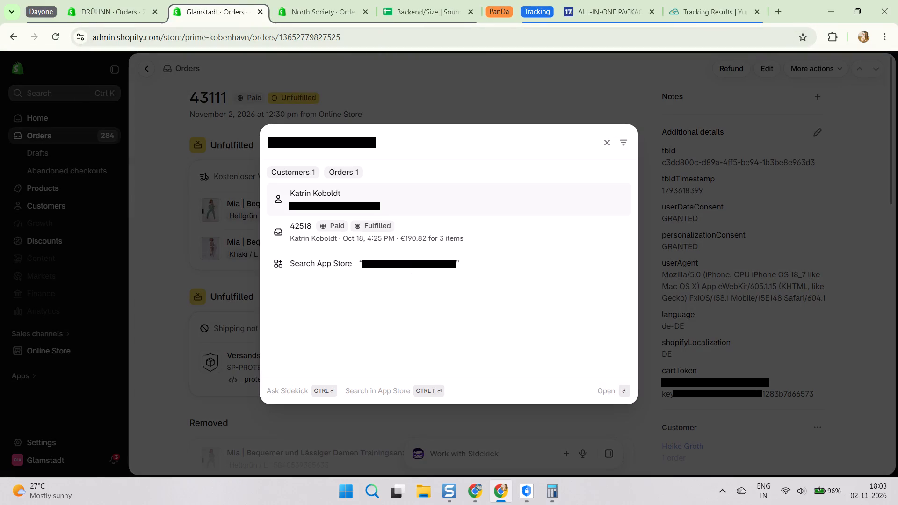
{"action": "scroll", "coordinate": [248, 167], "scroll_direction": "down", "scroll_amount": 1}
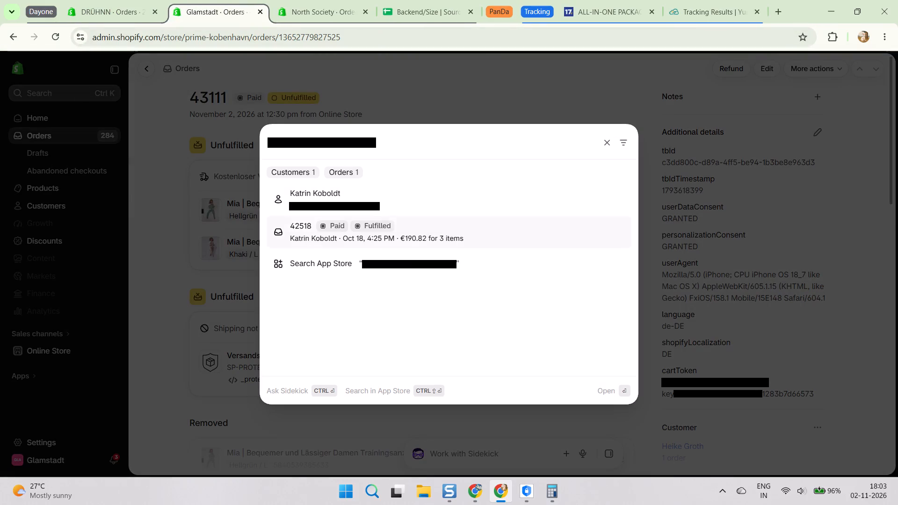
{"action": "left_click", "coordinate": [300, 224]}
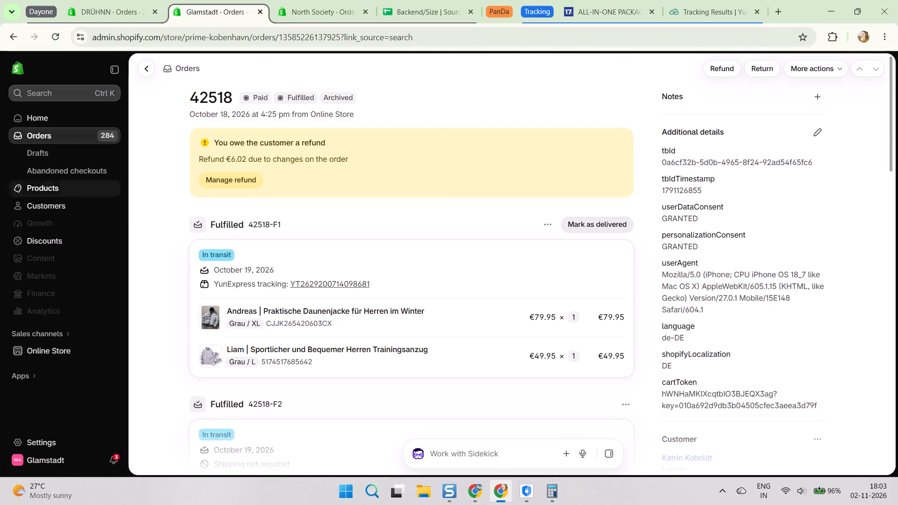
{"action": "scroll", "coordinate": [487, 209], "scroll_direction": "down", "scroll_amount": 1}
{"action": "scroll", "coordinate": [413, 224], "scroll_direction": "down", "scroll_amount": 13}
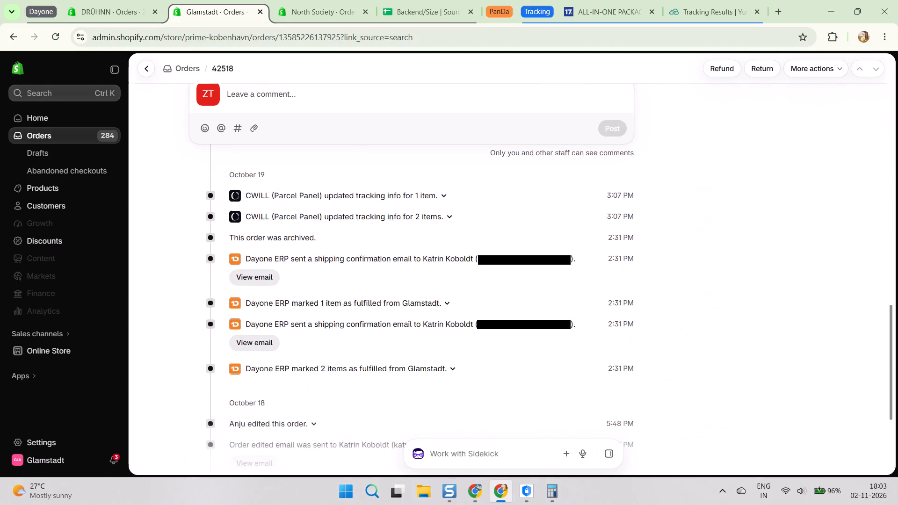
{"action": "scroll", "coordinate": [411, 220], "scroll_direction": "up", "scroll_amount": 15}
{"action": "key", "text": "alt+Tab"}
{"action": "scroll", "coordinate": [778, 265], "scroll_direction": "up", "scroll_amount": 2}
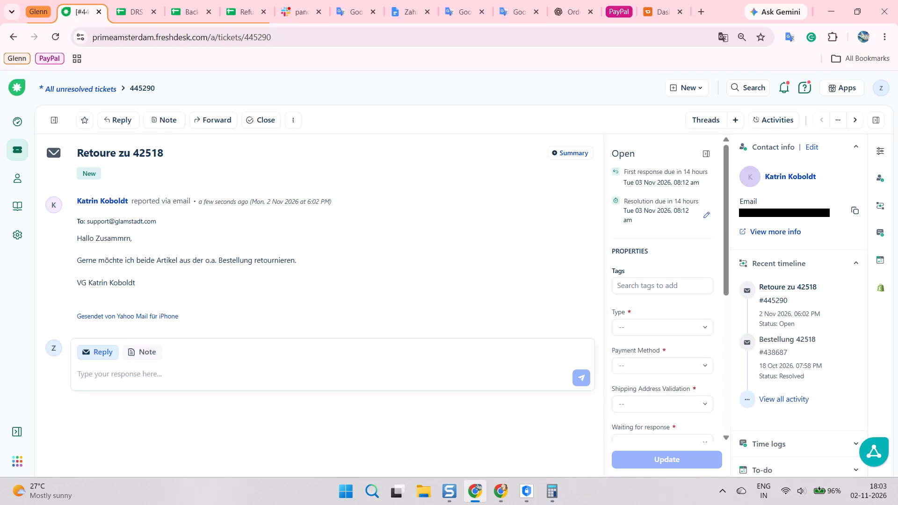
{"action": "left_click", "coordinate": [853, 209]}
{"action": "key", "text": "alt+Tab"}
{"action": "scroll", "coordinate": [370, 245], "scroll_direction": "up", "scroll_amount": 4}
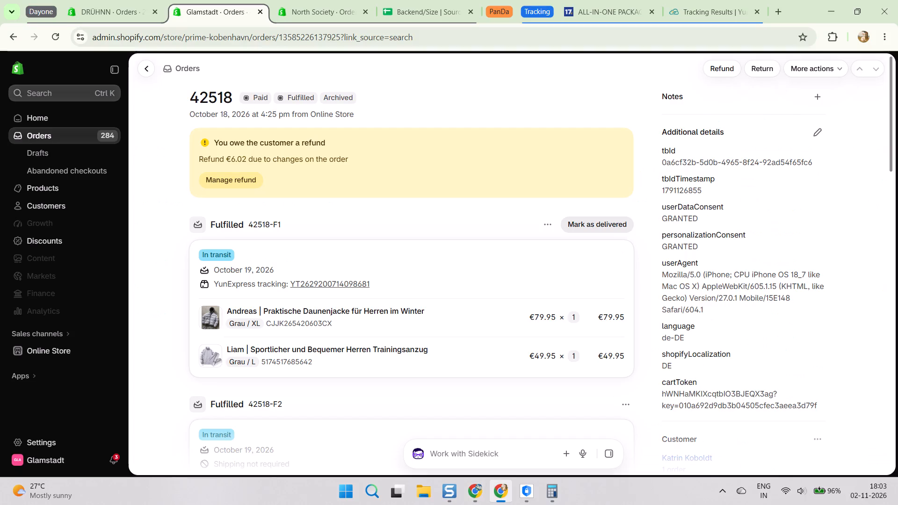
{"action": "key", "text": "ctrl+f"}
{"action": "key", "text": "ctrl+v"}
{"action": "scroll", "coordinate": [643, 215], "scroll_direction": "up", "scroll_amount": 8}
{"action": "left_click", "coordinate": [806, 64]}
{"action": "scroll", "coordinate": [571, 148], "scroll_direction": "up", "scroll_amount": 9}
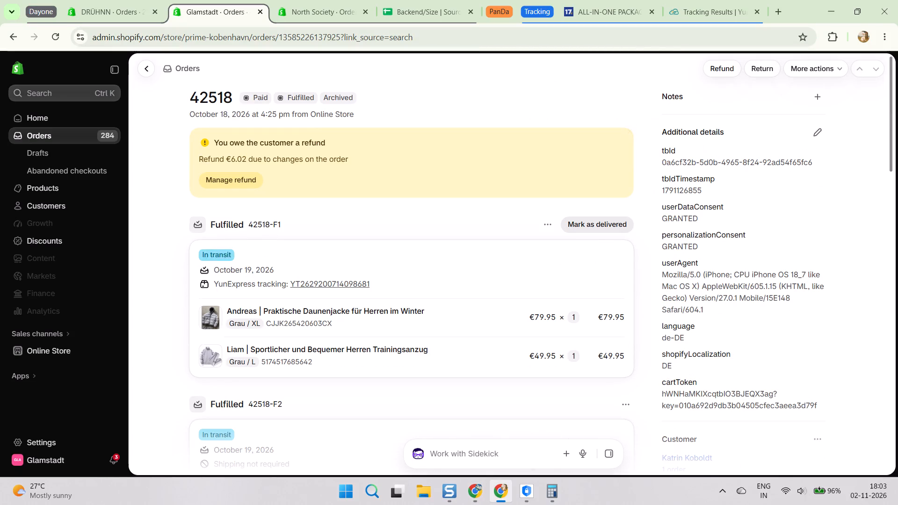
{"action": "double_click", "coordinate": [321, 292]}
{"action": "key", "text": "ctrl+c"}
{"action": "key", "text": "ctrl+c"}
{"action": "left_click", "coordinate": [700, 0]}
{"action": "scroll", "coordinate": [470, 171], "scroll_direction": "up", "scroll_amount": 4}
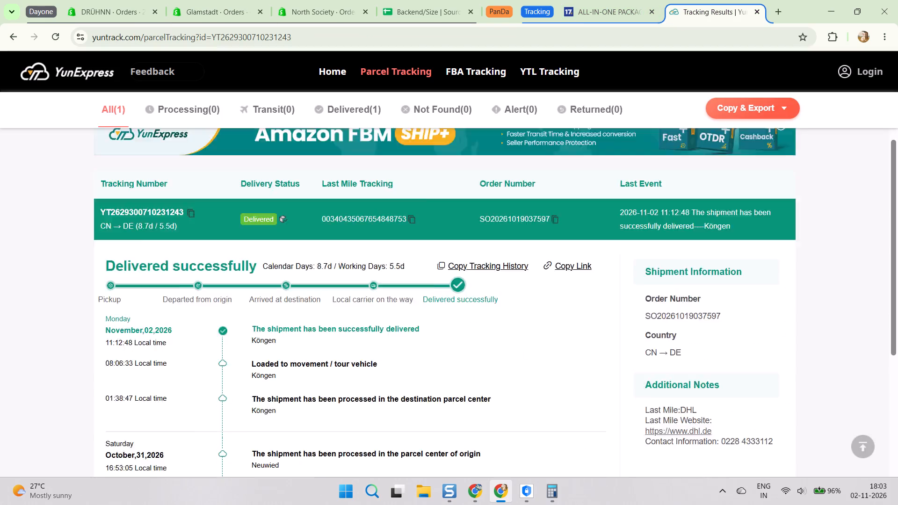
{"action": "scroll", "coordinate": [428, 171], "scroll_direction": "up", "scroll_amount": 4}
{"action": "left_click", "coordinate": [392, 147]}
{"action": "left_click", "coordinate": [362, 166]}
{"action": "scroll", "coordinate": [429, 155], "scroll_direction": "up", "scroll_amount": 5}
{"action": "left_click", "coordinate": [540, 155]}
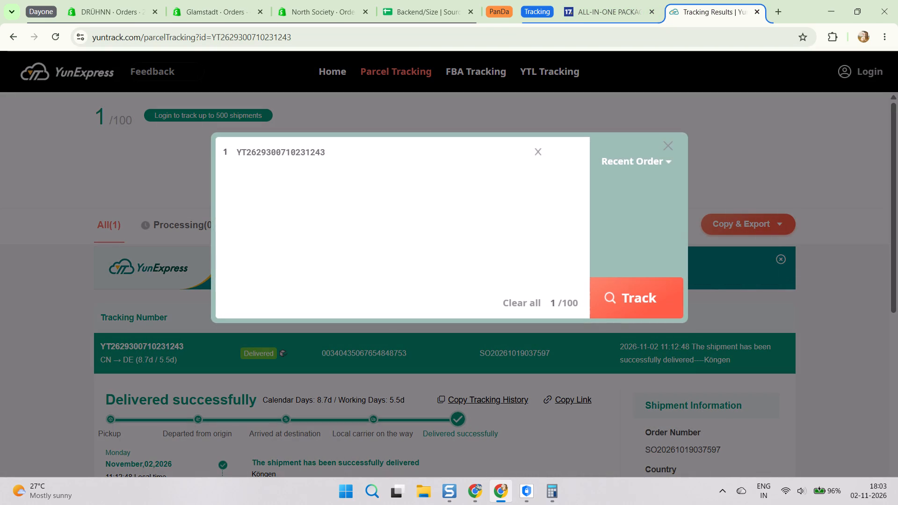
{"action": "left_click", "coordinate": [543, 138]}
{"action": "left_click", "coordinate": [541, 152]}
{"action": "key", "text": "ctrl+v"}
{"action": "left_click", "coordinate": [637, 289]}
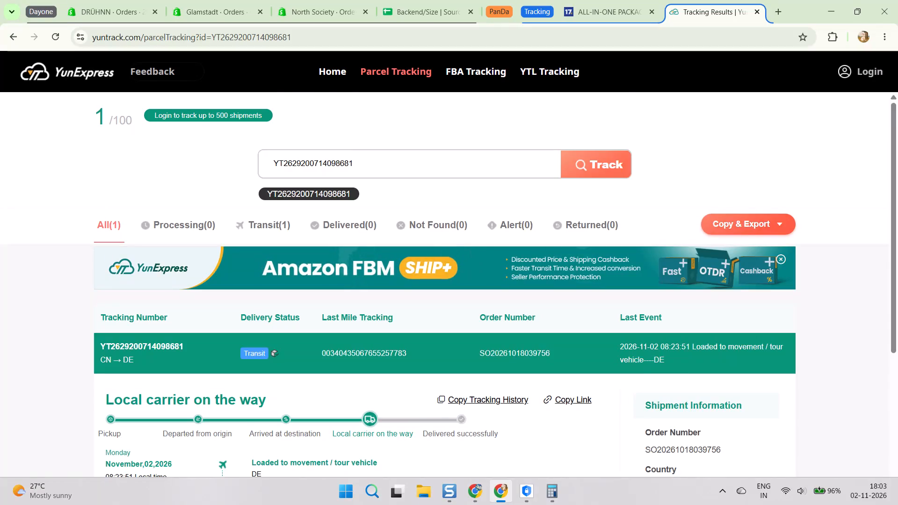
Open the DHL last-mile tracking from the YunExpress results and check the parcel's delivery status and history.
{"action": "scroll", "coordinate": [369, 288], "scroll_direction": "down", "scroll_amount": 2}
{"action": "left_click", "coordinate": [684, 374]}
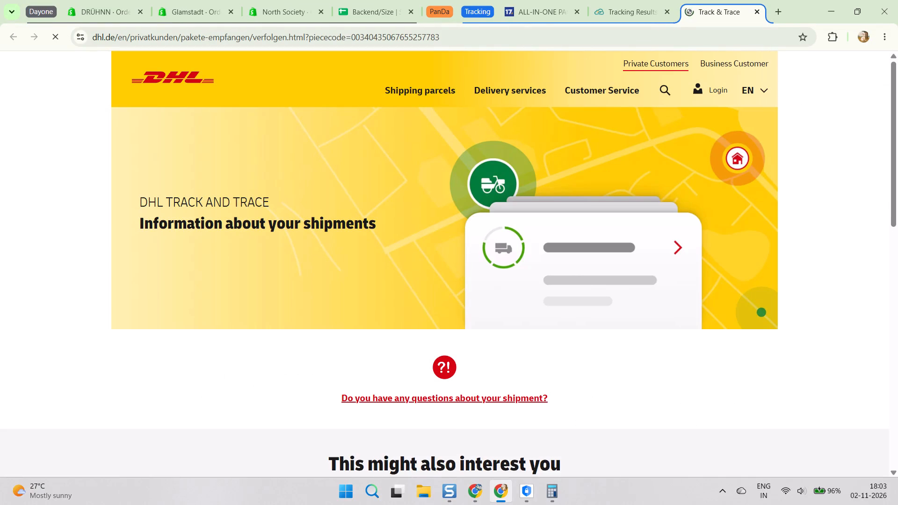
{"action": "scroll", "coordinate": [615, 364], "scroll_direction": "down", "scroll_amount": 4}
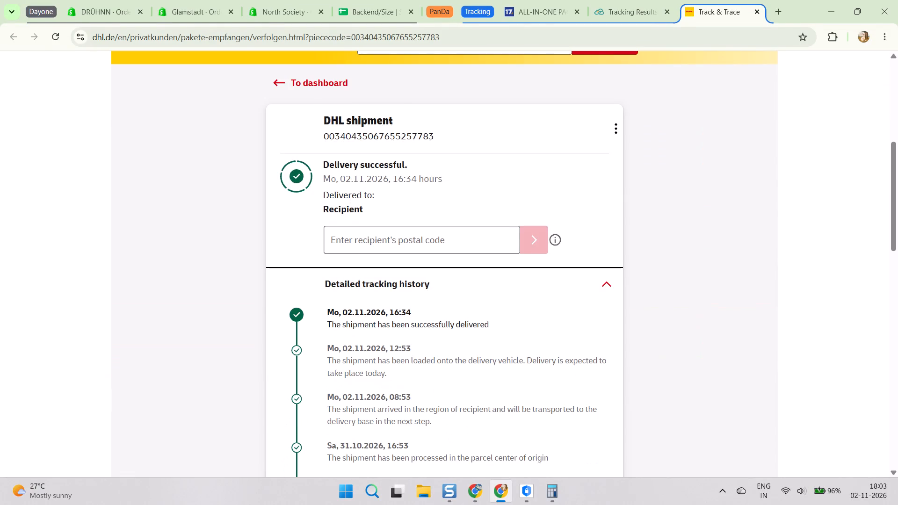
{"action": "key", "text": "alt+Tab"}
{"action": "key", "text": "alt+Tab"}
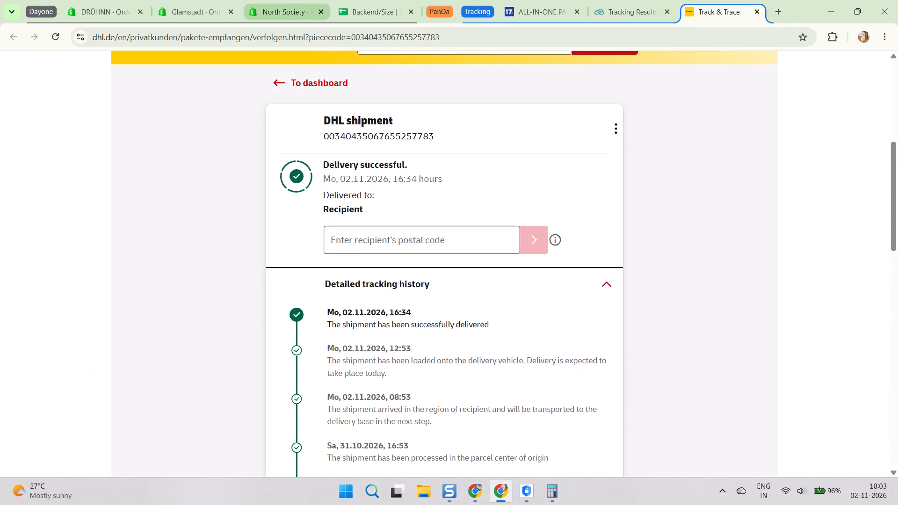
{"action": "key", "text": "alt+Tab"}
{"action": "key", "text": "alt+Tab"}
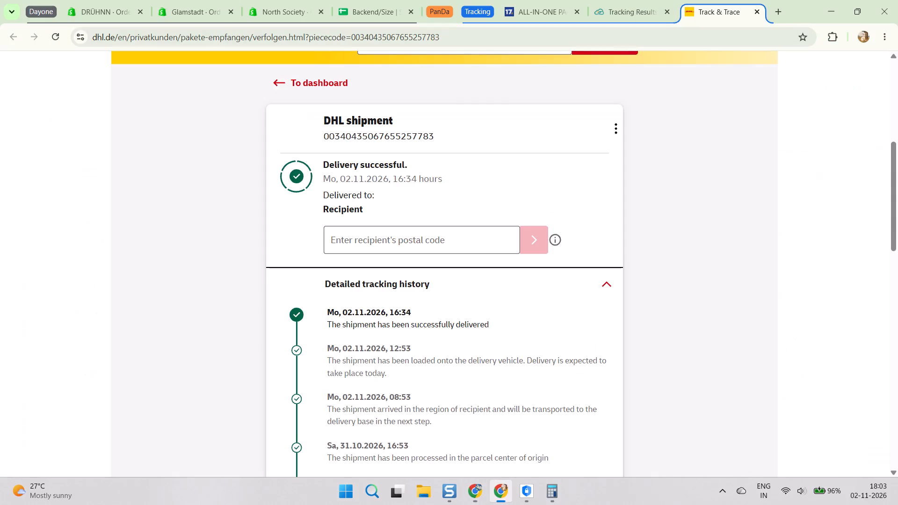
{"action": "left_click", "coordinate": [188, 3]}
{"action": "left_click", "coordinate": [417, 216]}
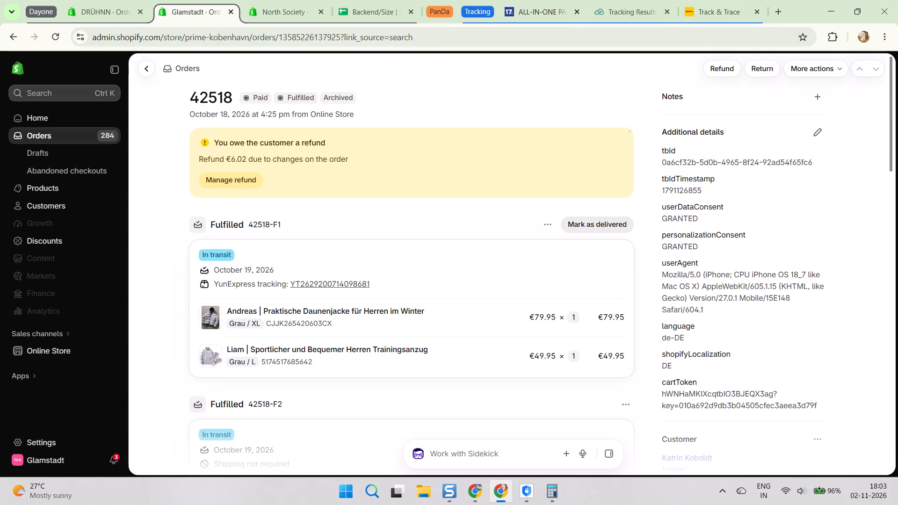
{"action": "left_click", "coordinate": [756, 10]}
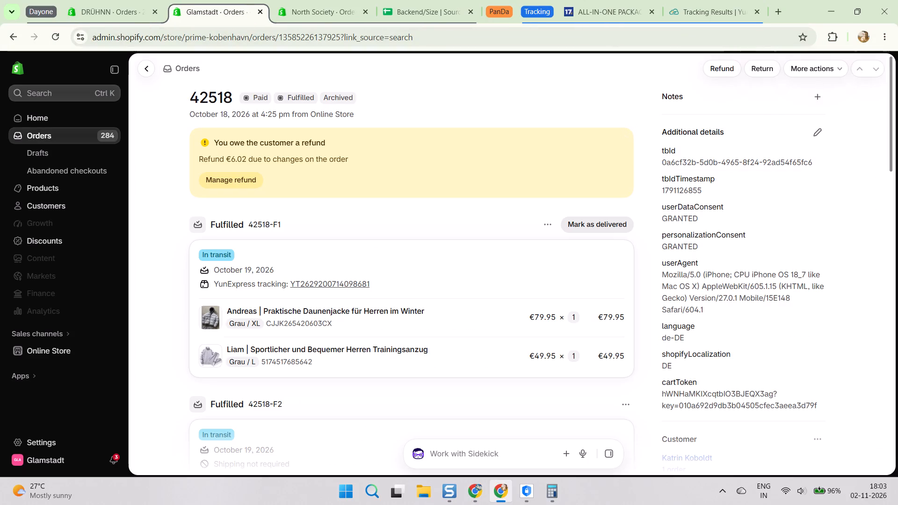
{"action": "left_click", "coordinate": [345, 211]}
{"action": "scroll", "coordinate": [346, 211], "scroll_direction": "down", "scroll_amount": 3}
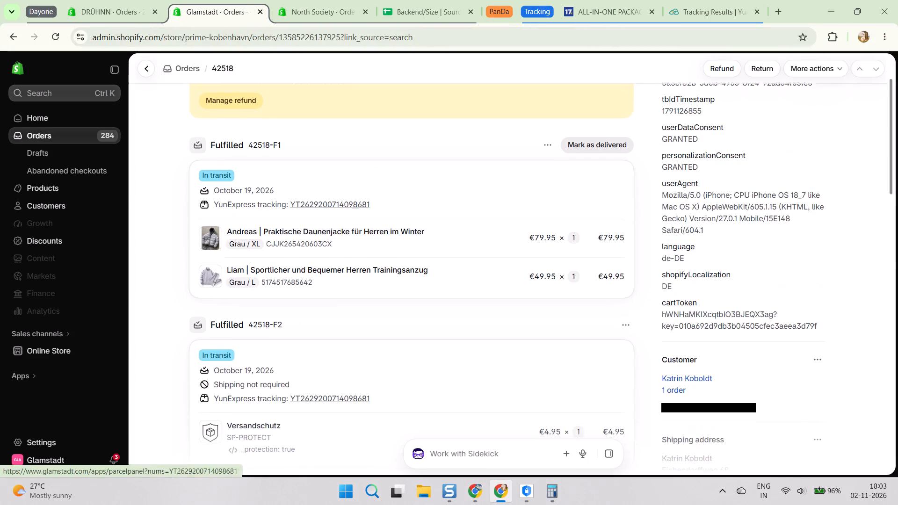
{"action": "scroll", "coordinate": [402, 209], "scroll_direction": "down", "scroll_amount": 18}
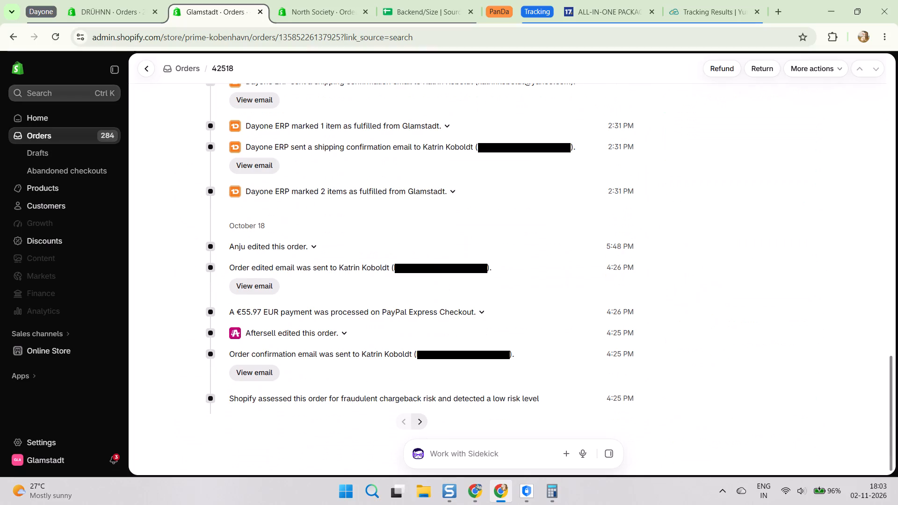
{"action": "scroll", "coordinate": [471, 209], "scroll_direction": "down", "scroll_amount": 1}
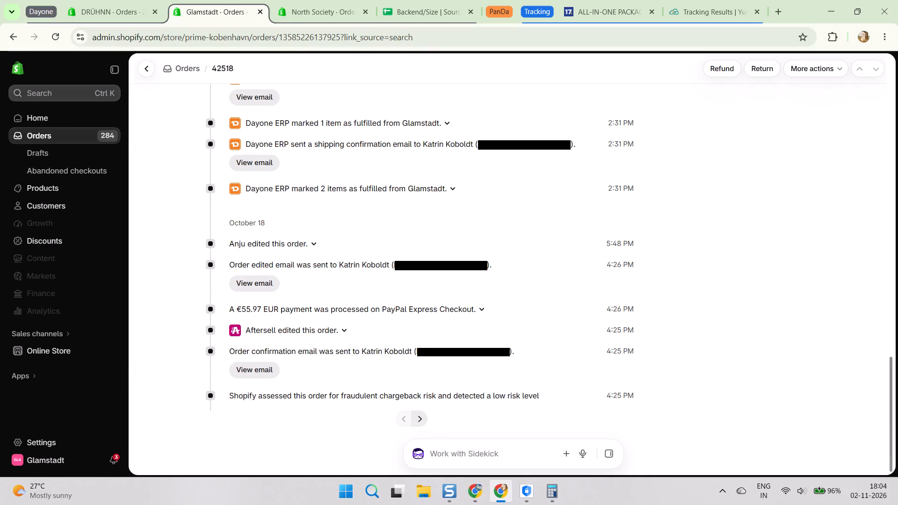
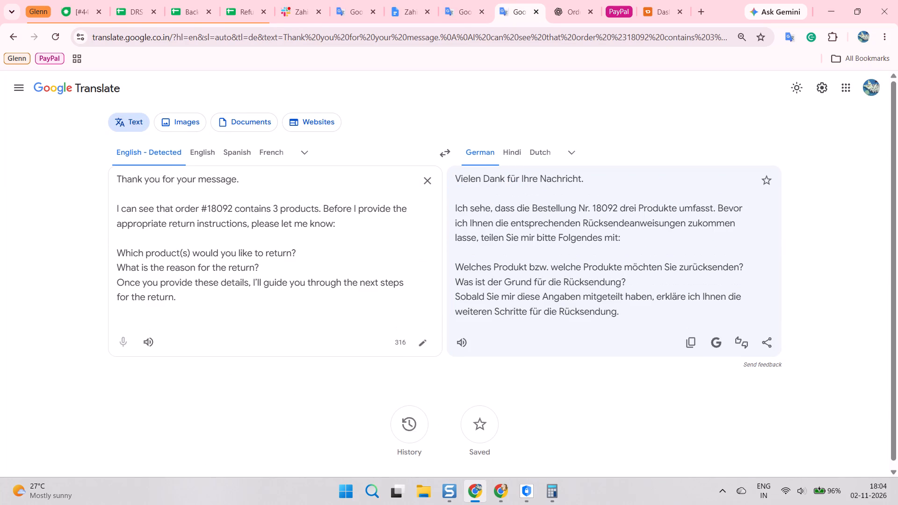
Add a blank line before the English draft's closing paragraph and replace its order number with 42518 copied from the Glamstadt order.
{"action": "key", "text": "Return"}
{"action": "key", "text": "alt+Tab"}
{"action": "scroll", "coordinate": [251, 196], "scroll_direction": "up", "scroll_amount": 20}
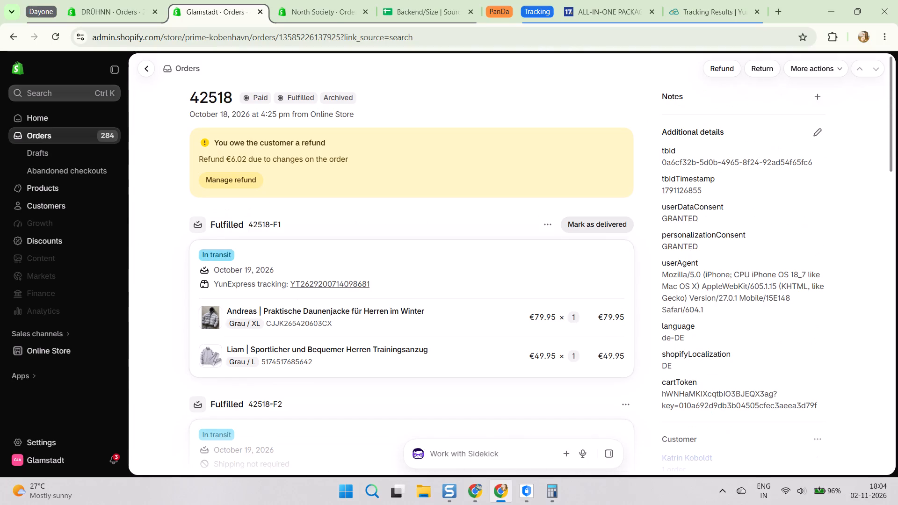
{"action": "double_click", "coordinate": [209, 97]}
{"action": "key", "text": "ctrl+c"}
{"action": "key", "text": "ctrl+c"}
{"action": "key", "text": "alt+Tab"}
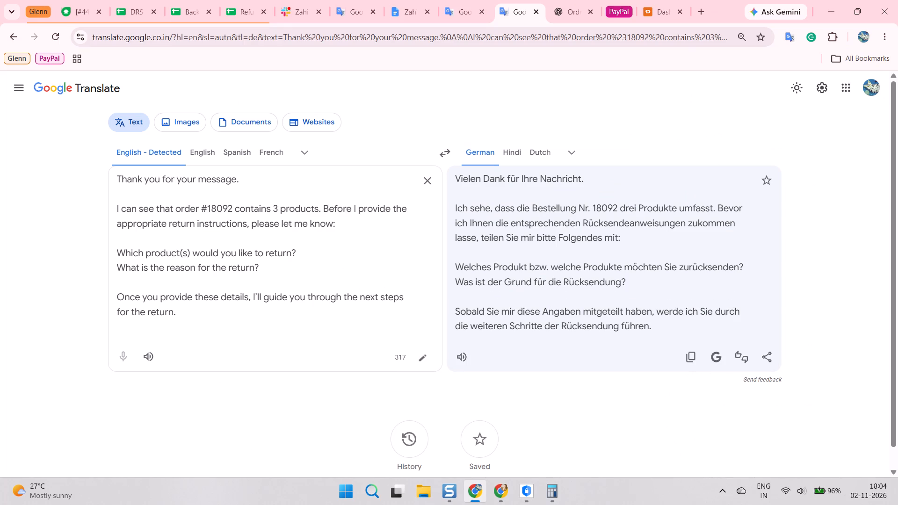
{"action": "double_click", "coordinate": [219, 209]}
{"action": "key", "text": "ctrl+v"}
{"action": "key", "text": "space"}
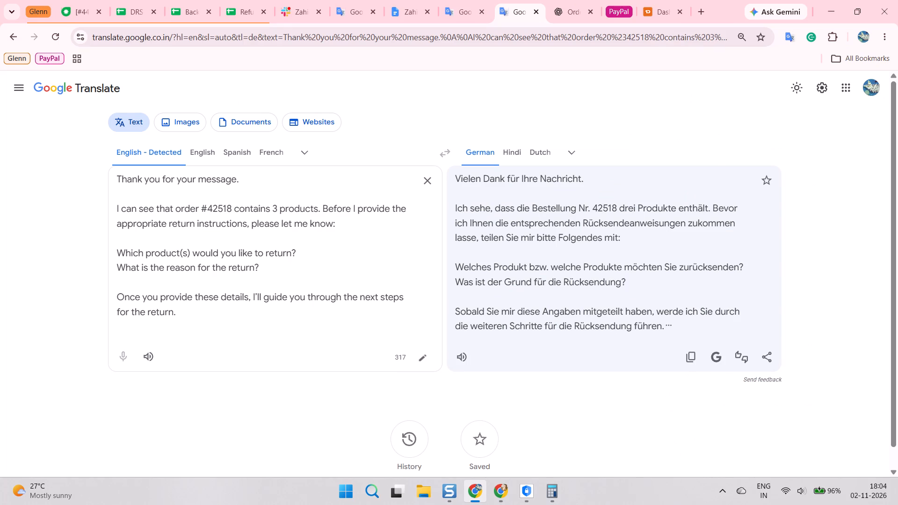
{"action": "left_click", "coordinate": [277, 207]}
{"action": "key", "text": "BackSpace"}
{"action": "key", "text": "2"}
{"action": "triple_click", "coordinate": [204, 254]}
{"action": "key", "text": "BackSpace"}
{"action": "key", "text": "alt+Tab"}
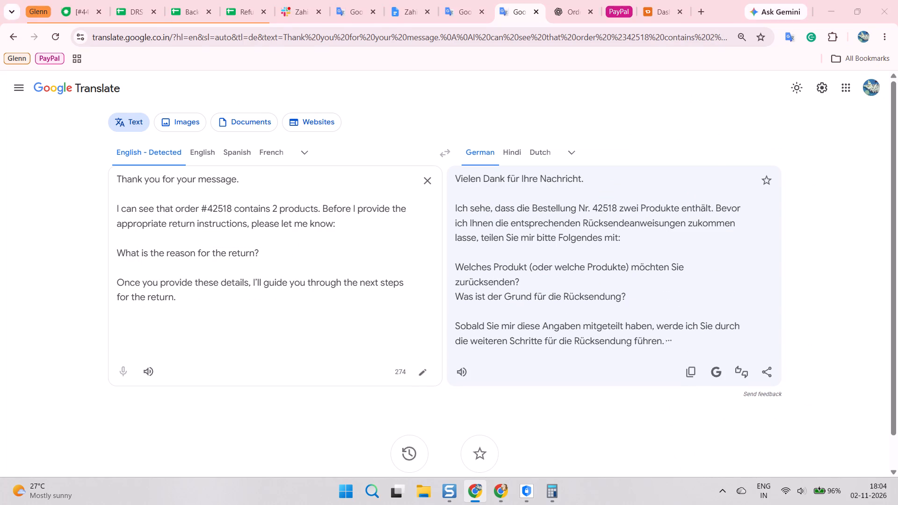
{"action": "scroll", "coordinate": [449, 156], "scroll_direction": "down", "scroll_amount": 4}
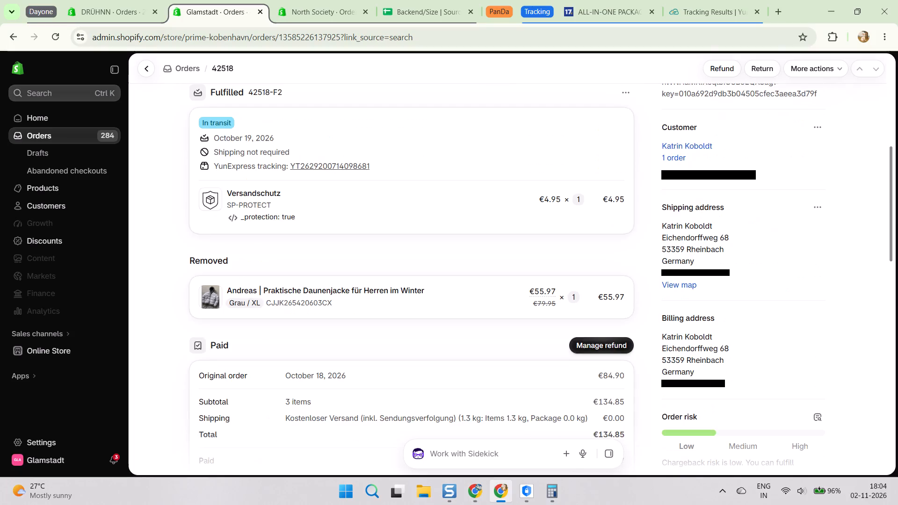
{"action": "scroll", "coordinate": [545, 188], "scroll_direction": "down", "scroll_amount": 6}
{"action": "scroll", "coordinate": [548, 189], "scroll_direction": "up", "scroll_amount": 4}
{"action": "key", "text": "alt+Tab"}
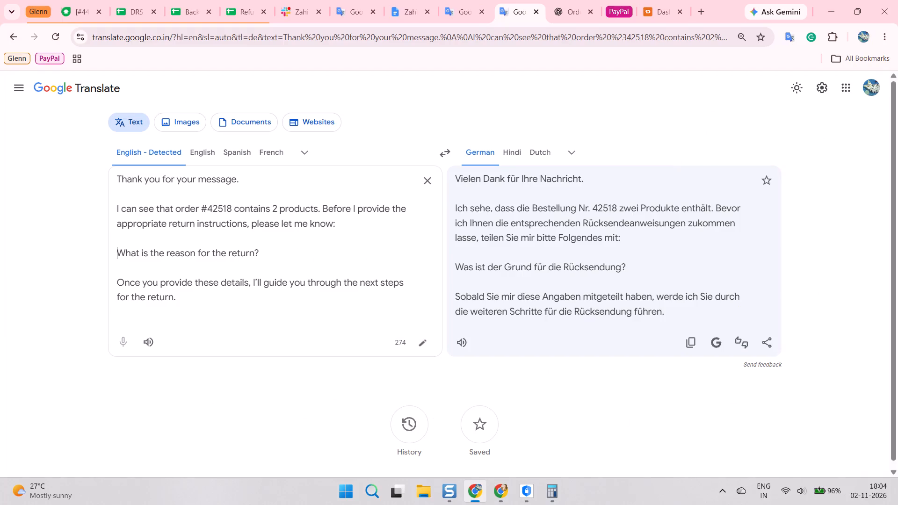
Copy the German translation and paste it into a reply on ticket 445290 built from the canned response "asn" instead of the default greeting.
{"action": "left_click", "coordinate": [688, 347]}
{"action": "left_click", "coordinate": [65, 0]}
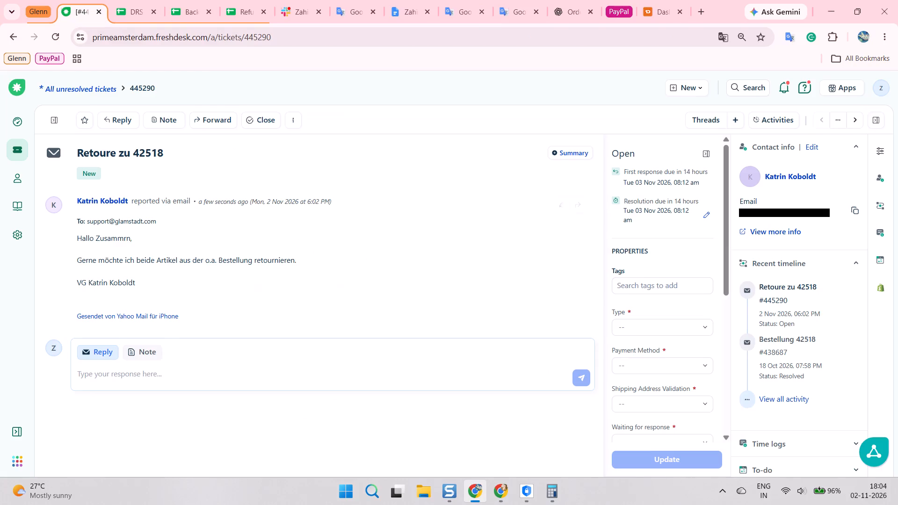
{"action": "left_click", "coordinate": [303, 247]}
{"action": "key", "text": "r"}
{"action": "scroll", "coordinate": [200, 265], "scroll_direction": "down", "scroll_amount": 8}
{"action": "double_click", "coordinate": [102, 402]}
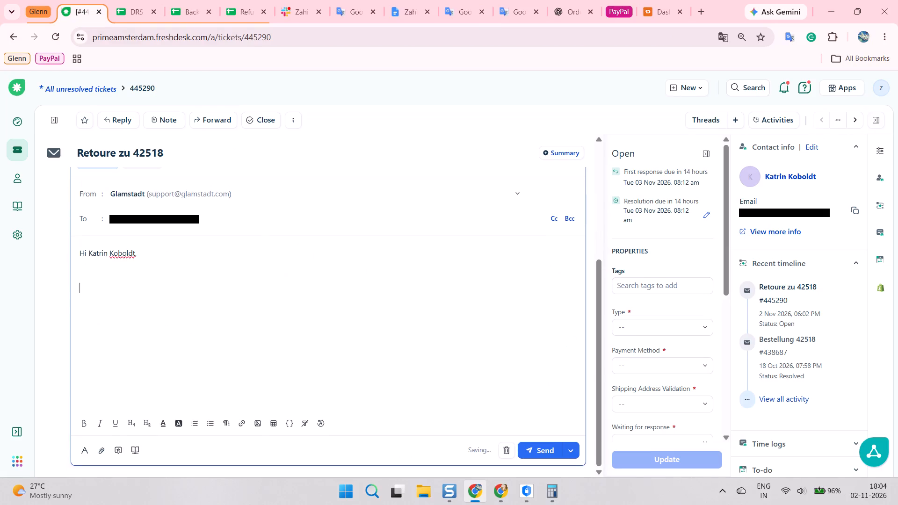
{"action": "key", "text": "ctrl+a"}
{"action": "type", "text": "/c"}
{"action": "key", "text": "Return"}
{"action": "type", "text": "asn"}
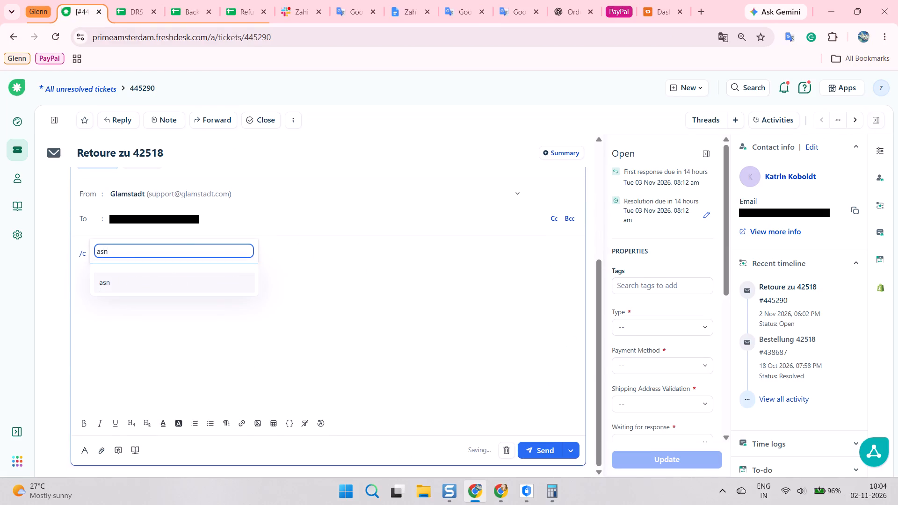
{"action": "left_click", "coordinate": [127, 287]}
{"action": "left_click", "coordinate": [108, 275]}
{"action": "key", "text": "ctrl+v"}
{"action": "scroll", "coordinate": [124, 271], "scroll_direction": "down", "scroll_amount": 4}
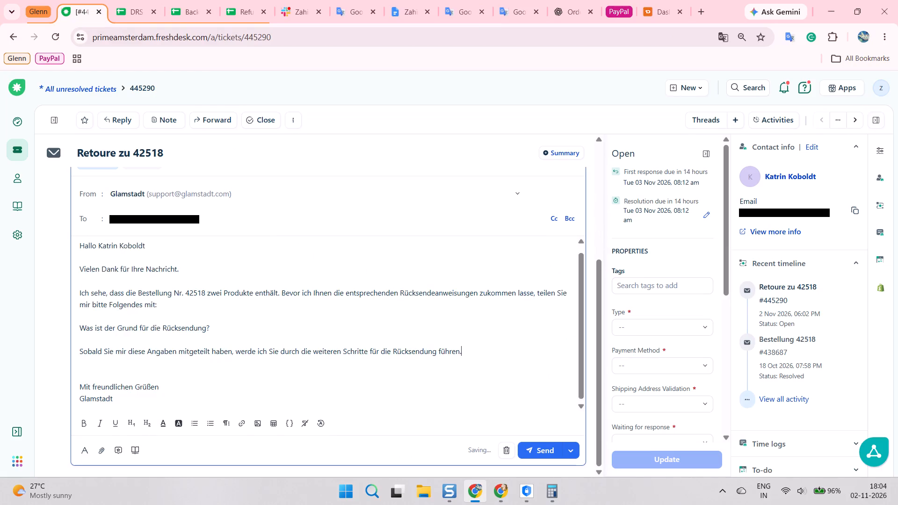
Remove the extra blank line before the closing salutation and send the reply.
{"action": "scroll", "coordinate": [129, 282], "scroll_direction": "down", "scroll_amount": 5}
{"action": "left_click", "coordinate": [105, 366]}
{"action": "key", "text": "BackSpace"}
{"action": "scroll", "coordinate": [208, 363], "scroll_direction": "down", "scroll_amount": 8}
{"action": "left_click", "coordinate": [544, 449]}
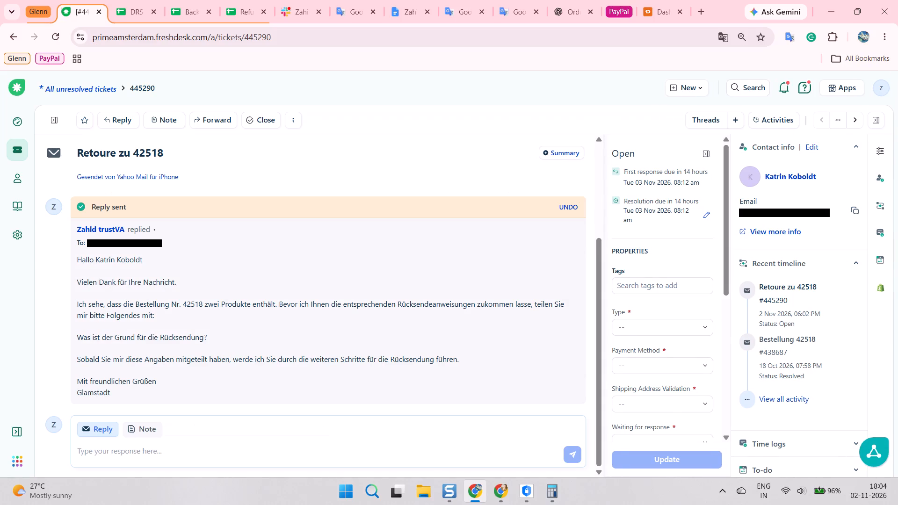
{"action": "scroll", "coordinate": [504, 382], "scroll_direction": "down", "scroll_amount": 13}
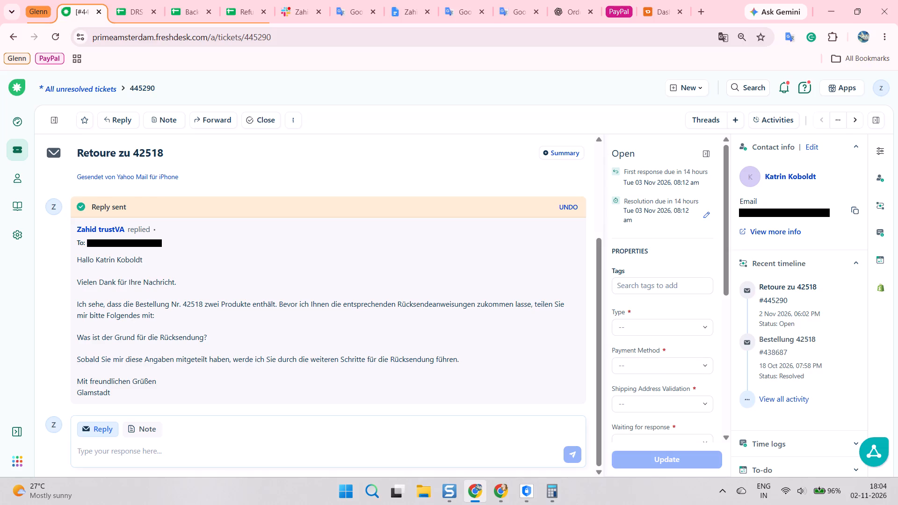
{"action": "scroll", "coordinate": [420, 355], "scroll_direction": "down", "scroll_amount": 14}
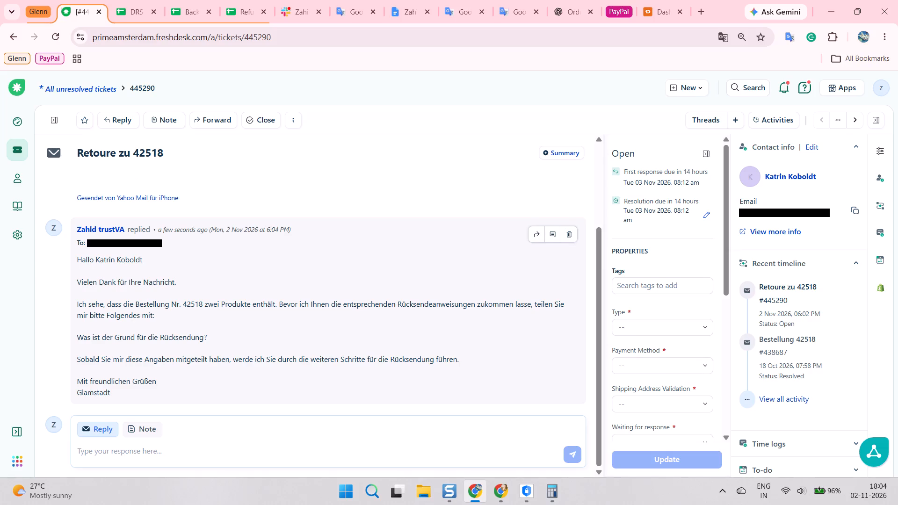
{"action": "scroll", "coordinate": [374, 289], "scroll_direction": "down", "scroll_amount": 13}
{"action": "left_click", "coordinate": [639, 322]}
{"action": "left_click", "coordinate": [638, 378]}
{"action": "key", "text": "Tab"}
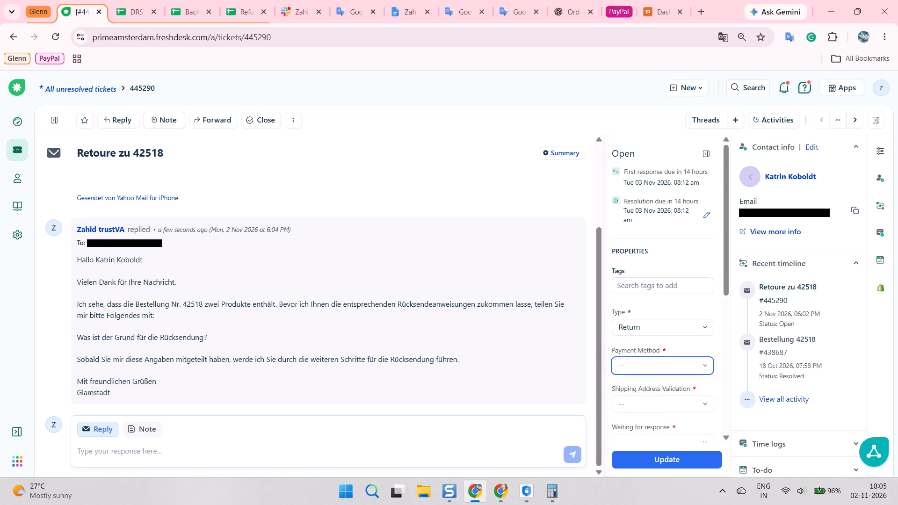
{"action": "key", "text": "alt+Tab"}
{"action": "scroll", "coordinate": [551, 289], "scroll_direction": "down", "scroll_amount": 8}
{"action": "scroll", "coordinate": [582, 277], "scroll_direction": "up", "scroll_amount": 9}
{"action": "key", "text": "alt+Tab"}
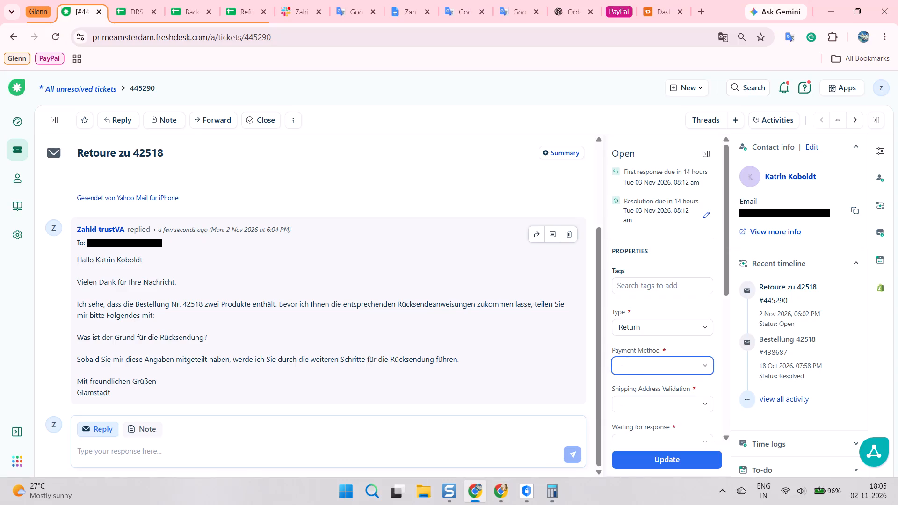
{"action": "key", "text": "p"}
{"action": "key", "text": "Tab"}
Set address validation to Verified & Correct, waiting for response to N/A, Marketing/PayPal to No, status to Resolved and agent to Zahid, and save the properties.
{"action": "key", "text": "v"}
{"action": "key", "text": "Tab"}
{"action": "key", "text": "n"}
{"action": "key", "text": "Tab"}
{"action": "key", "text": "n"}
{"action": "key", "text": "Tab"}
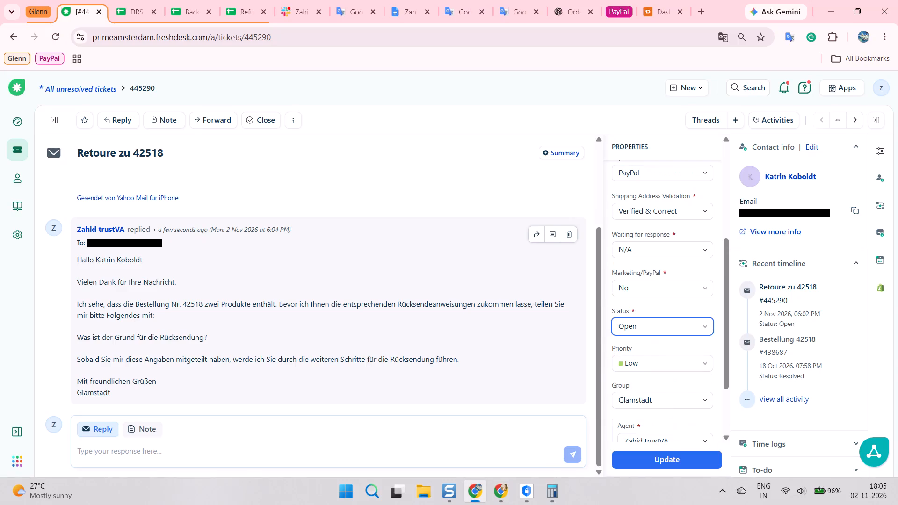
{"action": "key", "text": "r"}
{"action": "key", "text": "Tab"}
{"action": "key", "text": "Tab"}
{"action": "key", "text": "Tab"}
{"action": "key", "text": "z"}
{"action": "scroll", "coordinate": [596, 307], "scroll_direction": "down", "scroll_amount": 4}
{"action": "left_click_drag", "start_coordinate": [665, 456], "coordinate": [665, 462]}
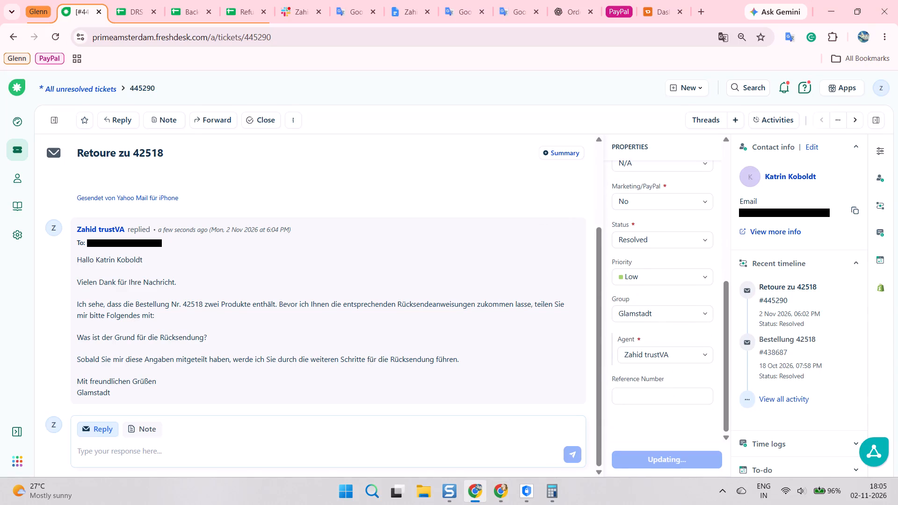
{"action": "scroll", "coordinate": [366, 291], "scroll_direction": "down", "scroll_amount": 12}
{"action": "double_click", "coordinate": [145, 89]}
{"action": "key", "text": "ctrl+c"}
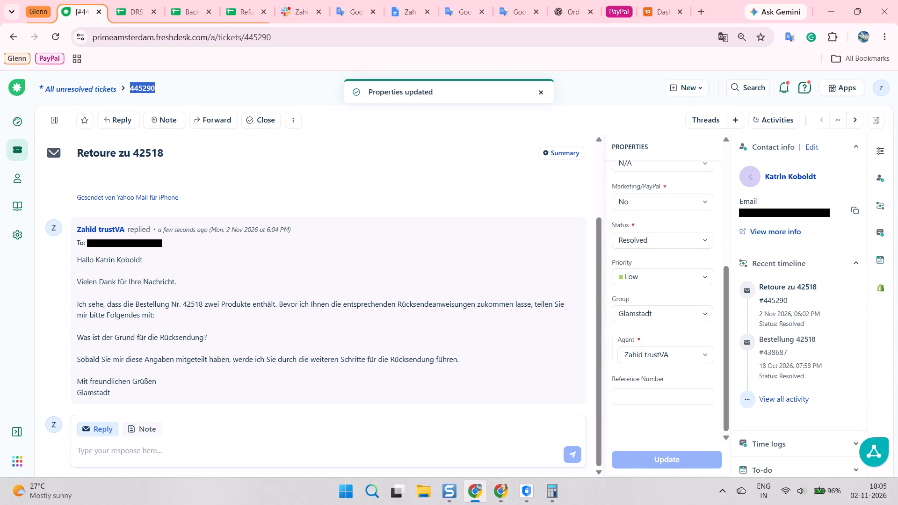
{"action": "key", "text": "ctrl+c"}
{"action": "left_click", "coordinate": [127, 0]}
{"action": "key", "text": "ctrl+v"}
{"action": "left_click", "coordinate": [297, 253]}
{"action": "scroll", "coordinate": [292, 253], "scroll_direction": "down", "scroll_amount": 1}
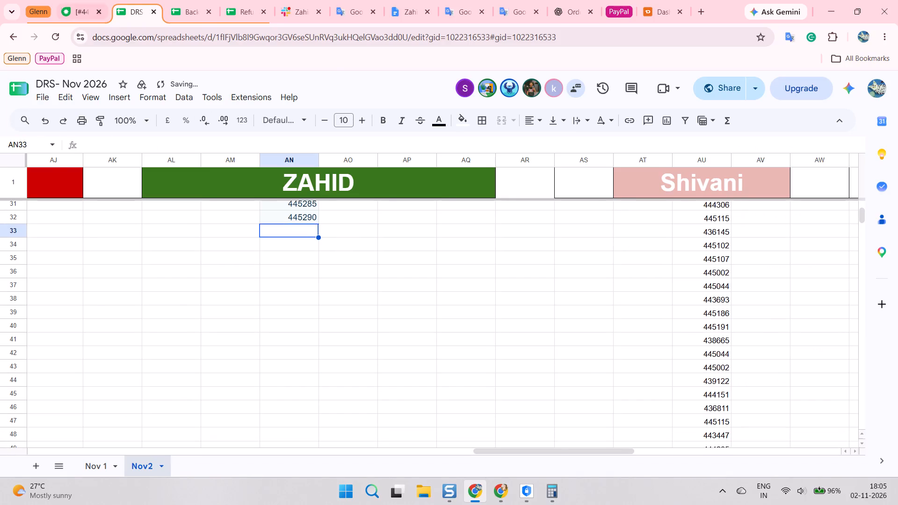
Return to the Freshdesk ticket and advance to the next unresolved ticket, 445289.
{"action": "left_click", "coordinate": [97, 0]}
{"action": "left_click", "coordinate": [284, 243]}
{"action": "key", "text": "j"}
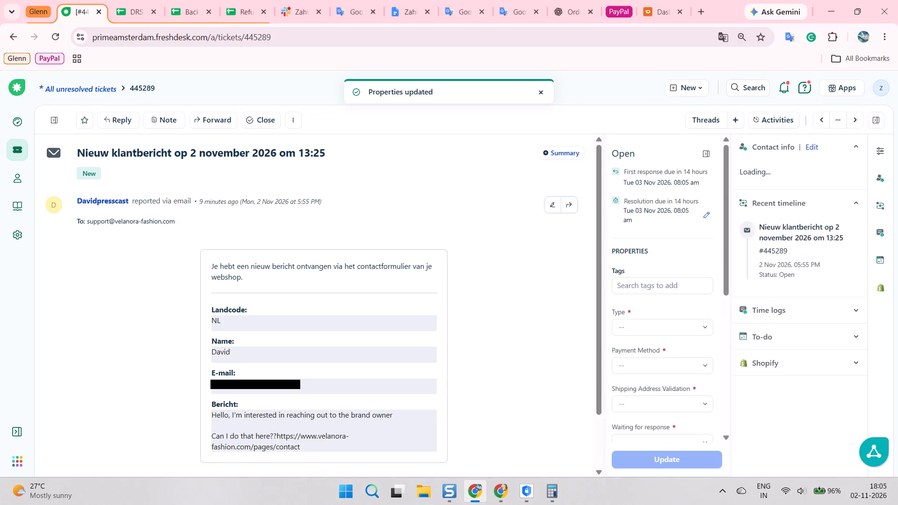
Read the Velanora-fashion contact form message in ticket 445289, translating the page to English and switching it back to the original language.
{"action": "scroll", "coordinate": [283, 245], "scroll_direction": "down", "scroll_amount": 6}
{"action": "scroll", "coordinate": [319, 277], "scroll_direction": "down", "scroll_amount": 1}
{"action": "right_click", "coordinate": [347, 212]}
{"action": "scroll", "coordinate": [355, 340], "scroll_direction": "down", "scroll_amount": 3}
{"action": "left_click", "coordinate": [287, 329]}
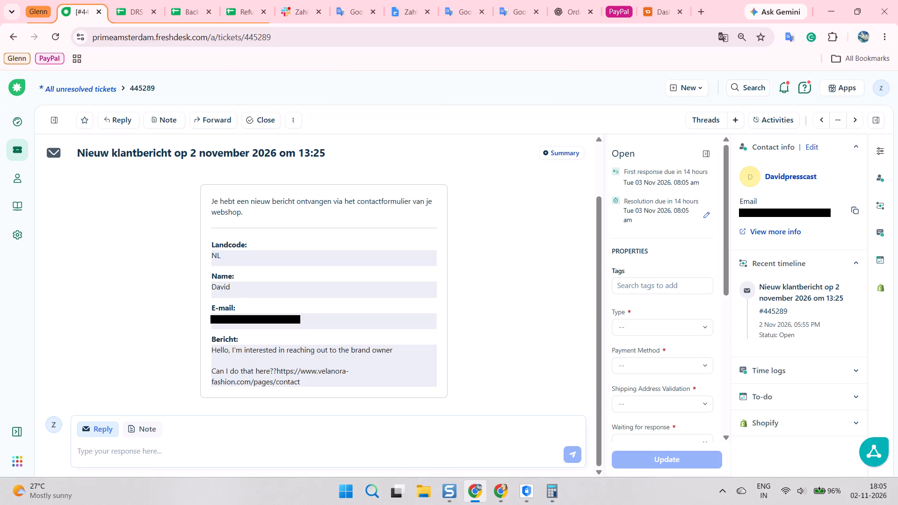
{"action": "left_click", "coordinate": [350, 278]}
{"action": "right_click", "coordinate": [371, 249]}
{"action": "scroll", "coordinate": [412, 331], "scroll_direction": "down", "scroll_amount": 3}
{"action": "left_click", "coordinate": [447, 428]}
{"action": "left_click", "coordinate": [464, 425]}
{"action": "scroll", "coordinate": [632, 103], "scroll_direction": "up", "scroll_amount": 2}
{"action": "triple_click", "coordinate": [630, 63]}
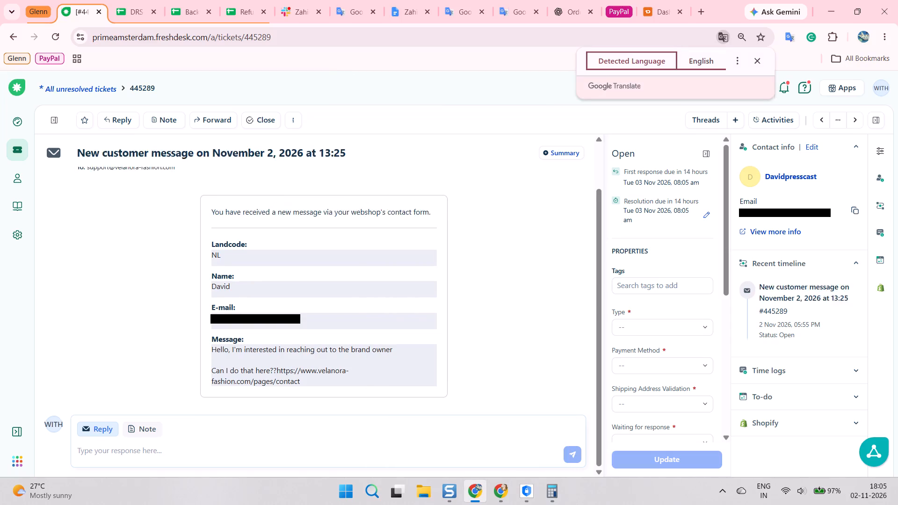
{"action": "scroll", "coordinate": [374, 280], "scroll_direction": "up", "scroll_amount": 4}
{"action": "left_click", "coordinate": [355, 276]}
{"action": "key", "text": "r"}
{"action": "scroll", "coordinate": [196, 335], "scroll_direction": "down", "scroll_amount": 6}
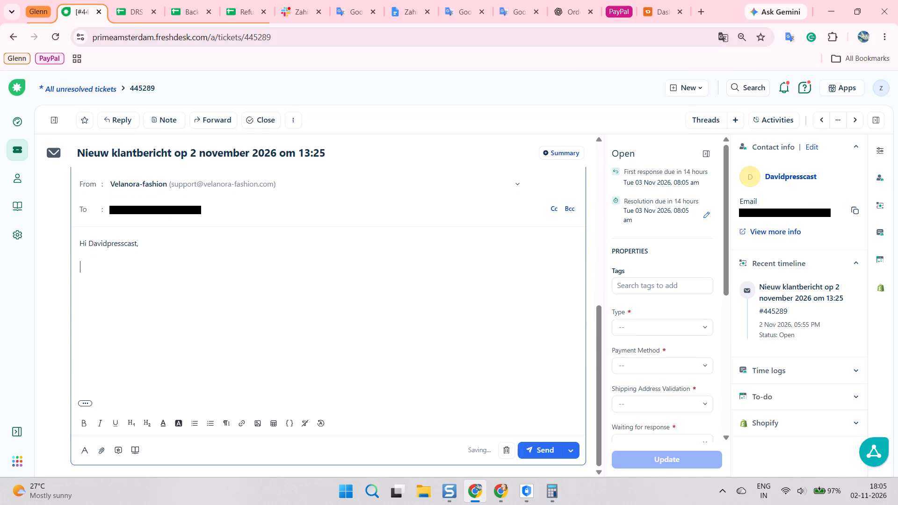
{"action": "scroll", "coordinate": [158, 381], "scroll_direction": "down", "scroll_amount": 2}
{"action": "left_click", "coordinate": [99, 403]}
{"action": "left_click_drag", "start_coordinate": [104, 399], "coordinate": [117, 391], "text": "ctrl"}
{"action": "key", "text": "ctrl+a"}
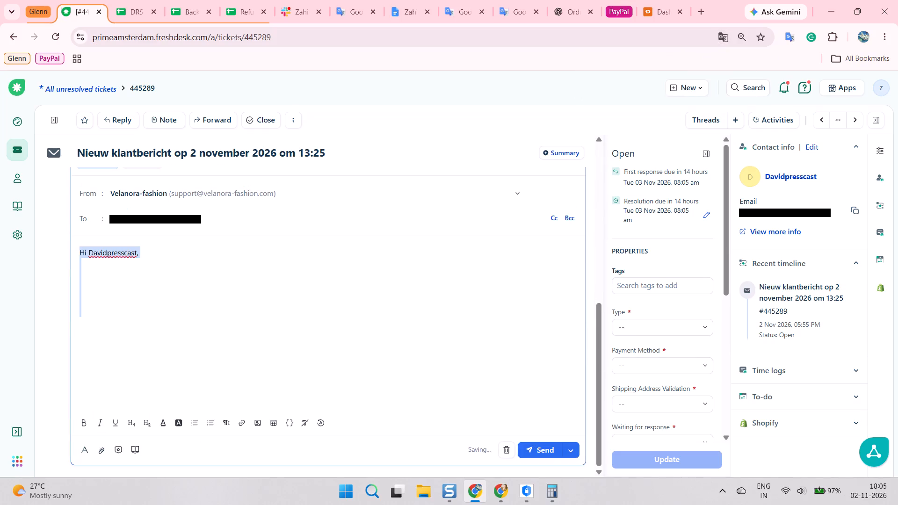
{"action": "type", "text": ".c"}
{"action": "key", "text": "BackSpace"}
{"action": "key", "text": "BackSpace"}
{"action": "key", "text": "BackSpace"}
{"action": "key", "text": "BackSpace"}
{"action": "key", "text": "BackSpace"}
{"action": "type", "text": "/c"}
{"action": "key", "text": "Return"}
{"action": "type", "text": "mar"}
{"action": "left_click", "coordinate": [129, 281]}
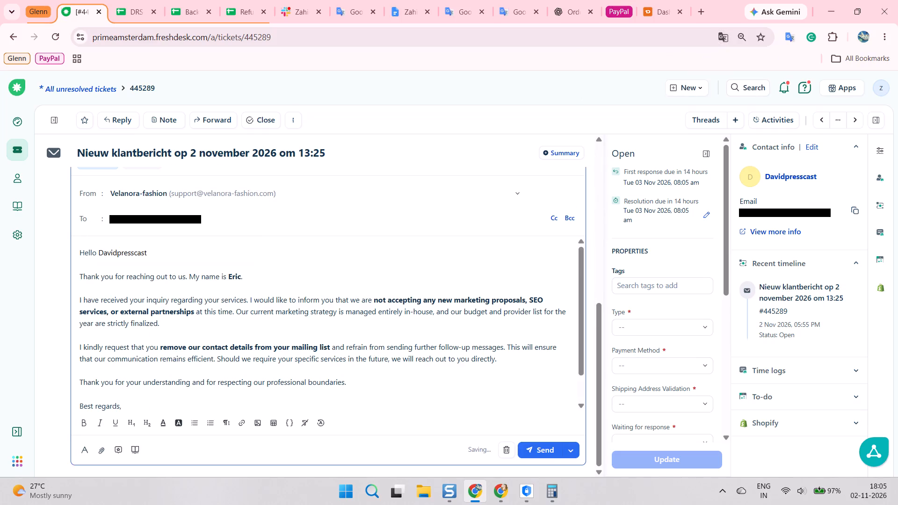
Replace the contact's name in the greeting with a comma so it reads "Hello," and send the reply.
{"action": "double_click", "coordinate": [112, 251]}
{"action": "key", "text": "BackSpace"}
{"action": "key", "text": "BackSpace"}
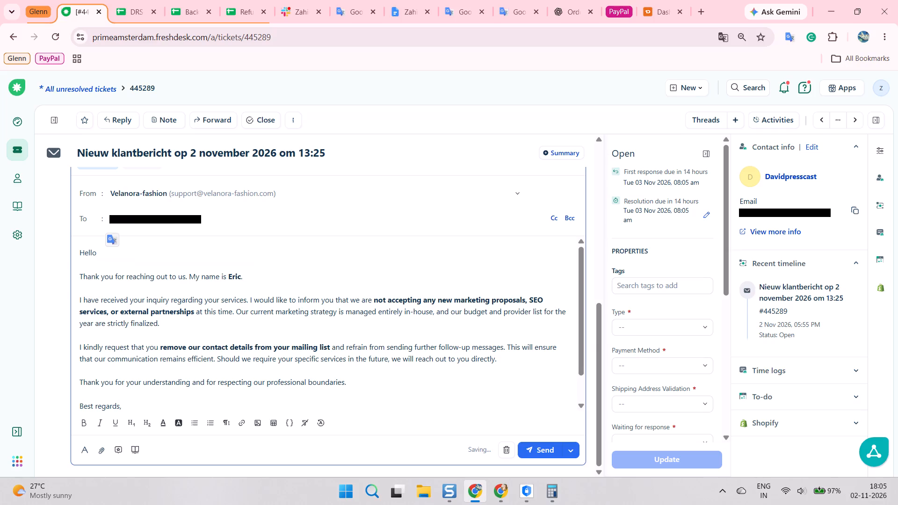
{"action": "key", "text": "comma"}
{"action": "scroll", "coordinate": [367, 320], "scroll_direction": "down", "scroll_amount": 6}
{"action": "left_click", "coordinate": [542, 454]}
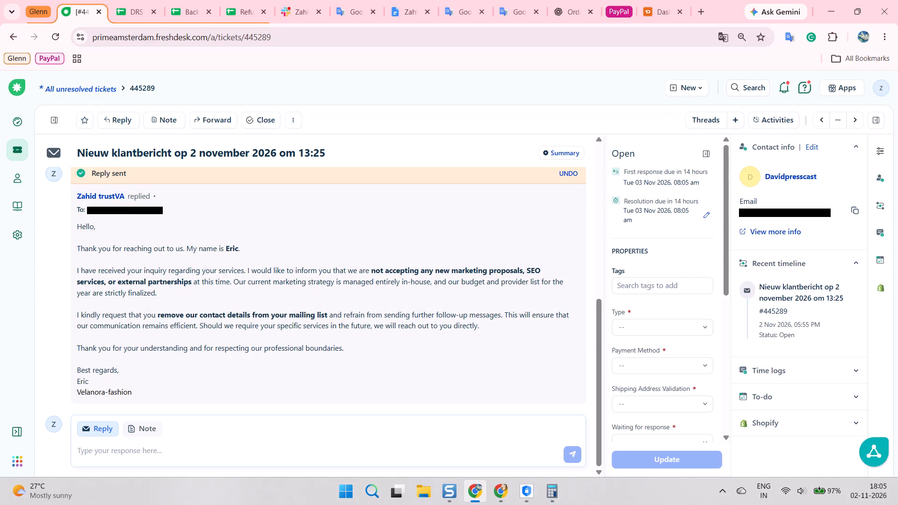
{"action": "left_click", "coordinate": [645, 328]}
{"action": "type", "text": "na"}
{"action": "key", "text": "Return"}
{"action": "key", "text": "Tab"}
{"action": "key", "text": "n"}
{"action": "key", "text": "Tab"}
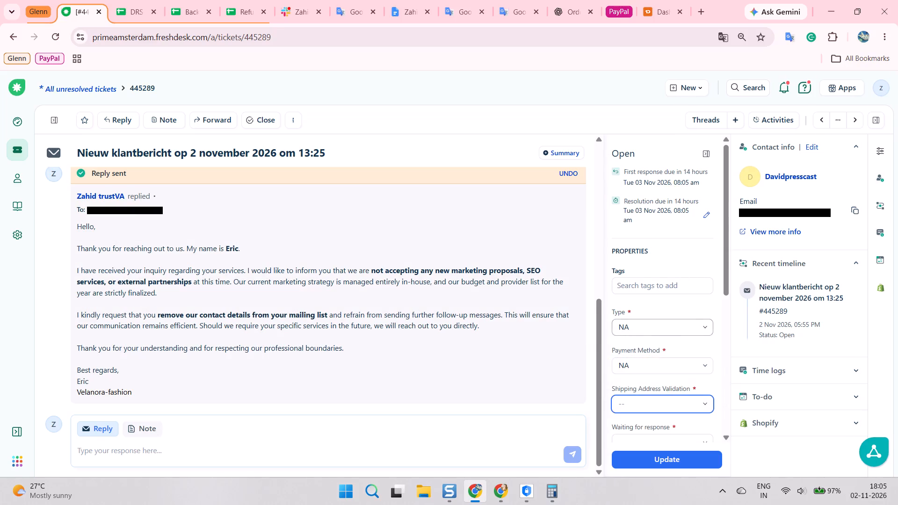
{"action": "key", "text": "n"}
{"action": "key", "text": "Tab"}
Set waiting for response to N/A, Marketing/PayPal to No, status to Resolved and agent to Zahid, and save the ticket's properties.
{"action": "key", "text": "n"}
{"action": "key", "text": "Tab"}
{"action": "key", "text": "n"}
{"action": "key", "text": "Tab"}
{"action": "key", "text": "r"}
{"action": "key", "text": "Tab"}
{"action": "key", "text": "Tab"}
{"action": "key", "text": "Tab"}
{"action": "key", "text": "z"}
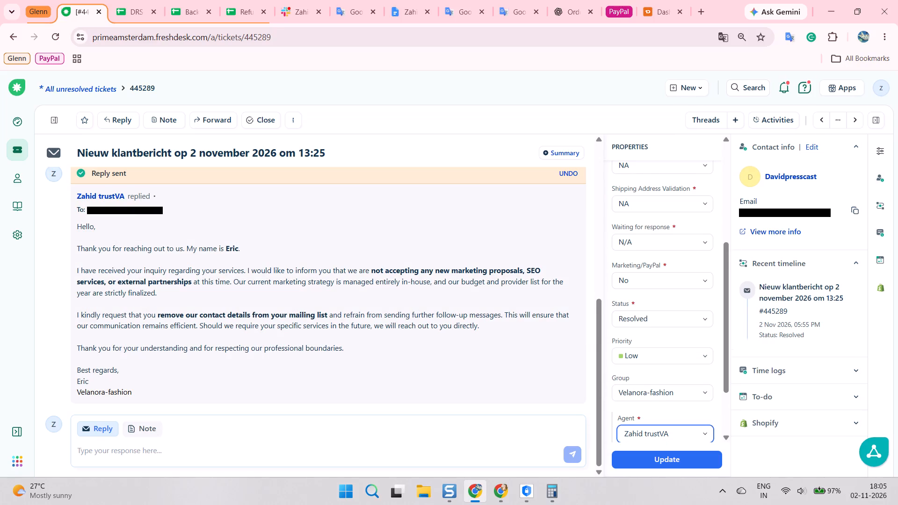
{"action": "scroll", "coordinate": [703, 425], "scroll_direction": "down", "scroll_amount": 4}
{"action": "left_click", "coordinate": [669, 467]}
{"action": "double_click", "coordinate": [144, 86]}
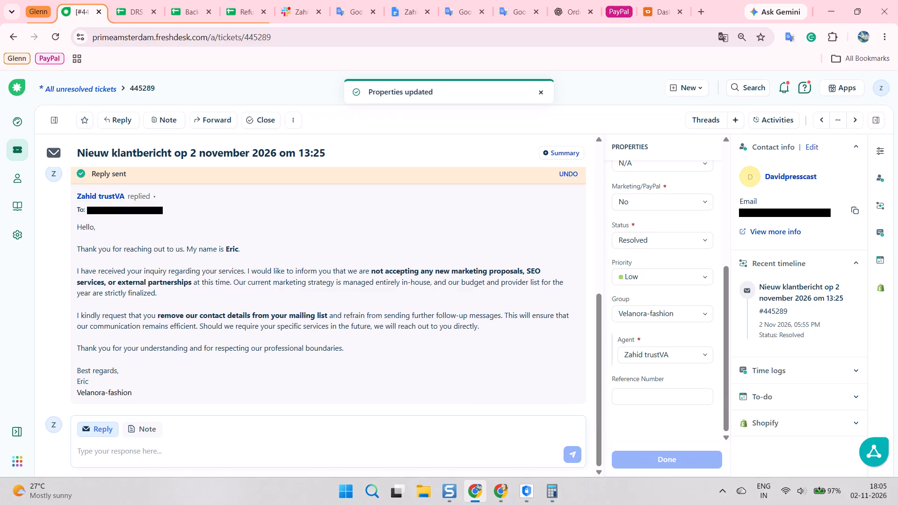
{"action": "key", "text": "ctrl+c"}
{"action": "key", "text": "ctrl+c"}
{"action": "left_click", "coordinate": [135, 15]}
{"action": "key", "text": "ctrl+v"}
{"action": "left_click", "coordinate": [295, 248]}
{"action": "scroll", "coordinate": [295, 248], "scroll_direction": "down", "scroll_amount": 1}
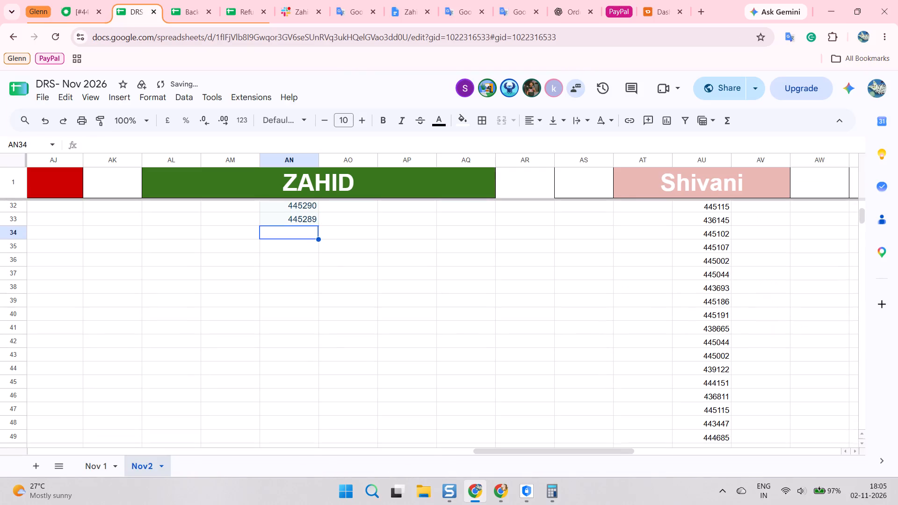
{"action": "scroll", "coordinate": [295, 248], "scroll_direction": "down", "scroll_amount": 1}
Go back to the ticket, open MeraMonitor from the system tray, switch Work Mode off, and minimise its window.
{"action": "left_click", "coordinate": [62, 0]}
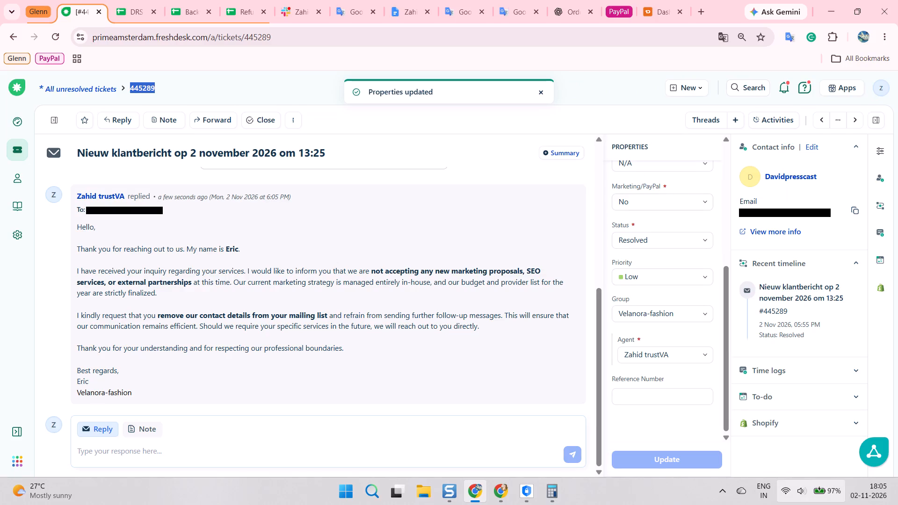
{"action": "left_click", "coordinate": [724, 491]}
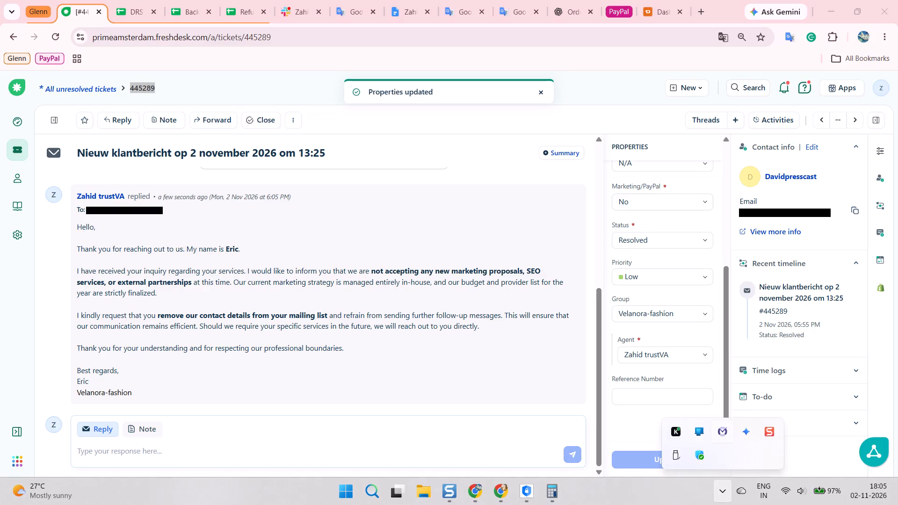
{"action": "double_click", "coordinate": [721, 432]}
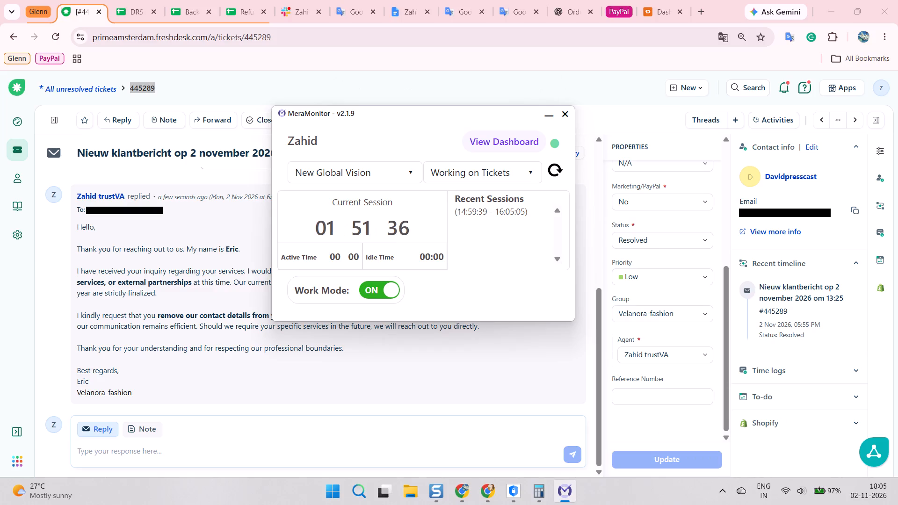
{"action": "left_click", "coordinate": [378, 288]}
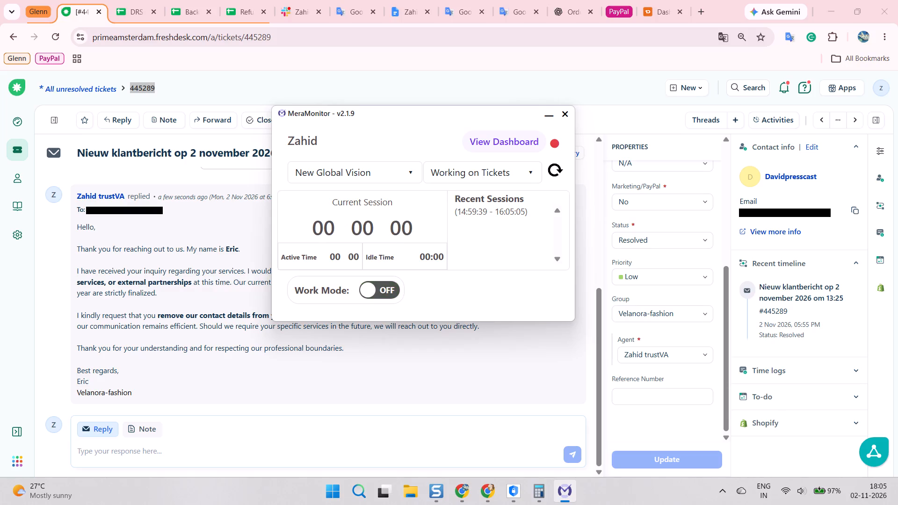
{"action": "left_click", "coordinate": [549, 113]}
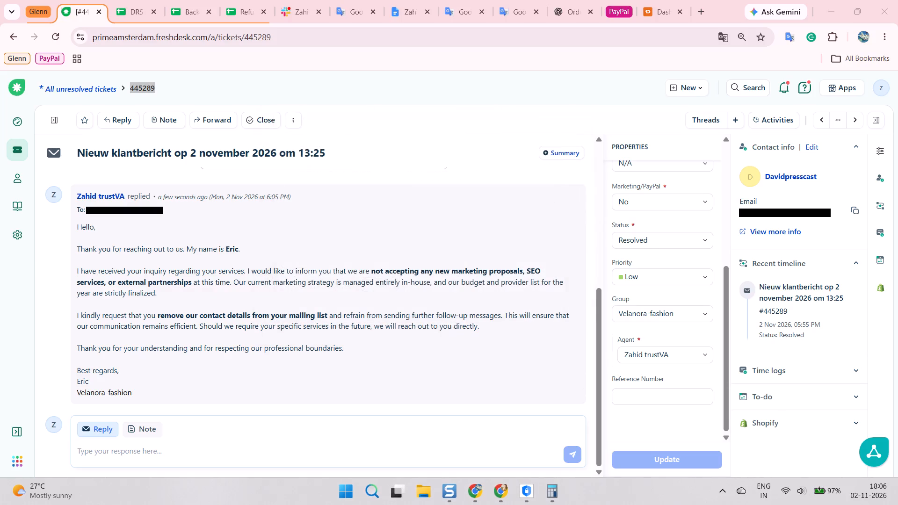
Show the hidden system tray icons again.
{"action": "left_click", "coordinate": [723, 491]}
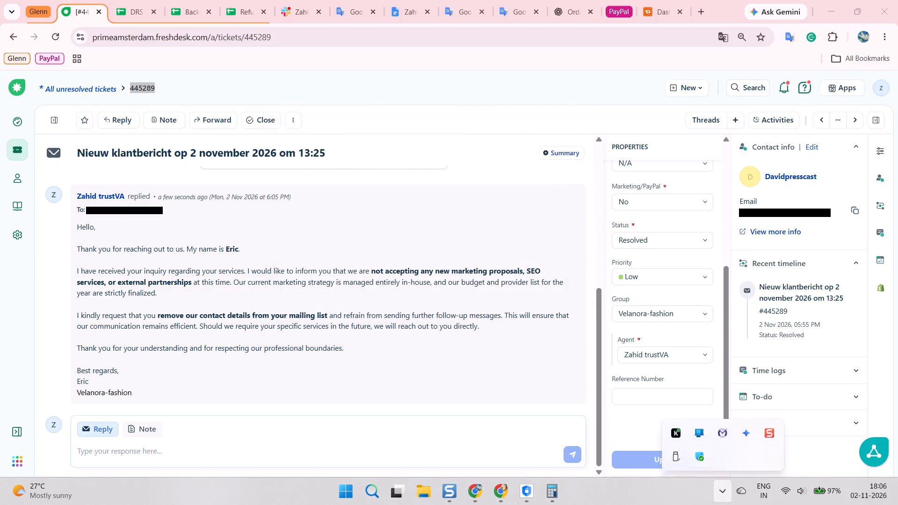